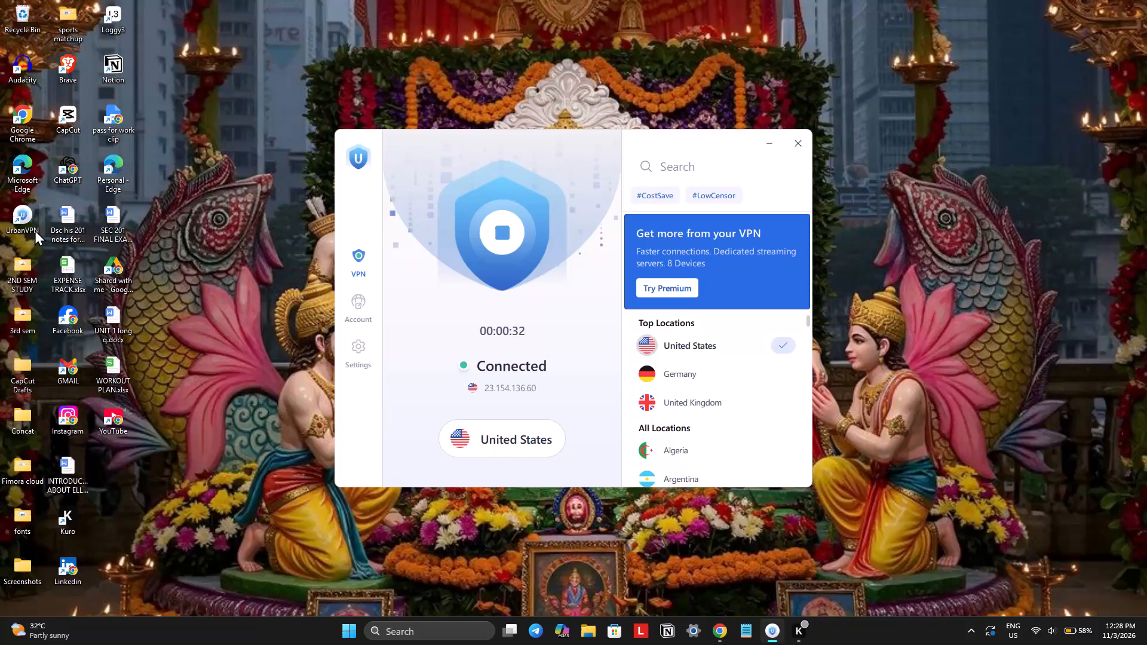
Launch CapCut and open the project 1102, skipping the relinking of its missing media.
{"action": "double_click", "coordinate": [65, 107]}
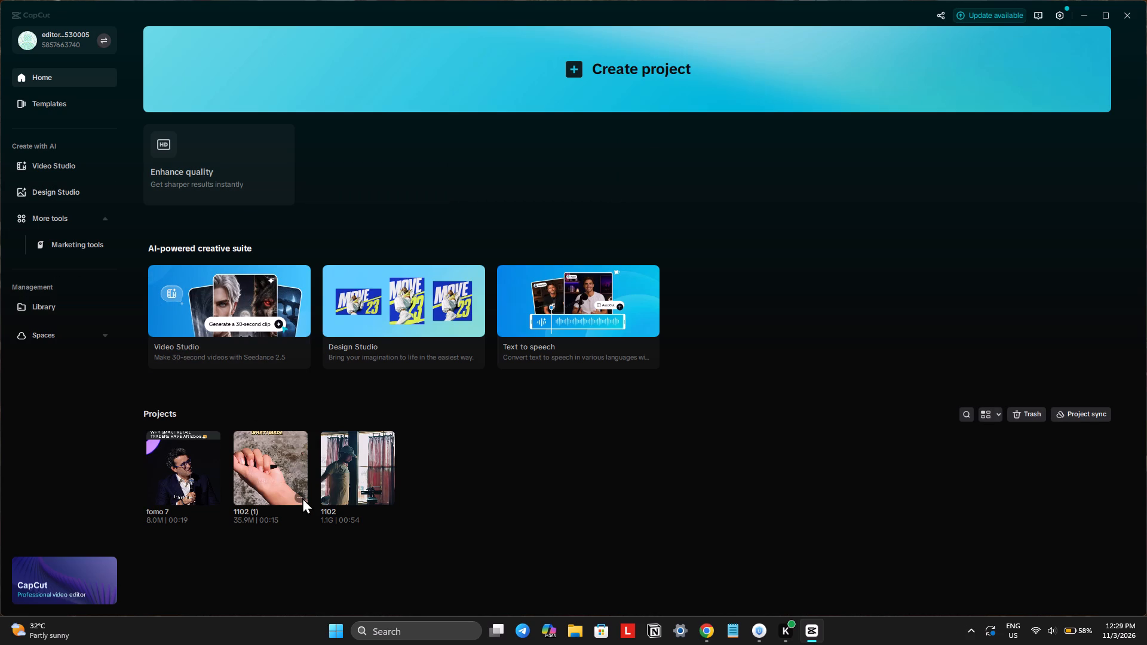
{"action": "left_click", "coordinate": [357, 456]}
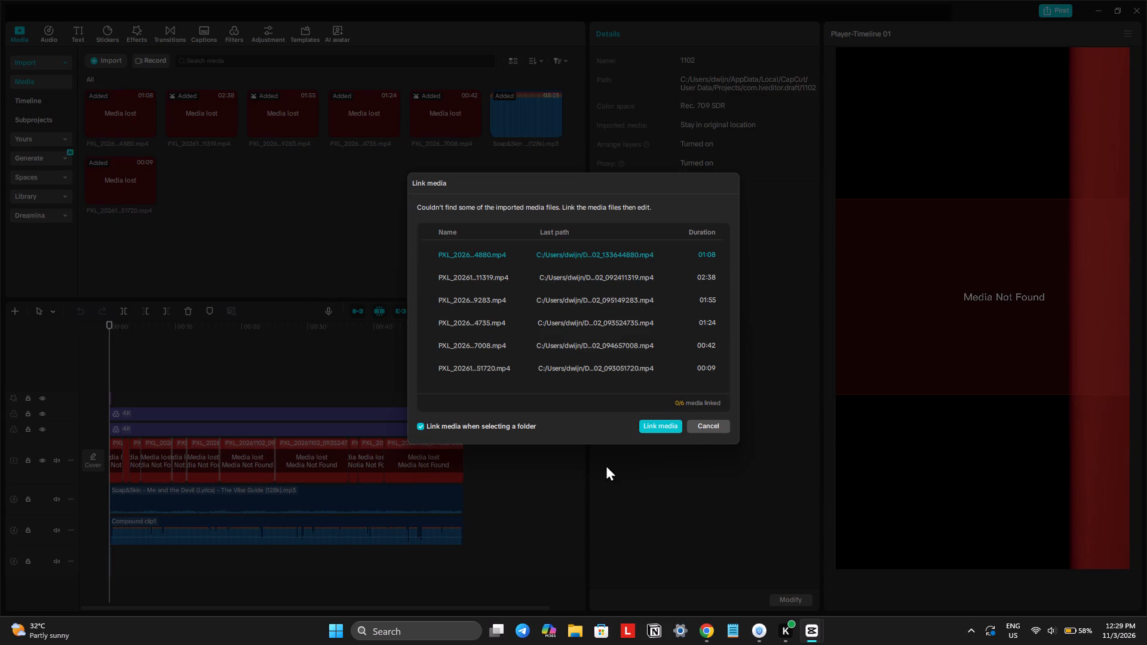
{"action": "left_click", "coordinate": [698, 428]}
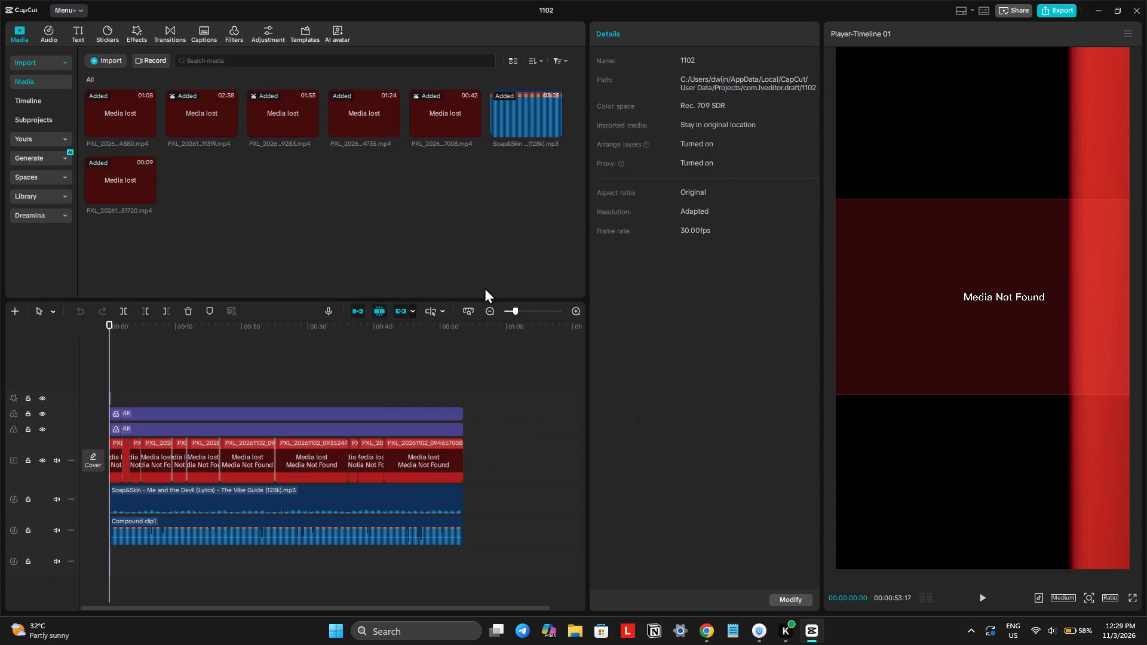
Delete all six lost PXL video files from the project media along with their clips on the timeline, keeping the Soap&Skin audio.
{"action": "left_click", "coordinate": [470, 241]}
{"action": "left_click_drag", "start_coordinate": [451, 217], "coordinate": [170, 127]}
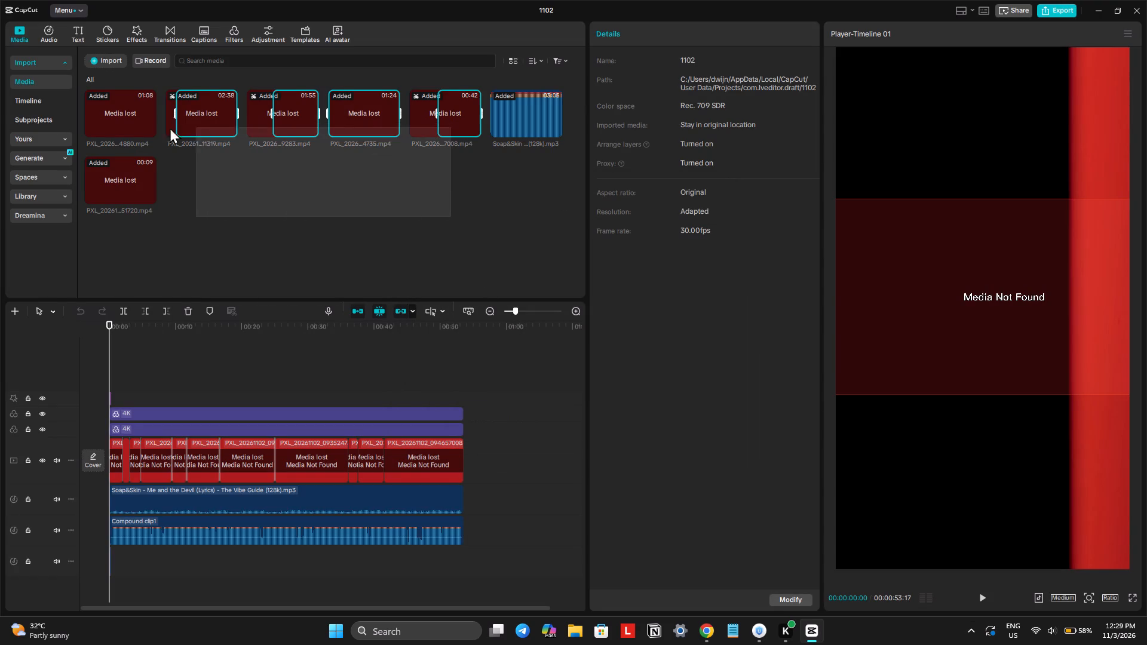
{"action": "left_click_drag", "start_coordinate": [170, 127], "coordinate": [110, 124]}
{"action": "key", "text": "Delete"}
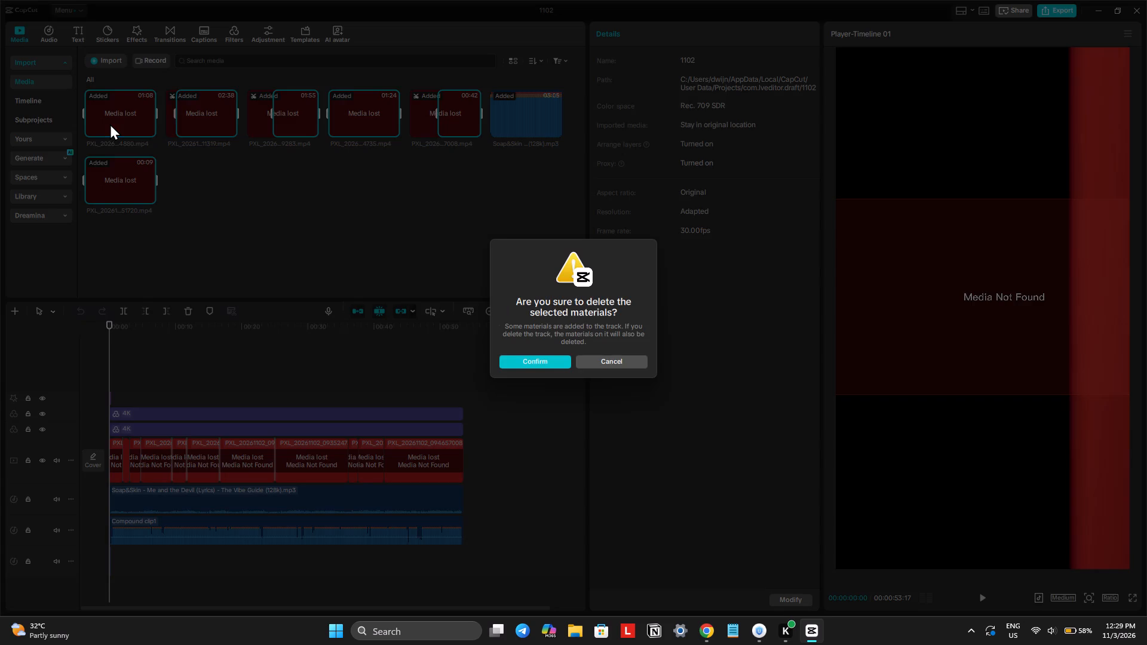
{"action": "key", "text": "Return"}
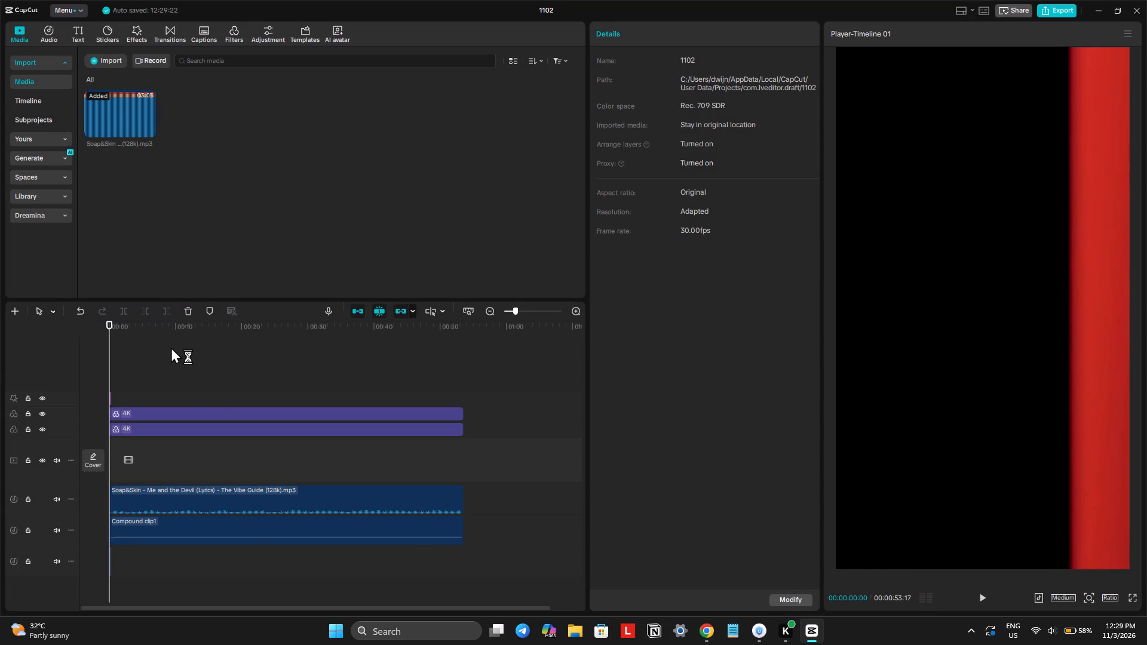
Delete the Compound clip1 audio from the timeline.
{"action": "left_click_drag", "start_coordinate": [174, 554], "coordinate": [178, 540]}
{"action": "left_click", "coordinate": [185, 527]}
{"action": "key", "text": "Delete"}
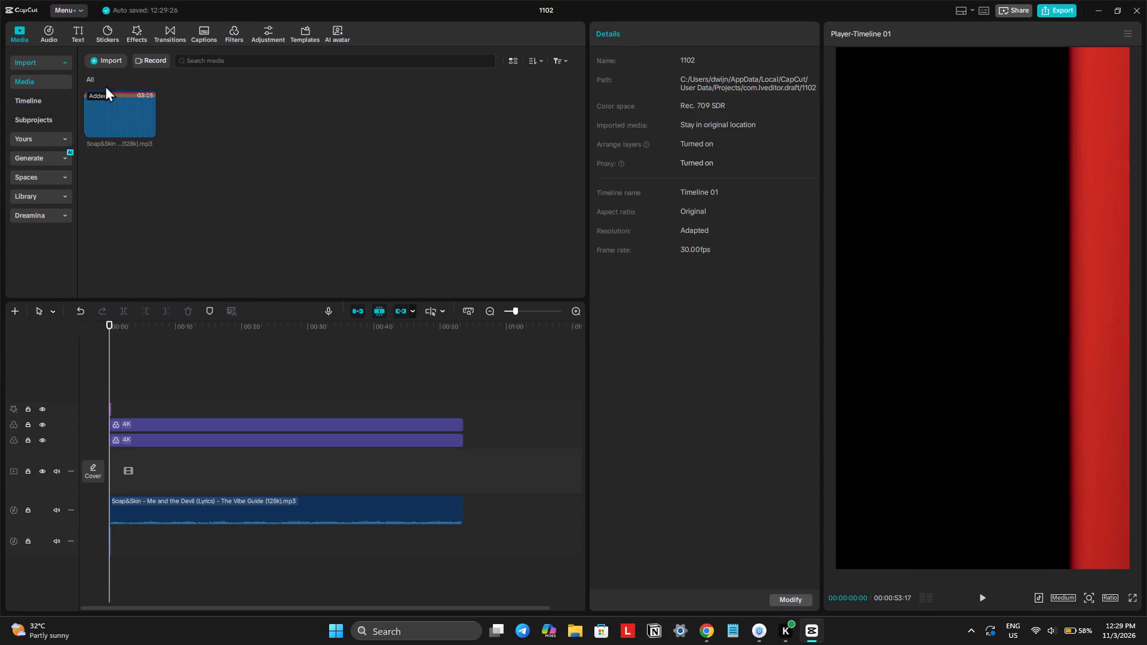
Import the ten PXL_20261103 videos listed under Today in the device's Downloads folder.
{"action": "left_click", "coordinate": [111, 62]}
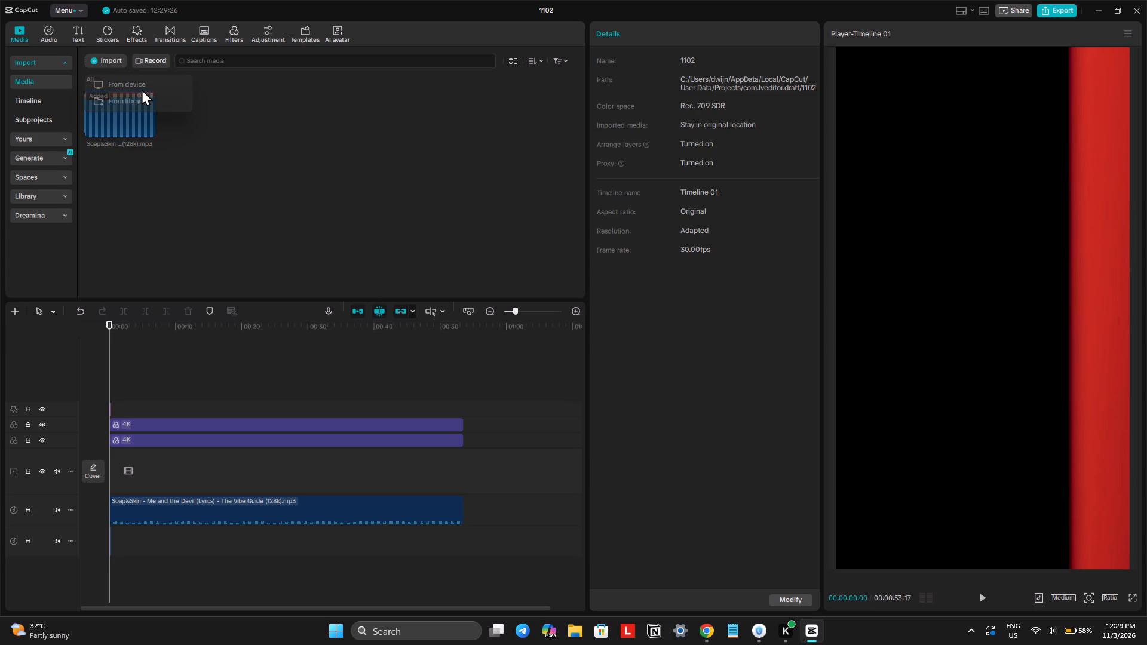
{"action": "left_click", "coordinate": [142, 87]}
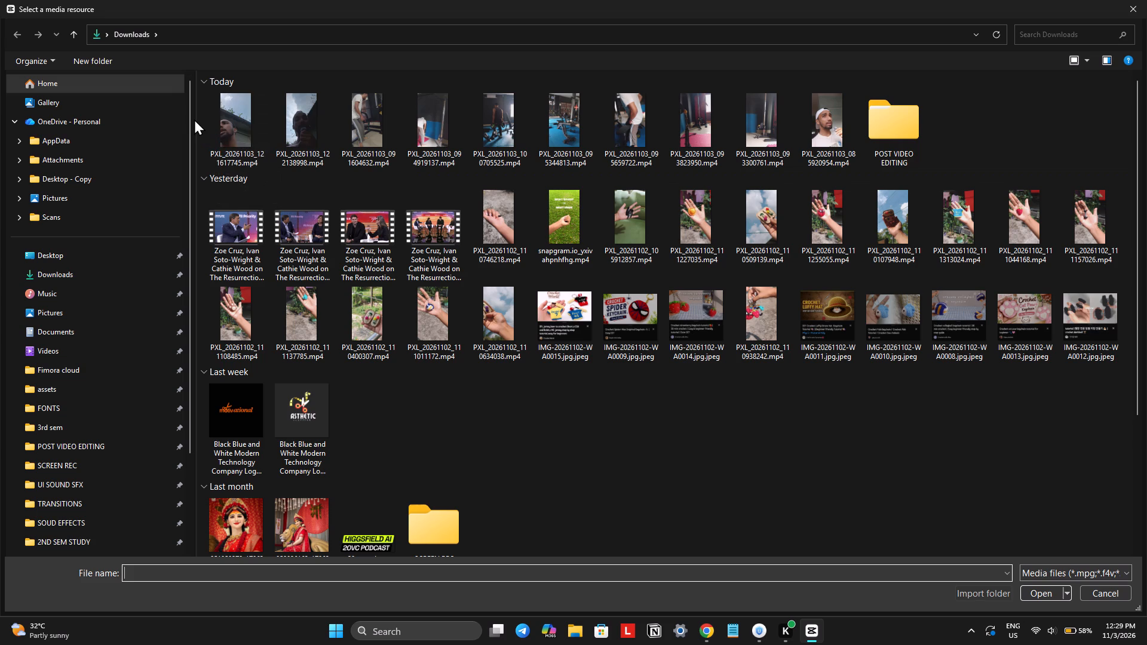
{"action": "left_click_drag", "start_coordinate": [210, 118], "coordinate": [825, 134]}
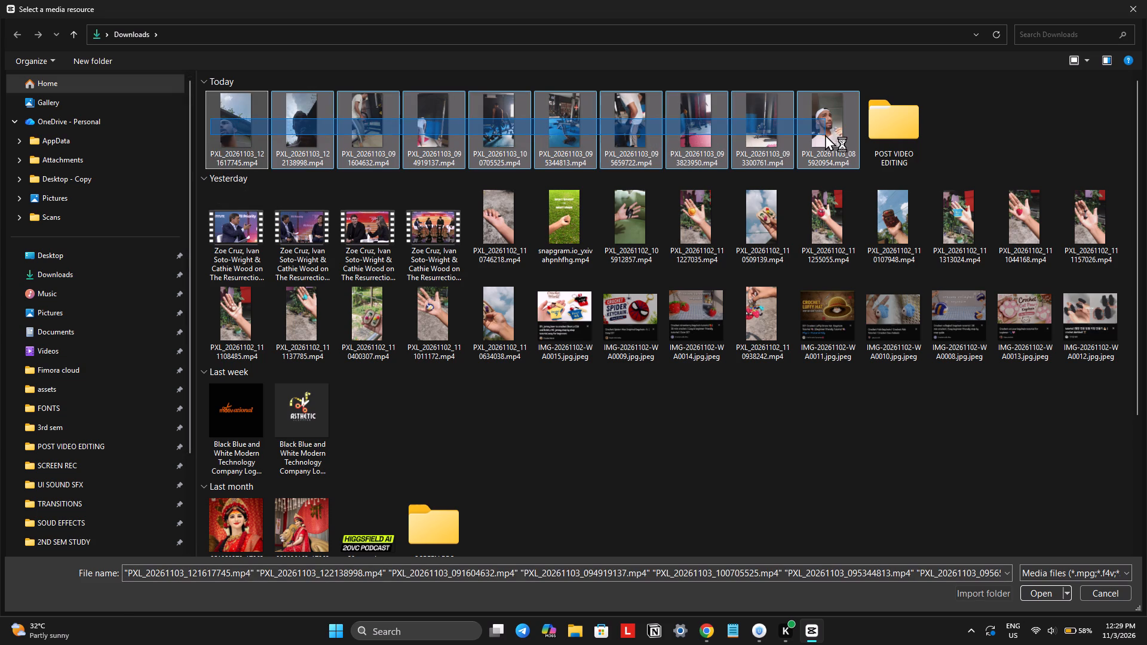
{"action": "left_click_drag", "start_coordinate": [825, 134], "coordinate": [826, 134]}
{"action": "key", "text": "Return"}
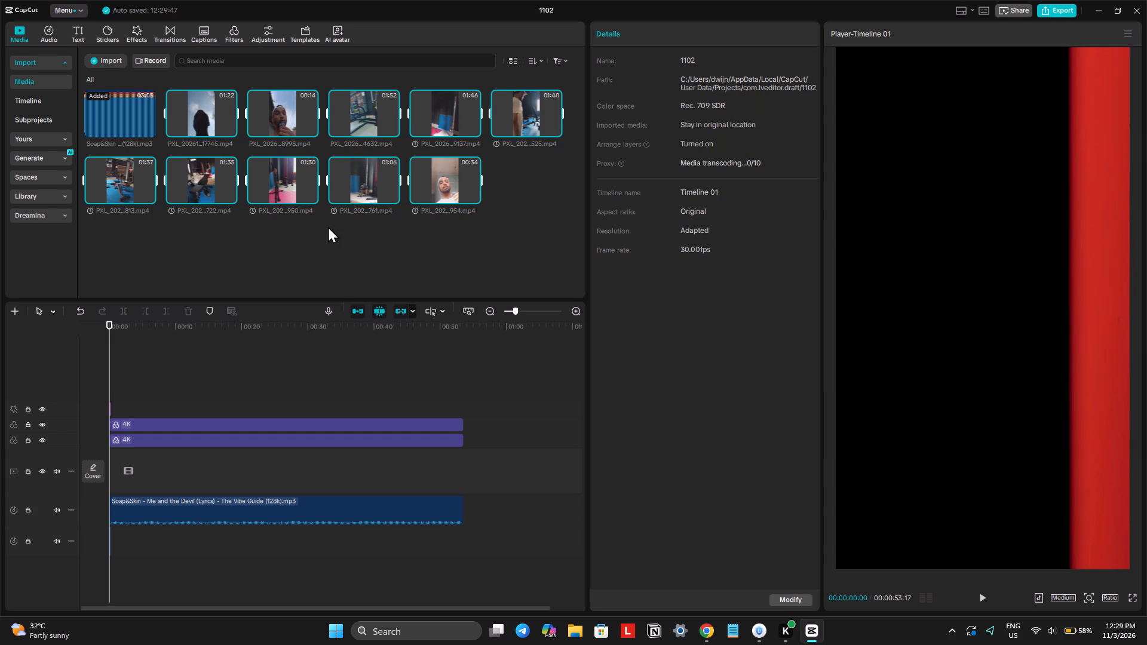
Preview the imported 00:34 and 01:52 videos, checking the latter's footage from past the one-minute mark.
{"action": "left_click", "coordinate": [393, 242]}
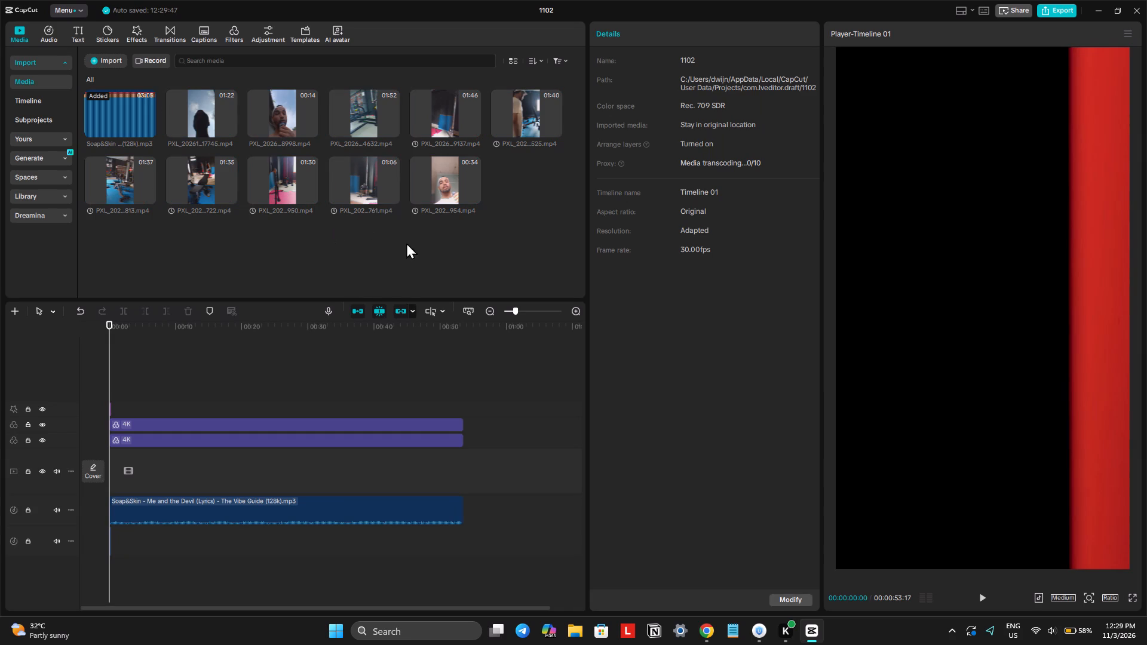
{"action": "left_click", "coordinate": [446, 245]}
{"action": "left_click", "coordinate": [441, 189]}
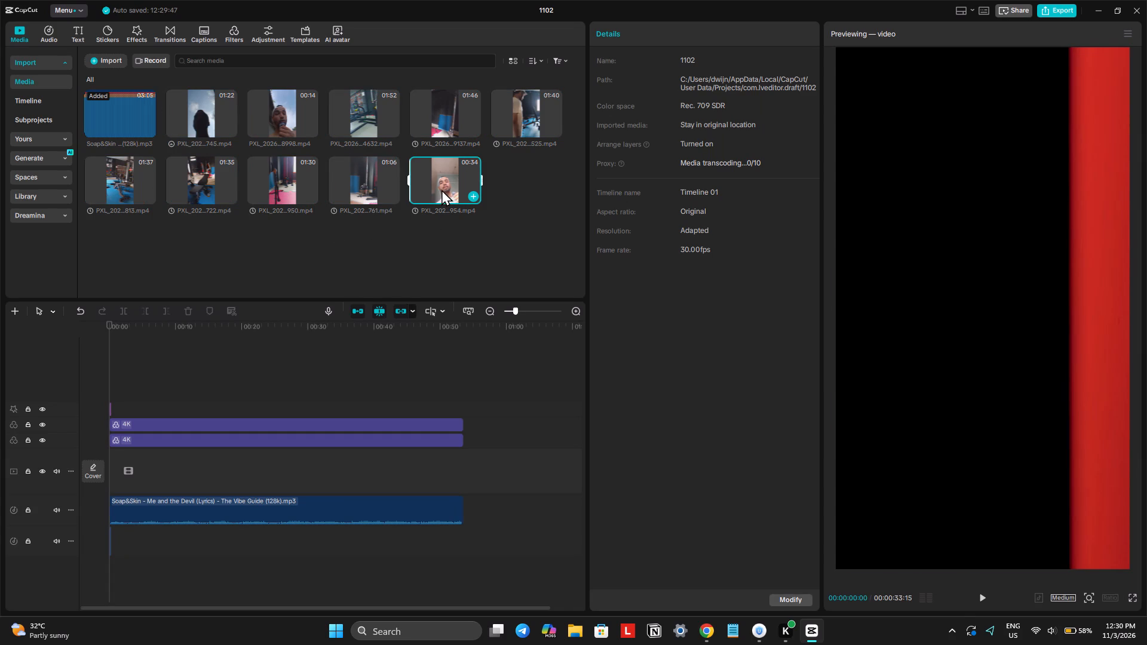
{"action": "left_click", "coordinate": [408, 235]}
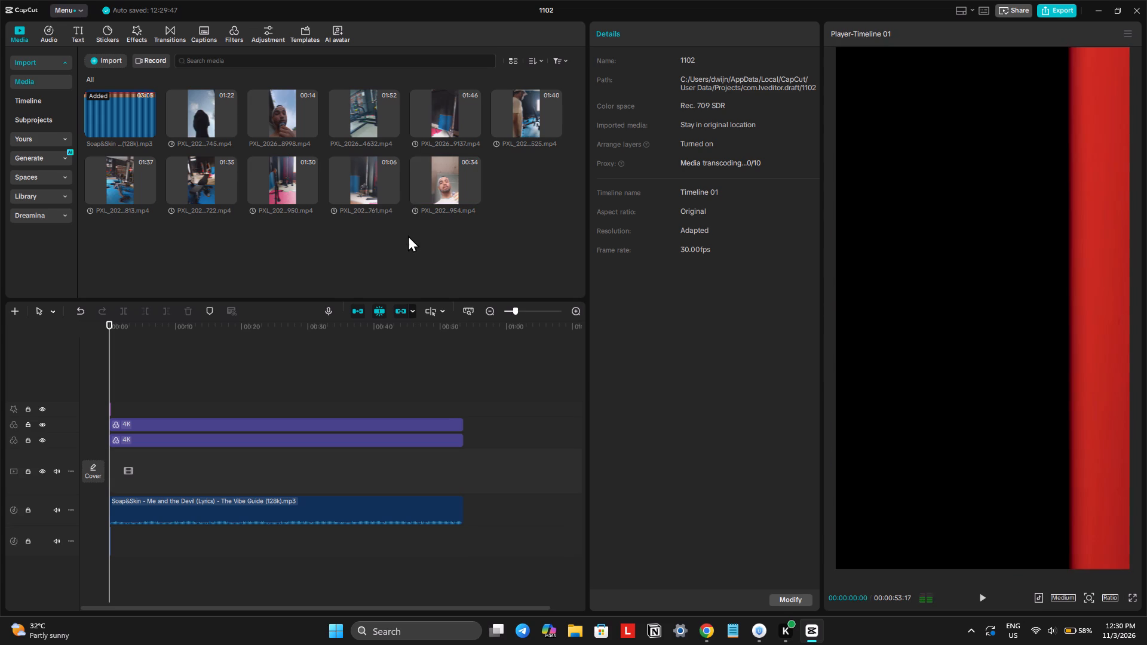
{"action": "left_click", "coordinate": [393, 106]}
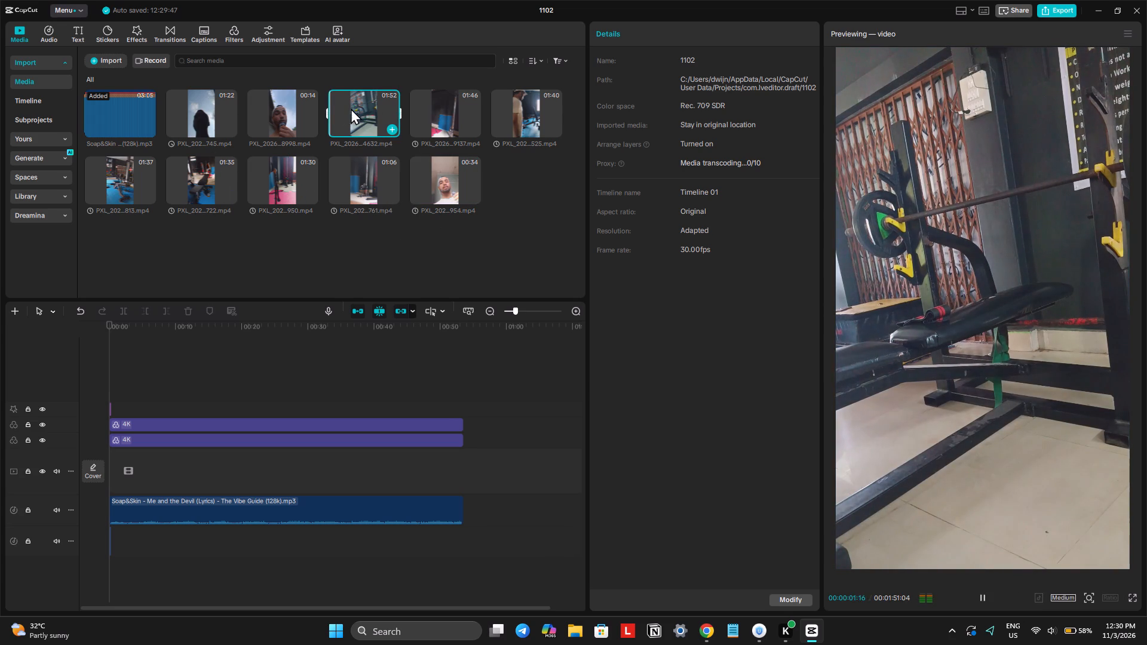
{"action": "left_click", "coordinate": [351, 108]}
{"action": "left_click", "coordinate": [371, 117]}
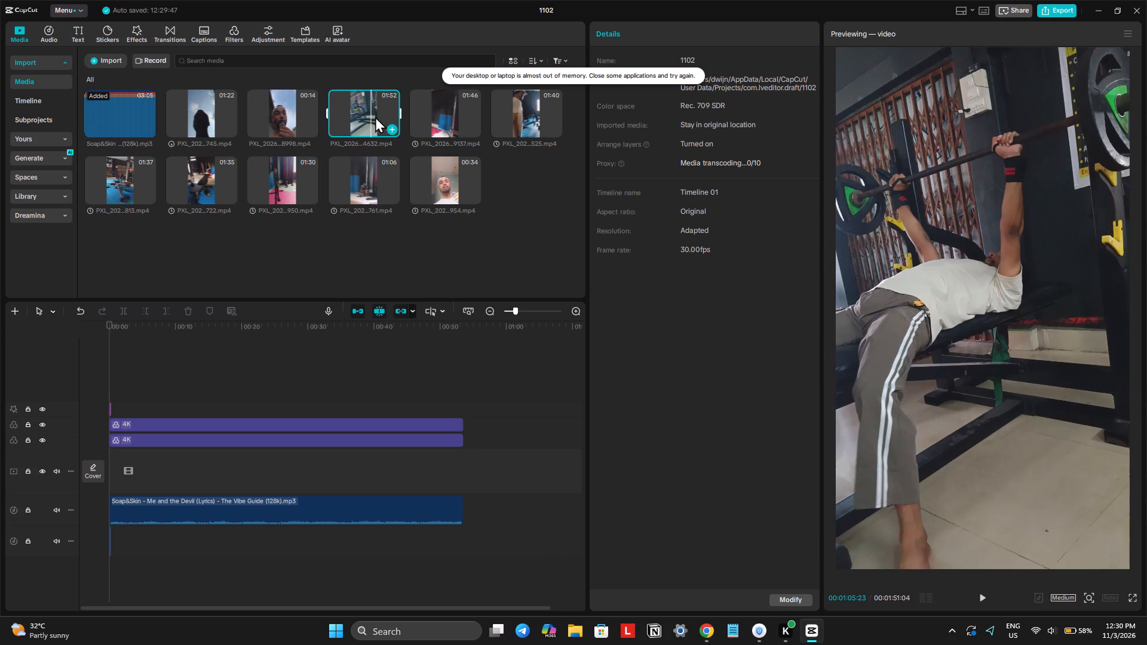
{"action": "key", "text": "space"}
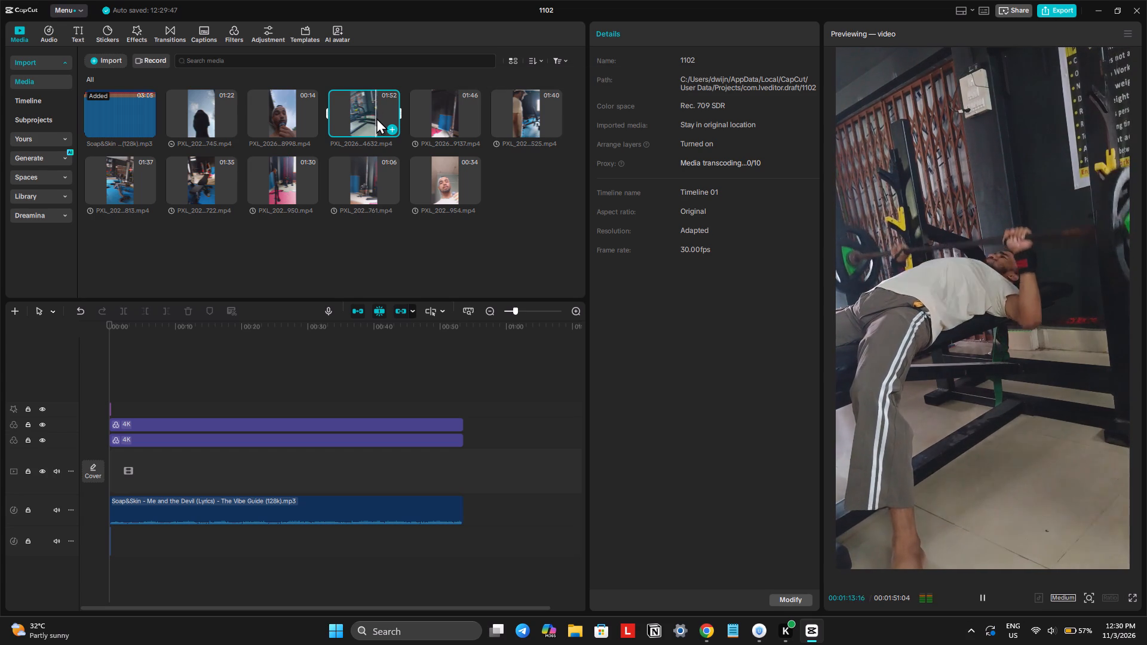
{"action": "key", "text": "space"}
Skim through the imported 01:46 and 01:40 gym videos at several points to look for usable footage.
{"action": "left_click", "coordinate": [453, 119]}
{"action": "left_click", "coordinate": [453, 119]}
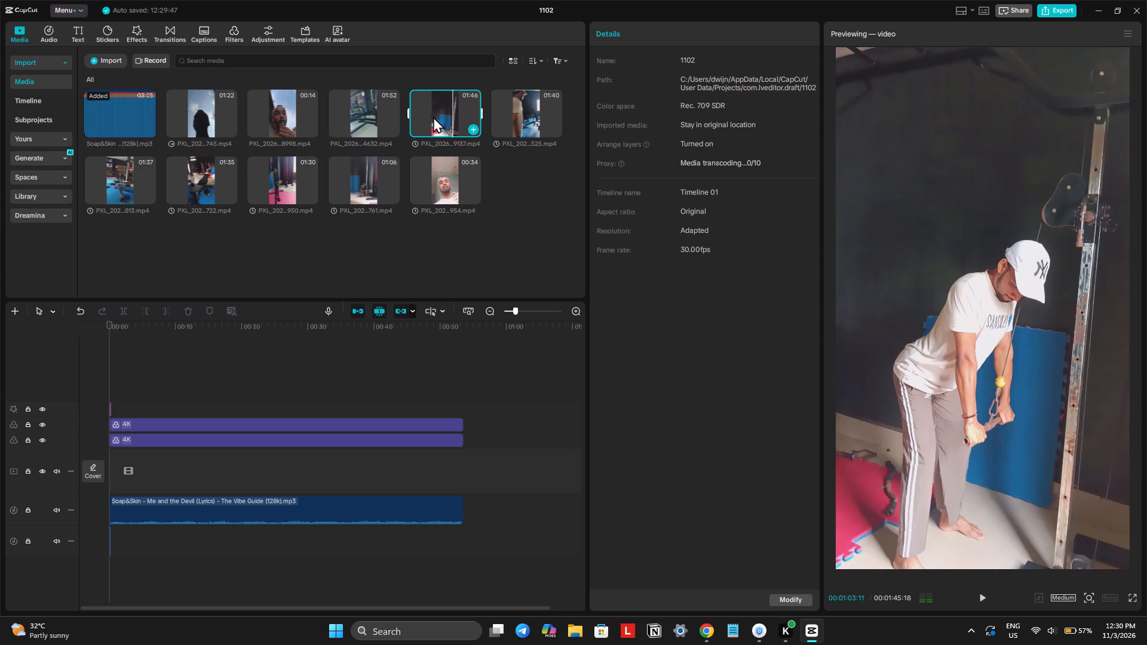
{"action": "left_click", "coordinate": [448, 112]}
{"action": "left_click", "coordinate": [461, 111]}
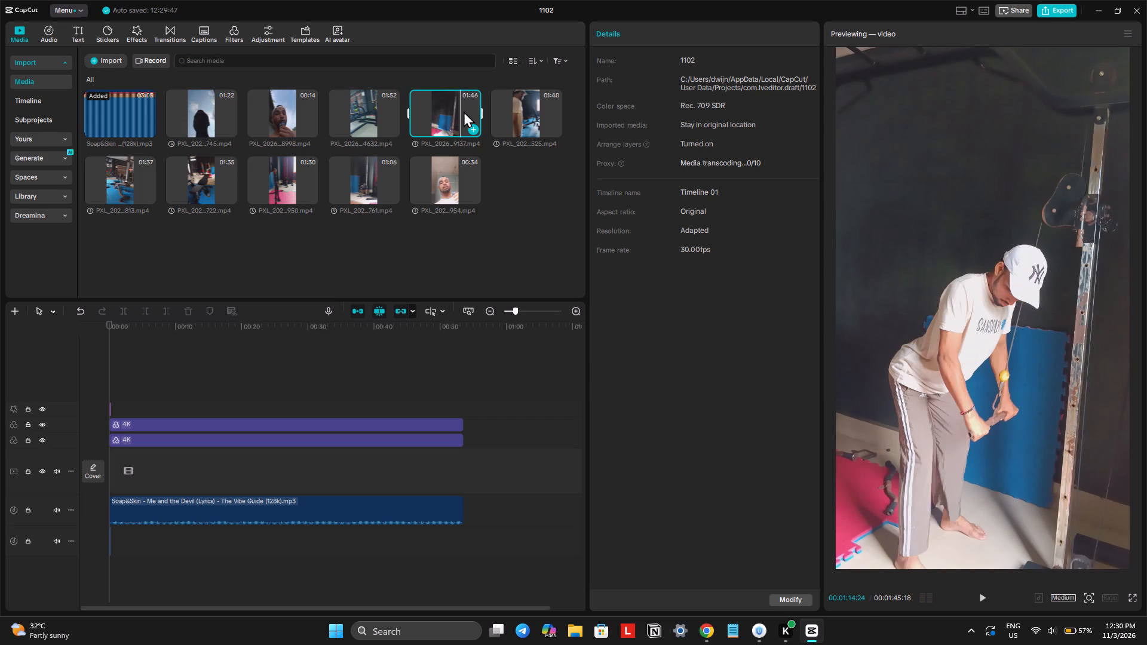
{"action": "left_click", "coordinate": [464, 111]}
{"action": "left_click", "coordinate": [521, 112]}
{"action": "left_click", "coordinate": [528, 112]}
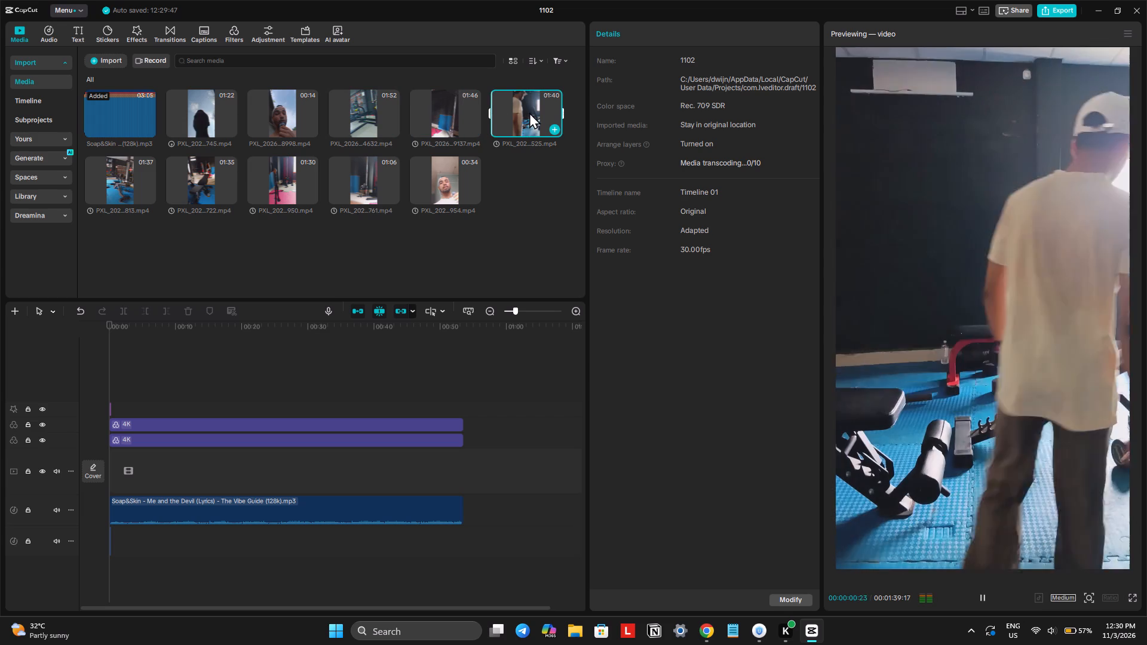
{"action": "left_click", "coordinate": [530, 112]}
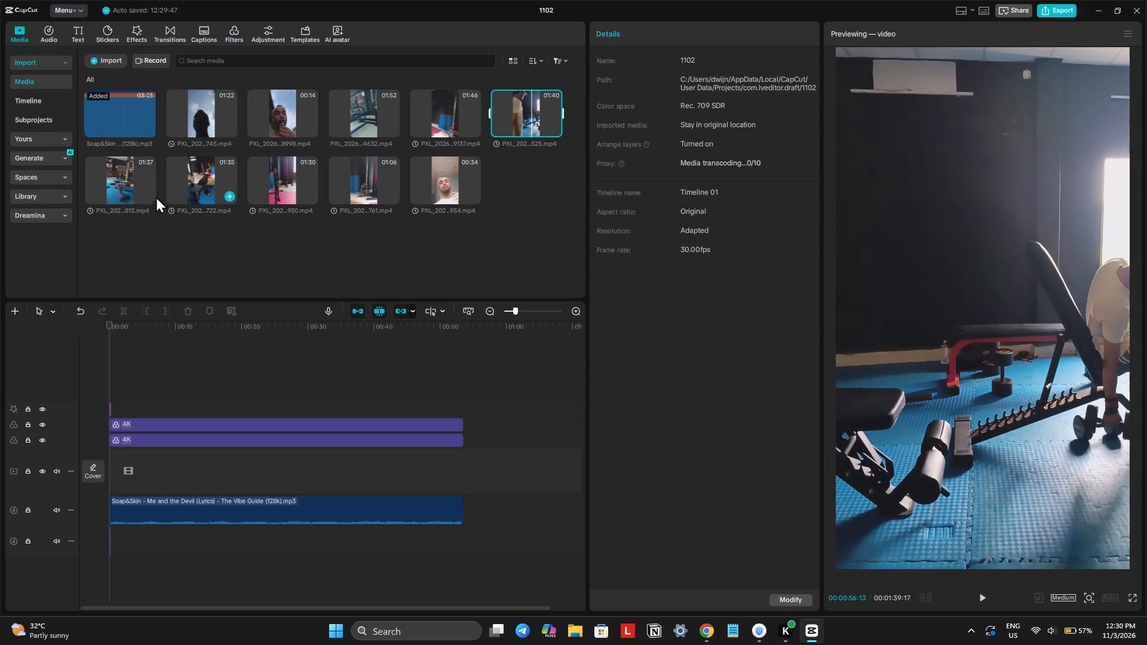
Review the 01:37 gym video, playing several of its sections to look for a usable exercise shot.
{"action": "left_click", "coordinate": [129, 192]}
{"action": "left_click", "coordinate": [121, 189]}
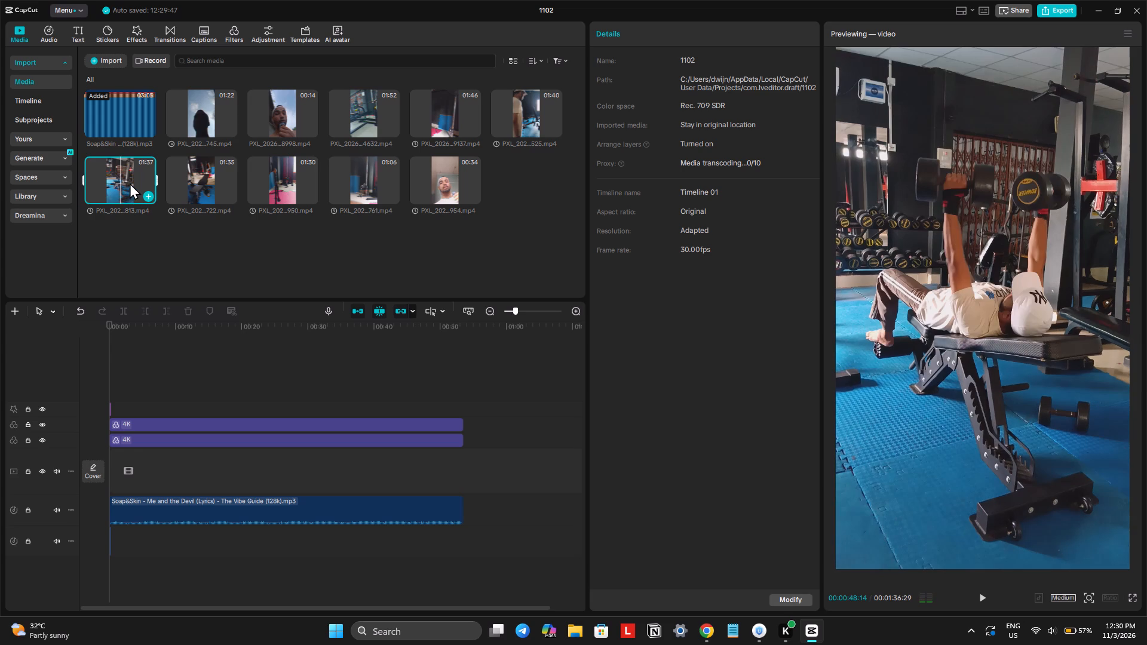
{"action": "left_click", "coordinate": [134, 179]}
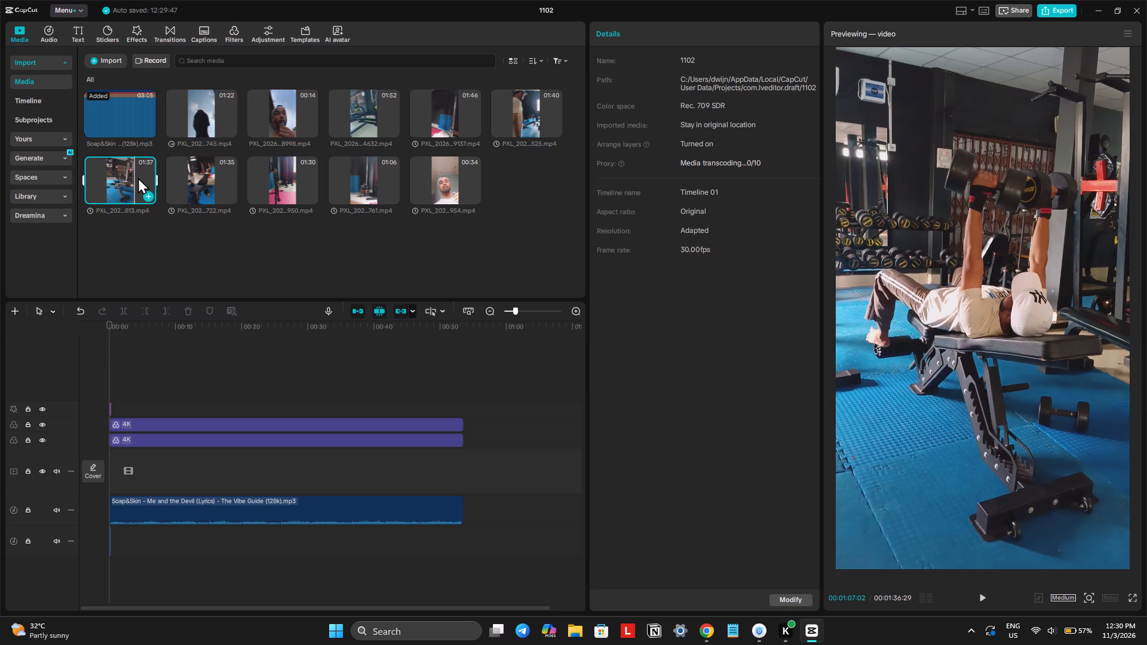
{"action": "left_click", "coordinate": [138, 177]}
{"action": "key", "text": "space"}
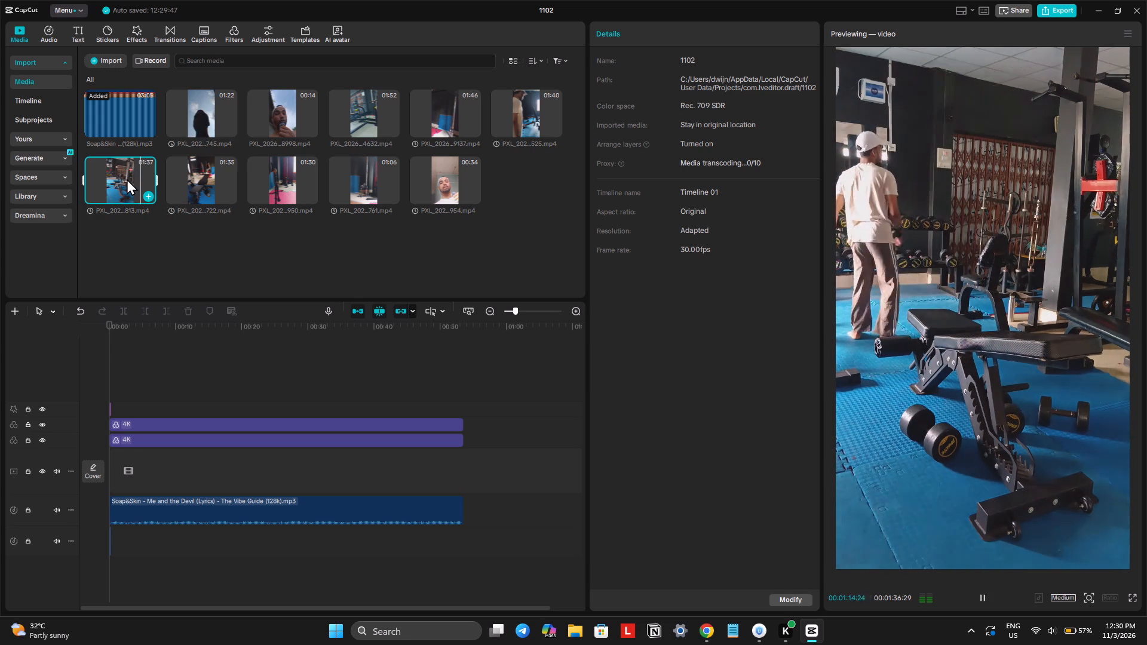
{"action": "left_click", "coordinate": [127, 179]}
{"action": "key", "text": "space"}
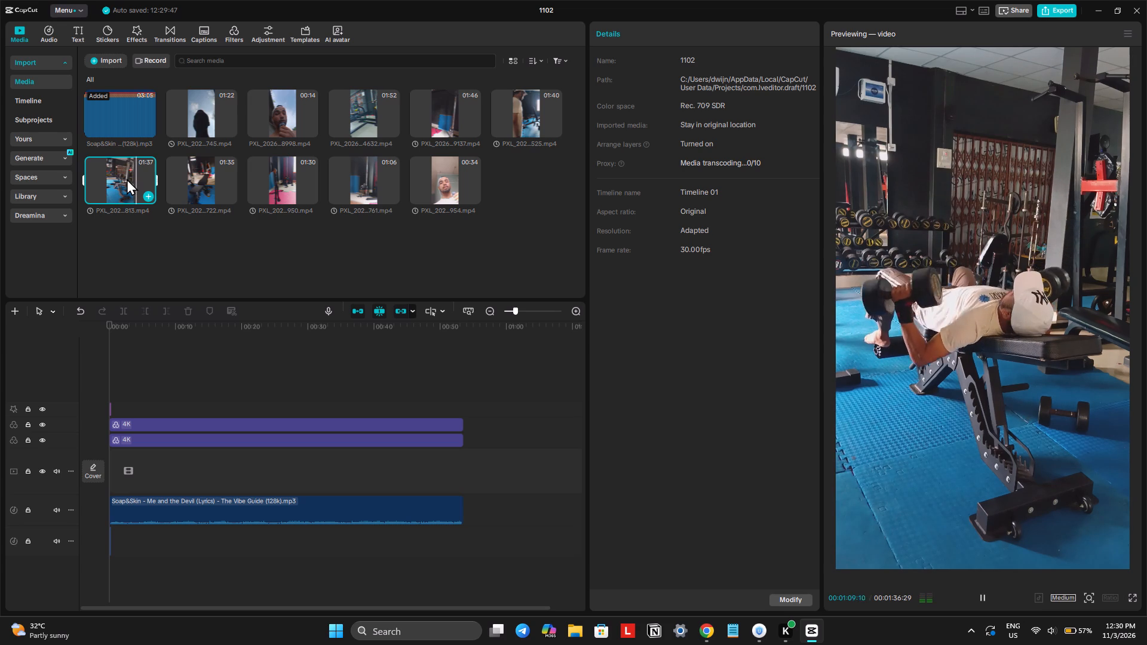
{"action": "key", "text": "space"}
Review the 01:35 dumbbell press video, trim its start to about 00:53, and place it at the beginning of the main video track.
{"action": "left_click", "coordinate": [201, 180]}
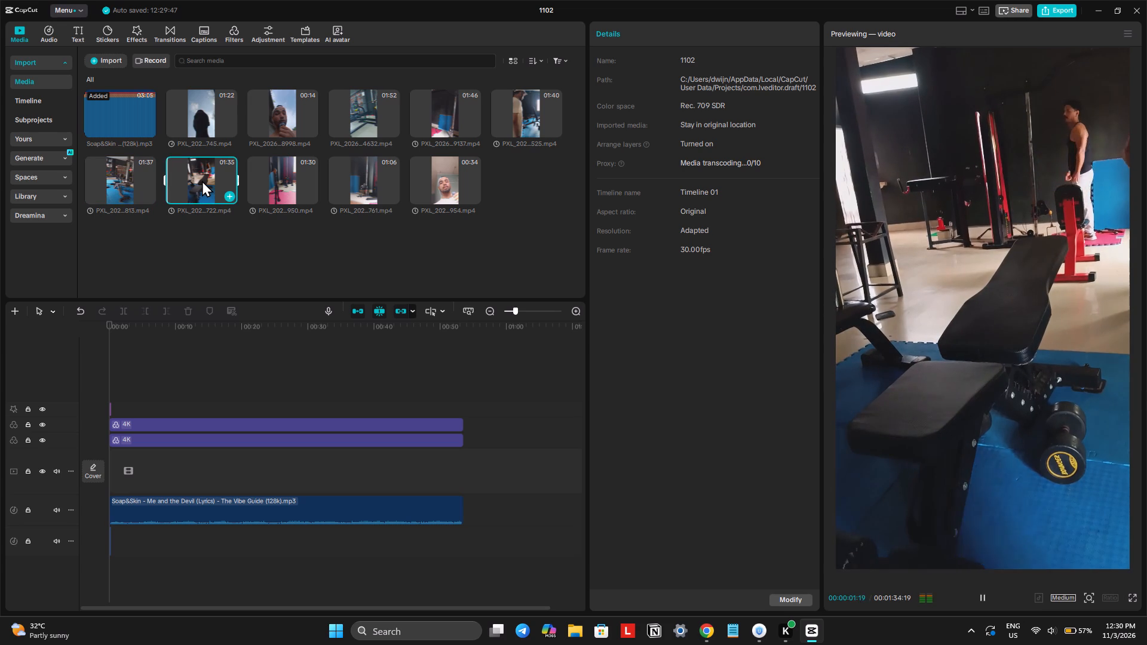
{"action": "left_click", "coordinate": [207, 183]}
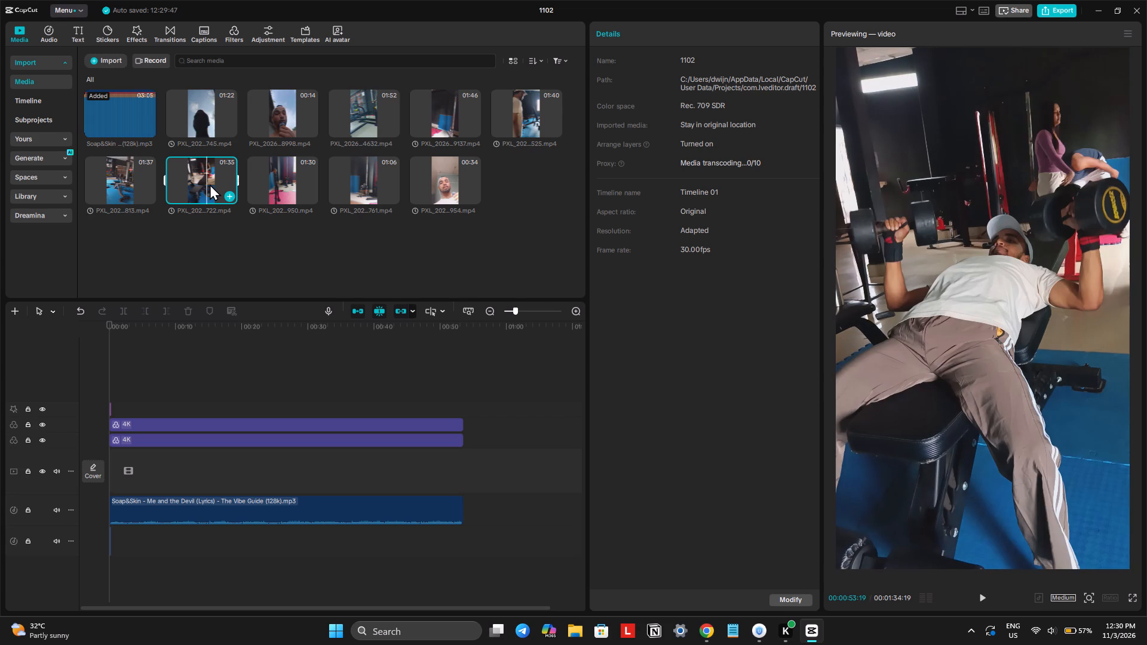
{"action": "left_click", "coordinate": [219, 184]}
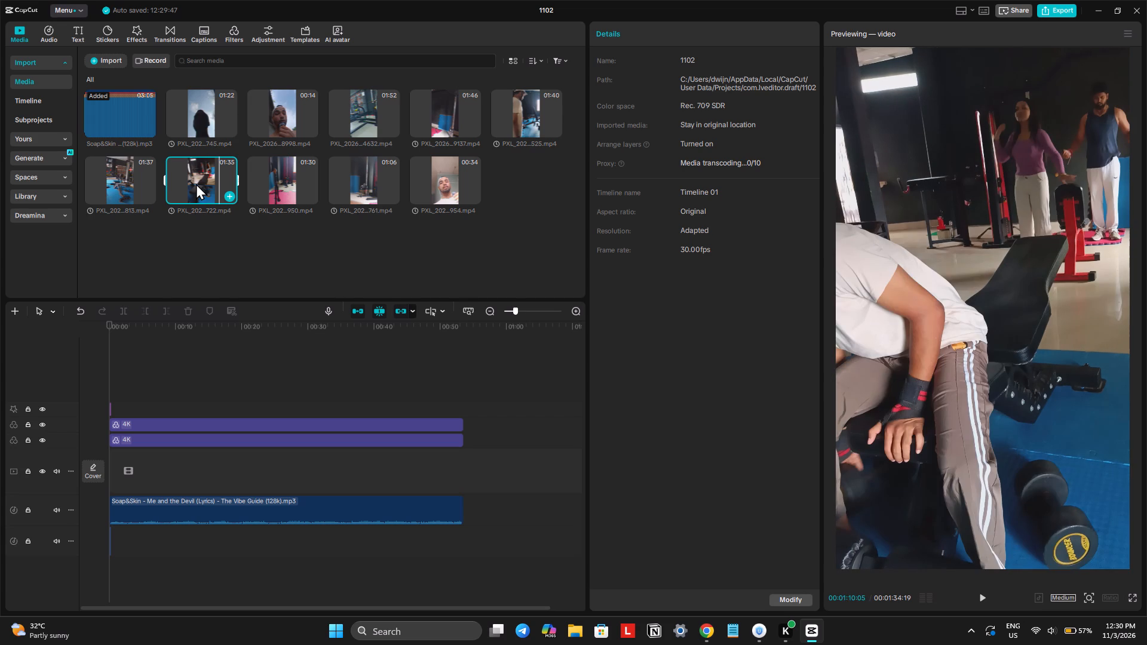
{"action": "left_click", "coordinate": [196, 183]}
{"action": "key", "text": "space"}
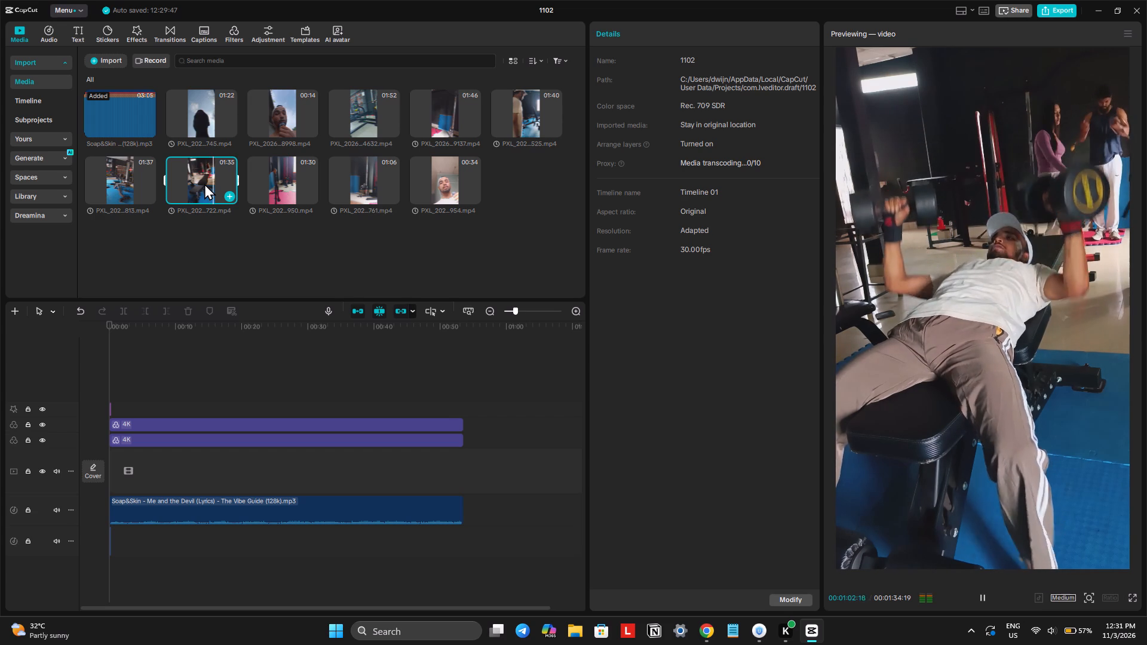
{"action": "key", "text": "space"}
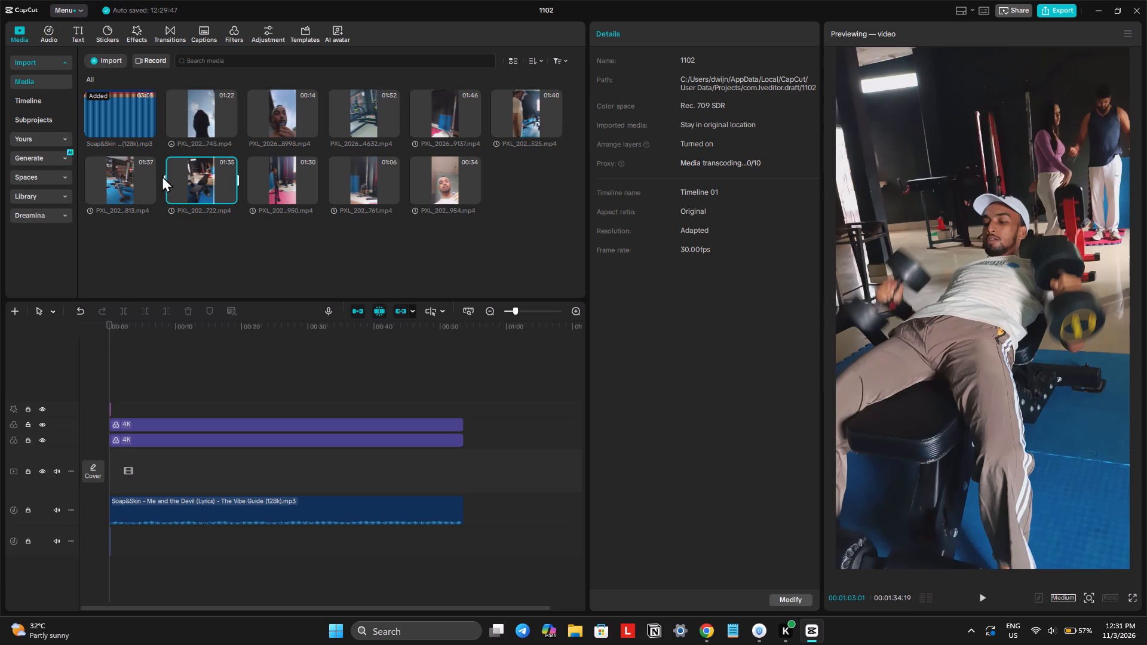
{"action": "left_click_drag", "start_coordinate": [162, 176], "coordinate": [203, 210]}
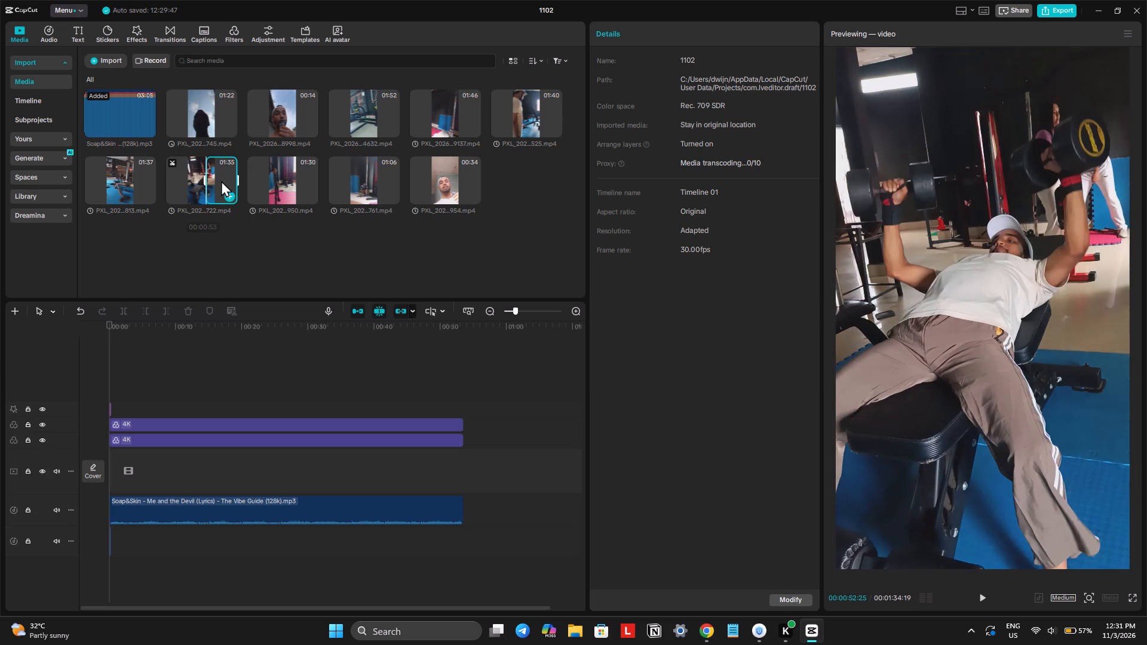
{"action": "left_click_drag", "start_coordinate": [209, 178], "coordinate": [112, 474]}
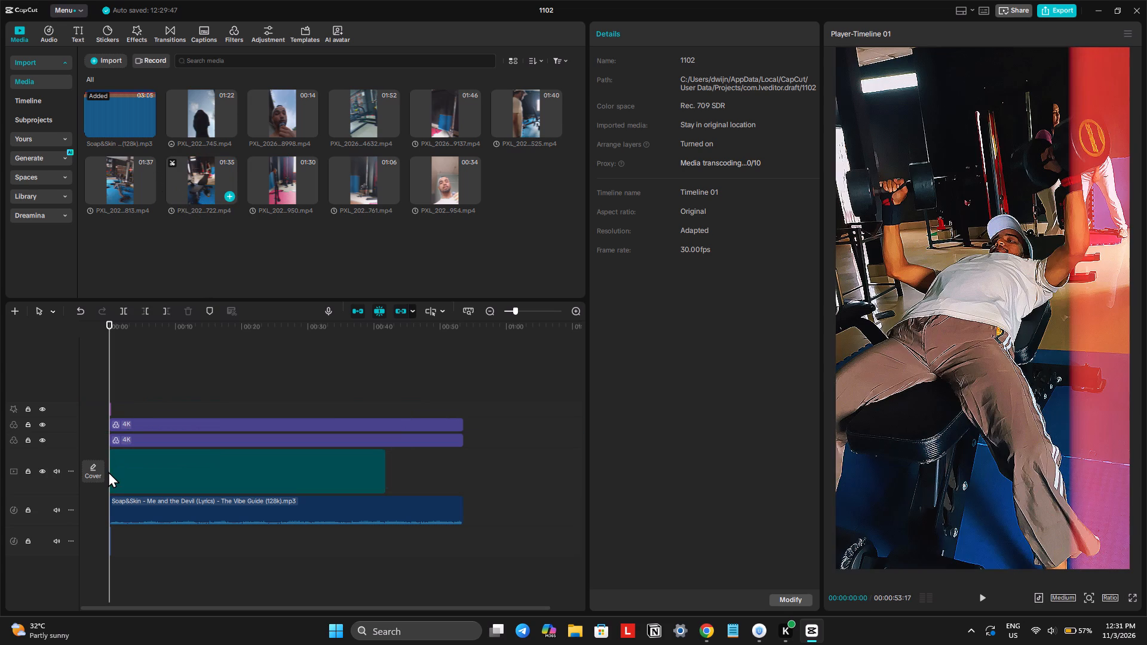
Play the timeline from the start and mute the main video track.
{"action": "key", "text": "space"}
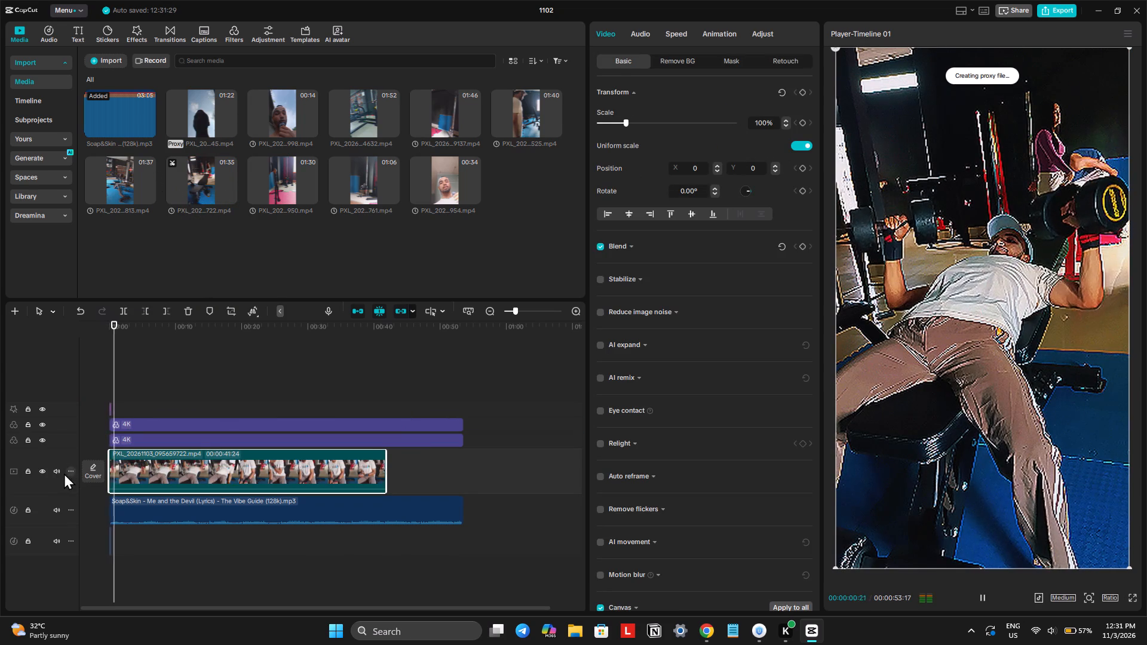
{"action": "left_click", "coordinate": [54, 473]}
{"action": "left_click", "coordinate": [49, 472]}
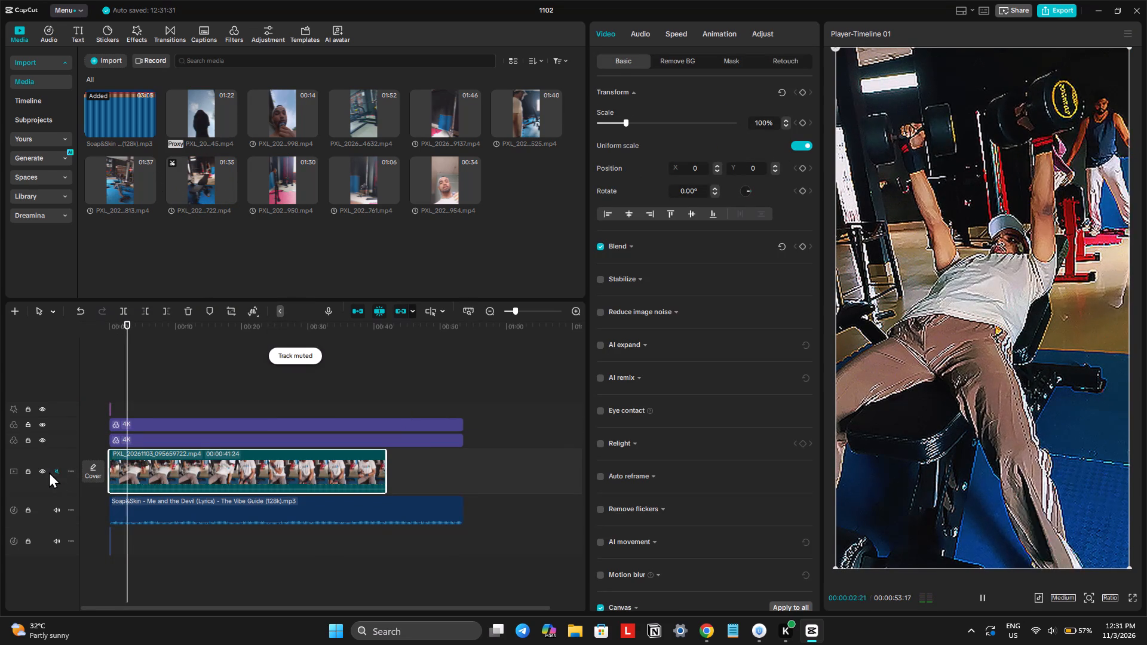
Unmute the main video track and lower the dumbbell press clip's own volume to -∞ dB instead.
{"action": "left_click", "coordinate": [57, 472]}
{"action": "key", "text": "space"}
{"action": "left_click_drag", "start_coordinate": [120, 490], "coordinate": [124, 527]}
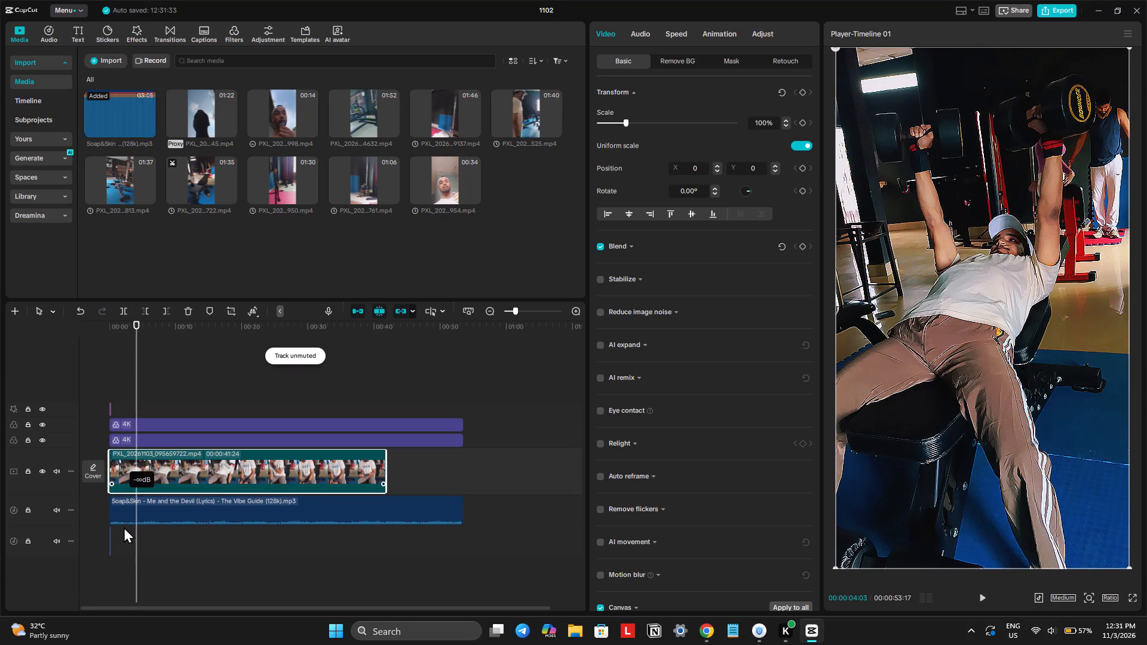
{"action": "left_click_drag", "start_coordinate": [124, 527], "coordinate": [124, 533]}
Delete the very short leftover audio clip at the start of the lowest audio track.
{"action": "key", "text": "space"}
{"action": "scroll", "coordinate": [124, 533], "scroll_direction": "up", "scroll_amount": 9, "text": "ctrl"}
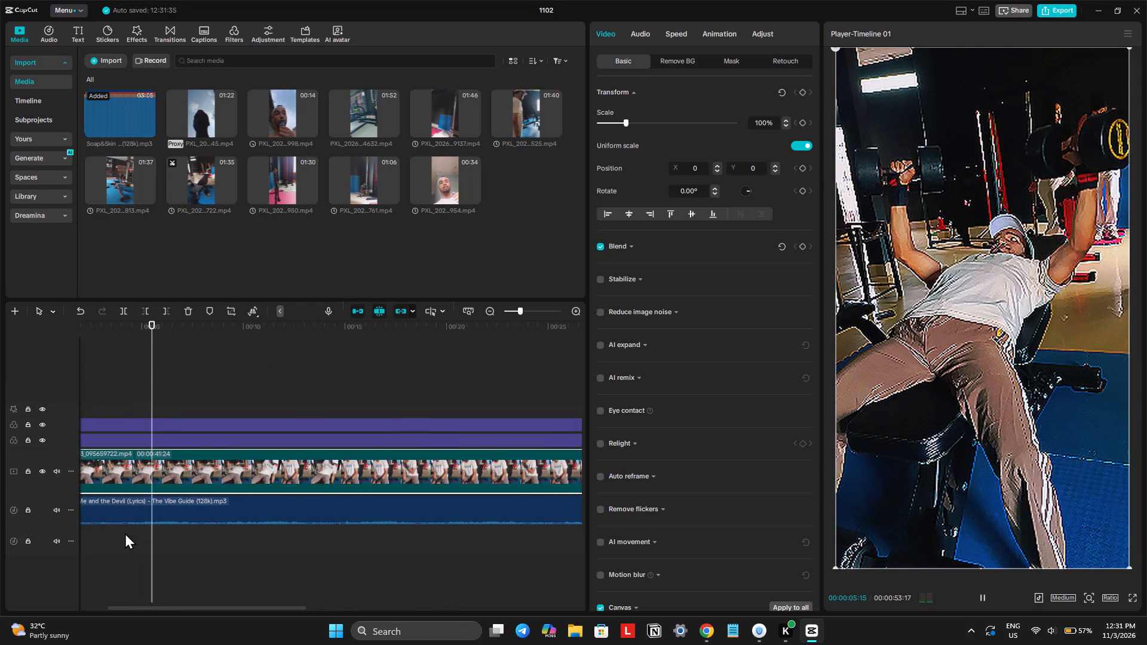
{"action": "scroll", "coordinate": [125, 533], "scroll_direction": "right", "scroll_amount": 1}
{"action": "scroll", "coordinate": [125, 533], "scroll_direction": "up", "scroll_amount": 8, "text": "ctrl"}
{"action": "scroll", "coordinate": [124, 527], "scroll_direction": "right", "scroll_amount": 6}
{"action": "left_click_drag", "start_coordinate": [131, 536], "coordinate": [109, 543]}
{"action": "key", "text": "Delete"}
Raise the volume of the Soap&Skin music clip to about -15.9 dB during playback.
{"action": "left_click", "coordinate": [136, 521]}
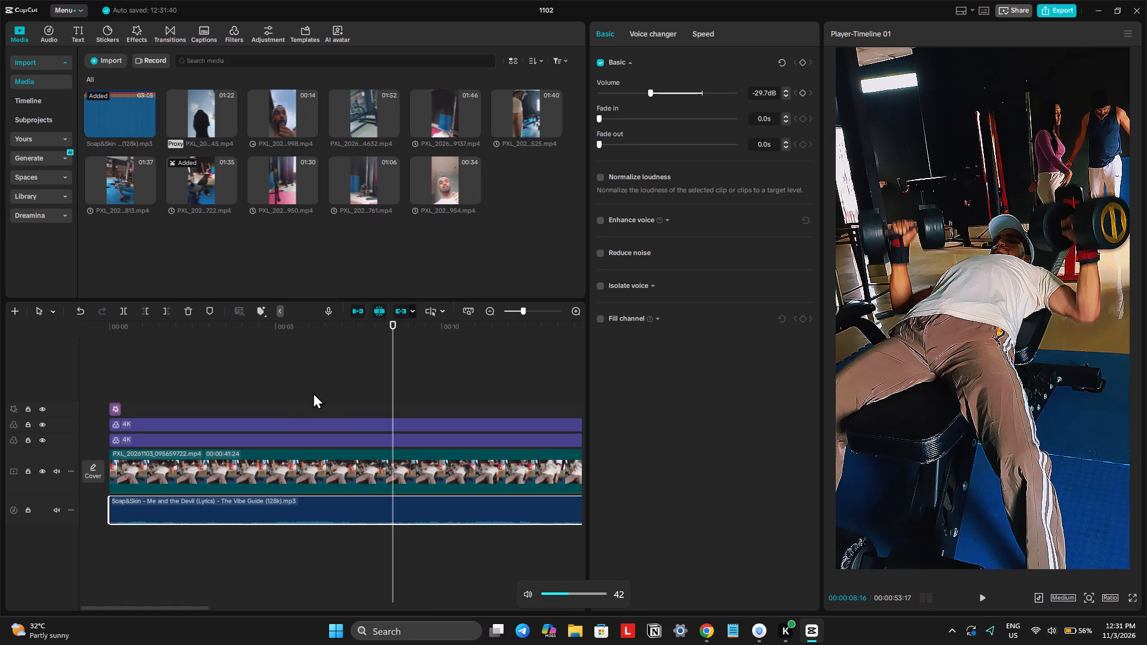
{"action": "key", "text": "space"}
{"action": "left_click_drag", "start_coordinate": [657, 99], "coordinate": [657, 98]}
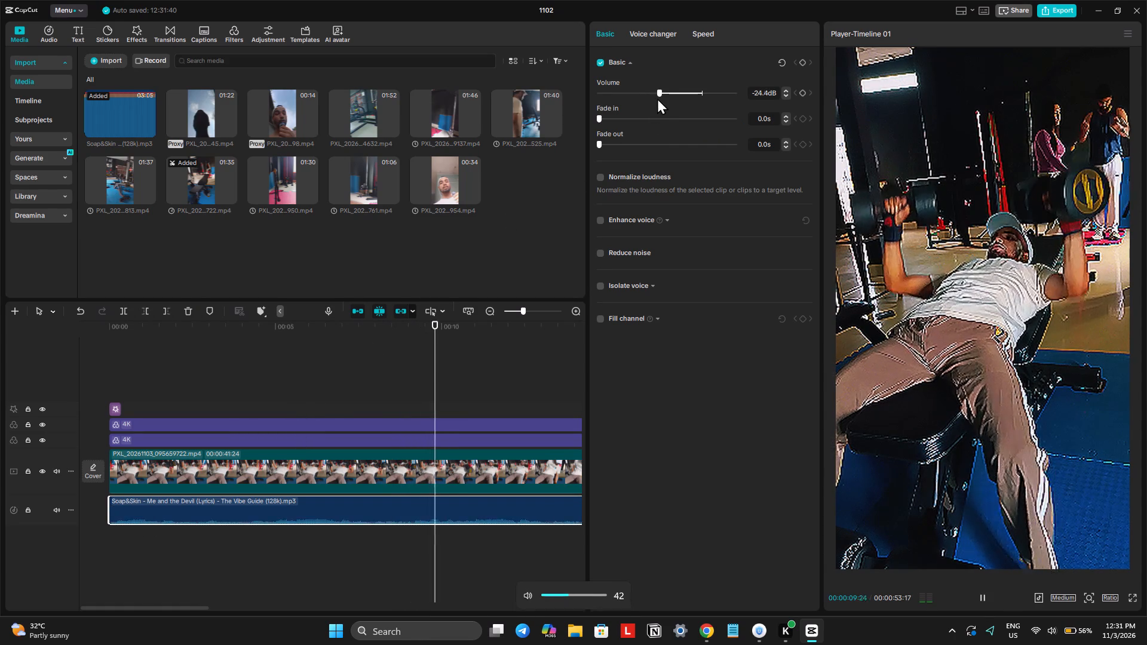
{"action": "left_click_drag", "start_coordinate": [657, 98], "coordinate": [679, 109]}
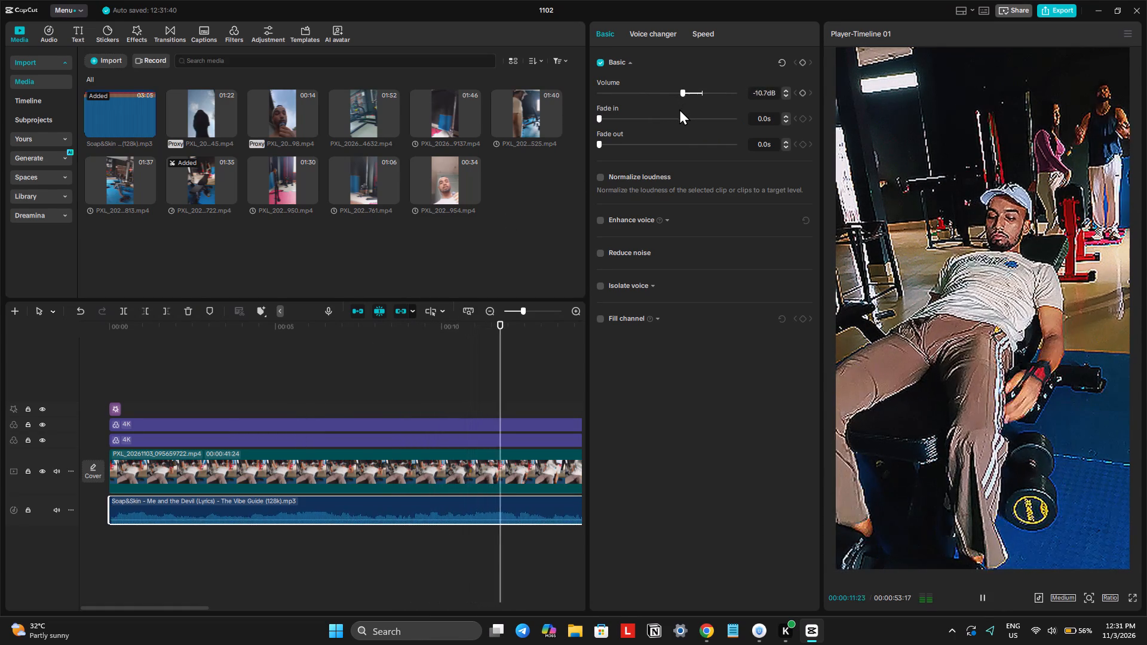
{"action": "left_click_drag", "start_coordinate": [679, 109], "coordinate": [671, 110]}
Play the timeline from the start and cut about the first 7.7 seconds off the dumbbell press clip.
{"action": "left_click_drag", "start_coordinate": [148, 331], "coordinate": [116, 330]}
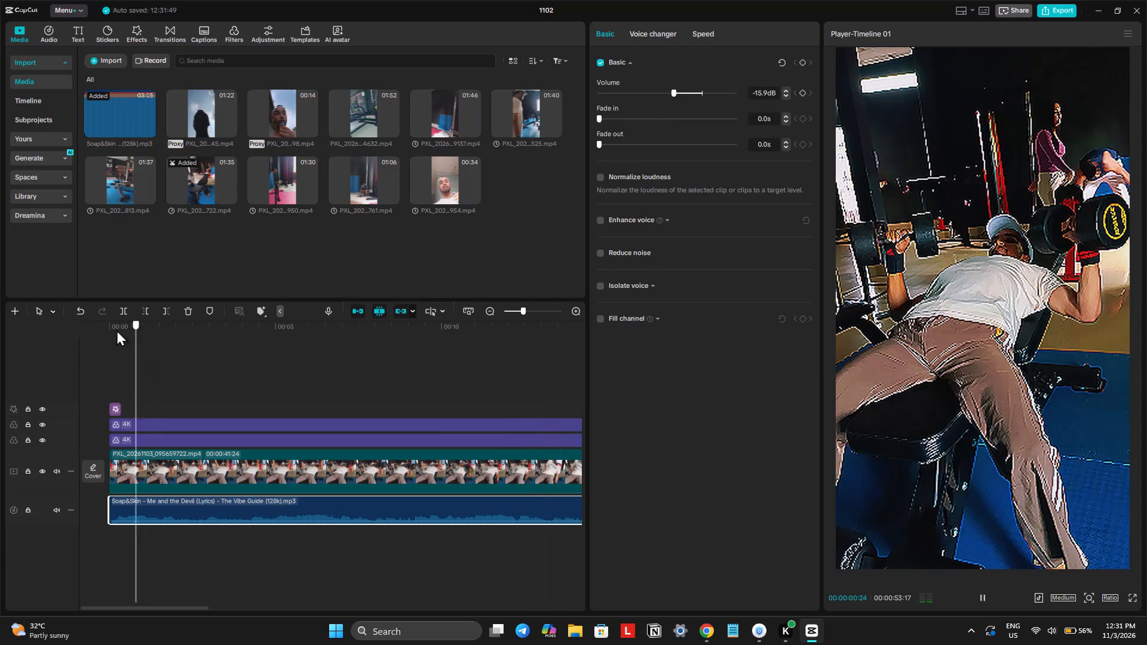
{"action": "left_click_drag", "start_coordinate": [116, 330], "coordinate": [72, 334]}
{"action": "key", "text": "space"}
{"action": "key", "text": "space"}
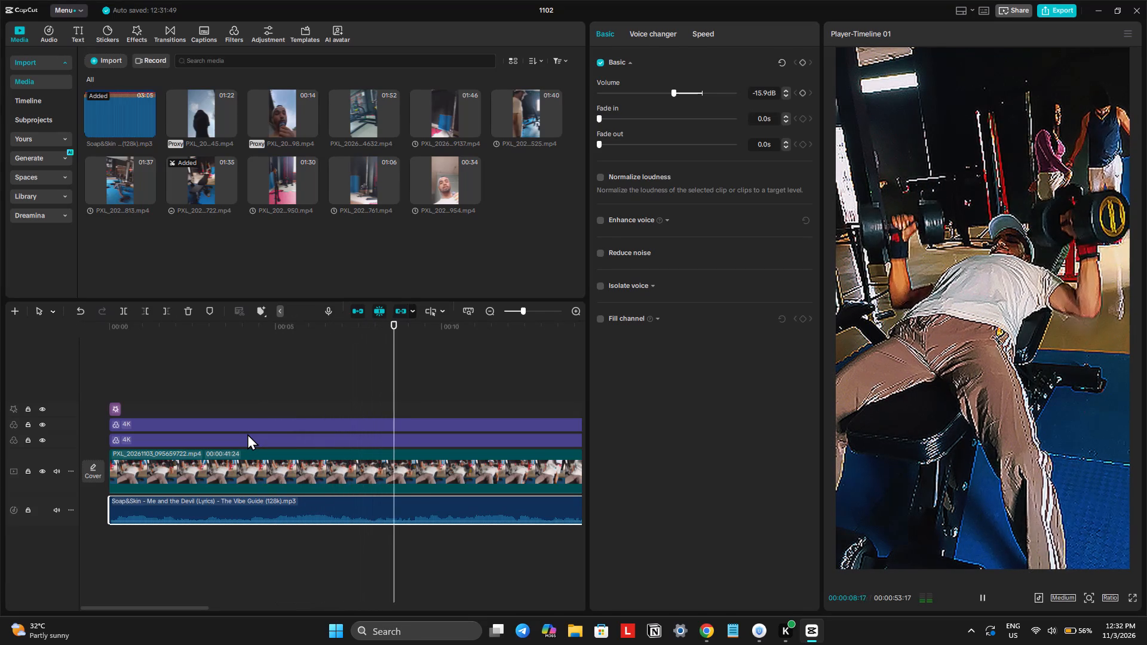
{"action": "key", "text": "space"}
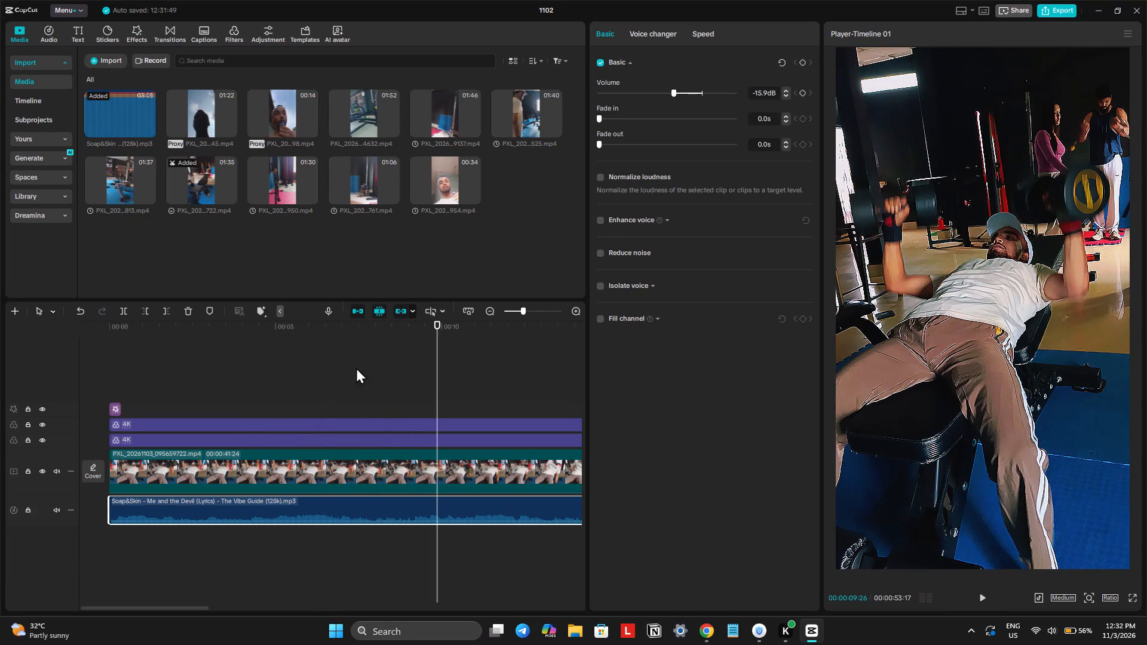
{"action": "left_click", "coordinate": [366, 337]}
{"action": "left_click", "coordinate": [339, 476]}
{"action": "key", "text": "q"}
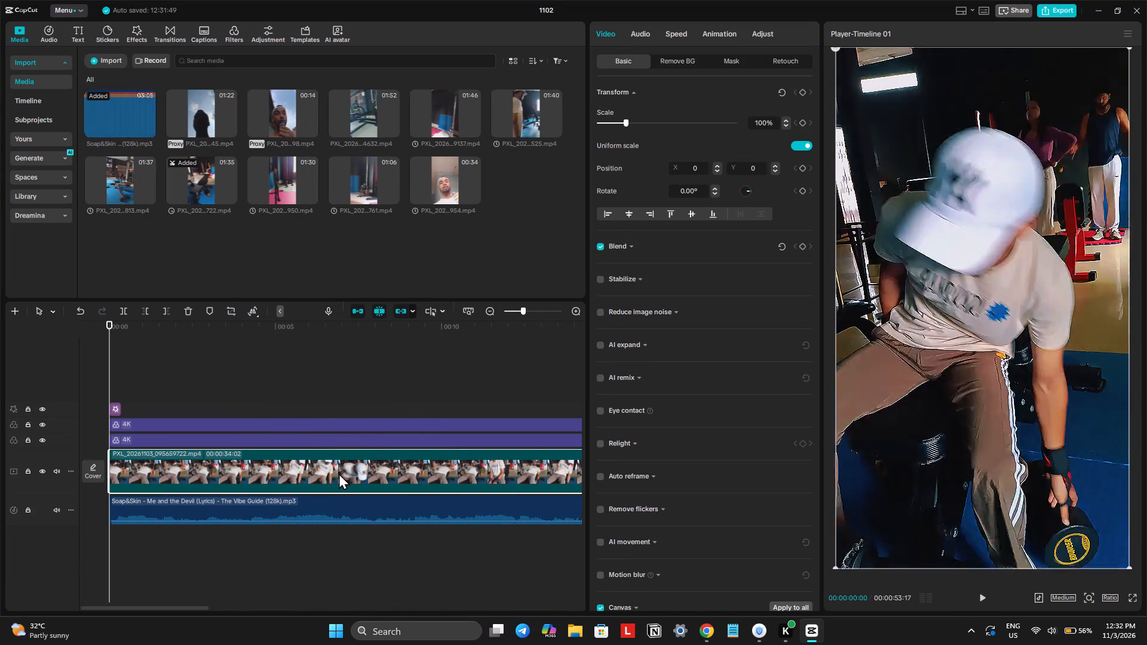
Trim the end of the dumbbell press clip at about 00:00:02:28 and play the timeline from the start.
{"action": "key", "text": "space"}
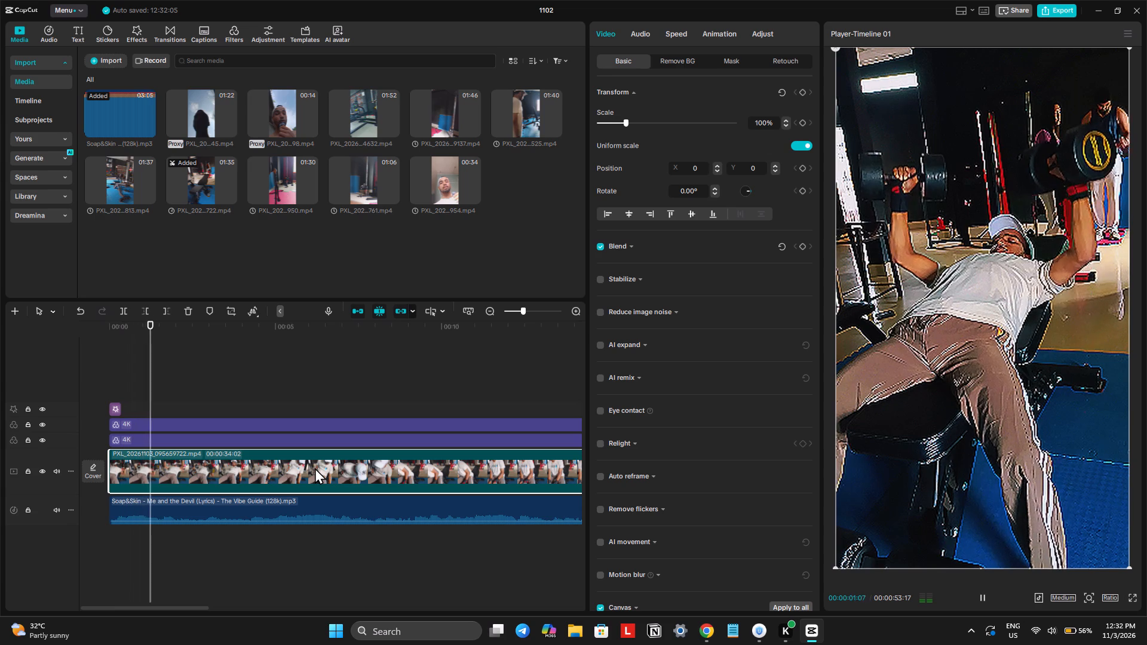
{"action": "key", "text": "space"}
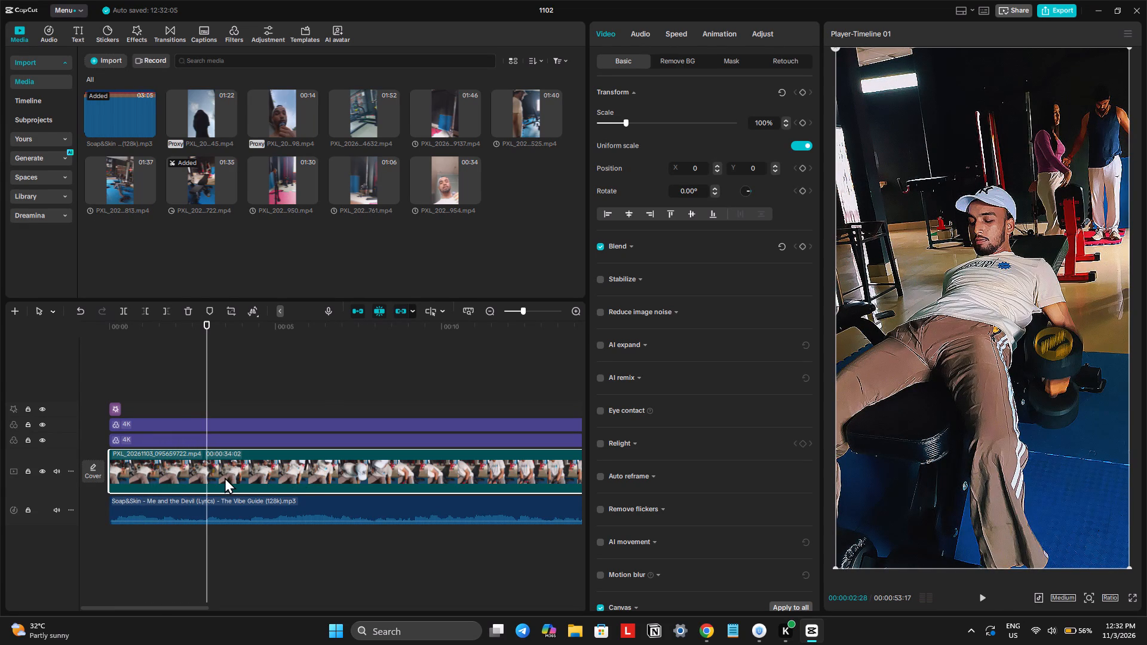
{"action": "key", "text": "w"}
{"action": "left_click_drag", "start_coordinate": [135, 330], "coordinate": [90, 332]}
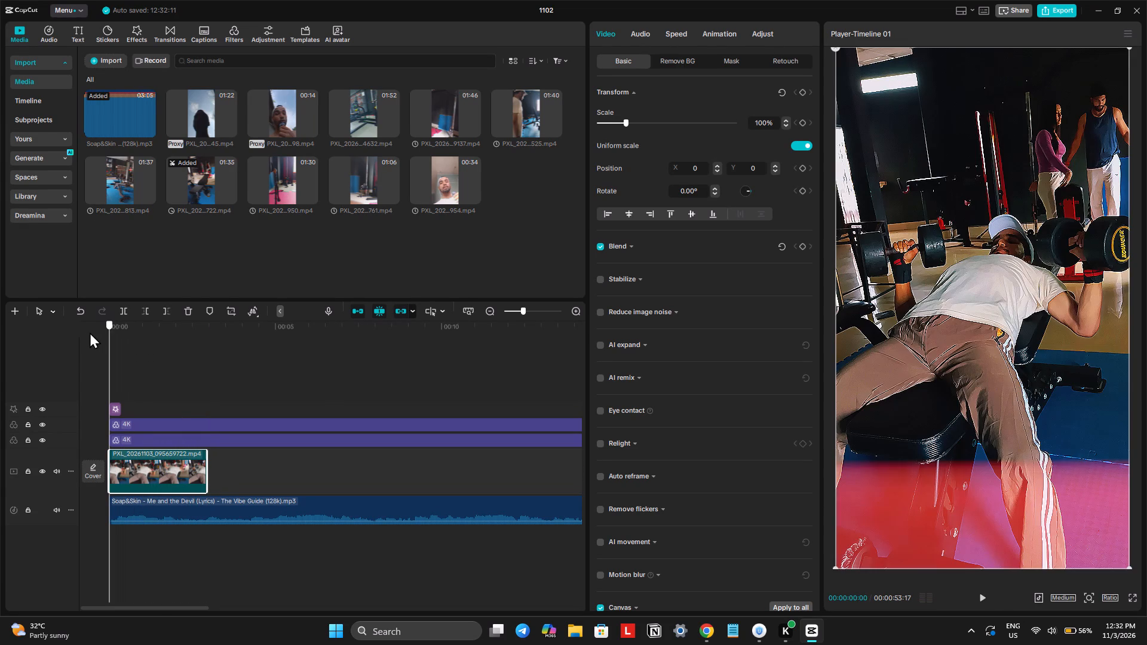
{"action": "key", "text": "space"}
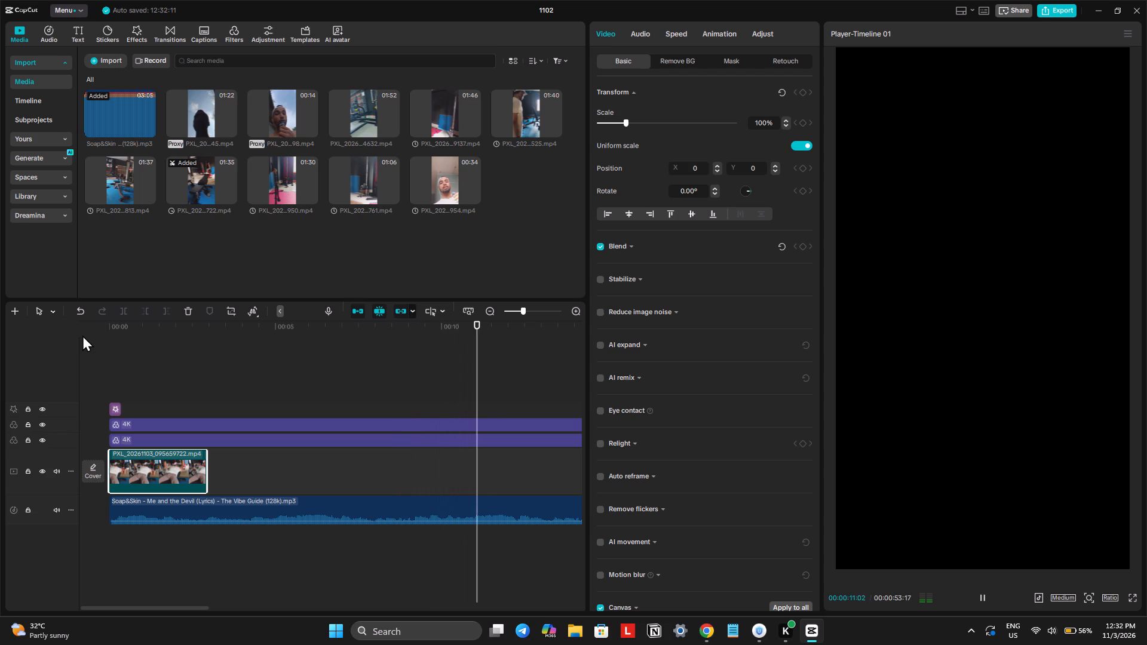
Browse the imported extracted audio and audition Extracted20261102-1, -11, -10 and -9 as a possible soundtrack.
{"action": "left_click", "coordinate": [108, 64]}
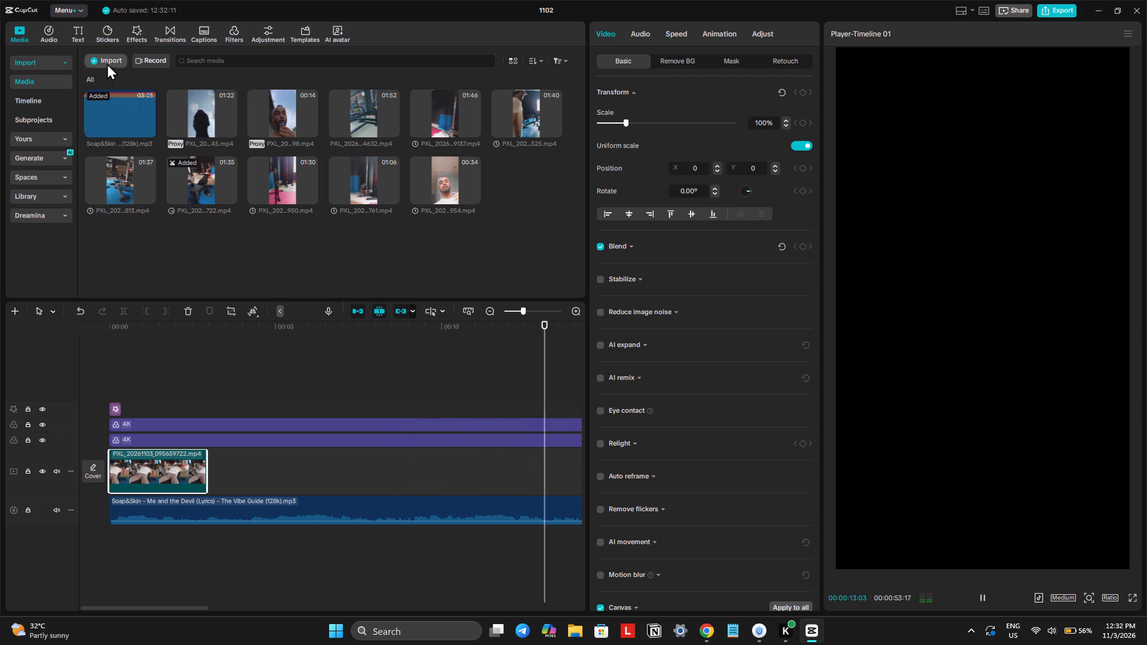
{"action": "left_click", "coordinate": [43, 29]}
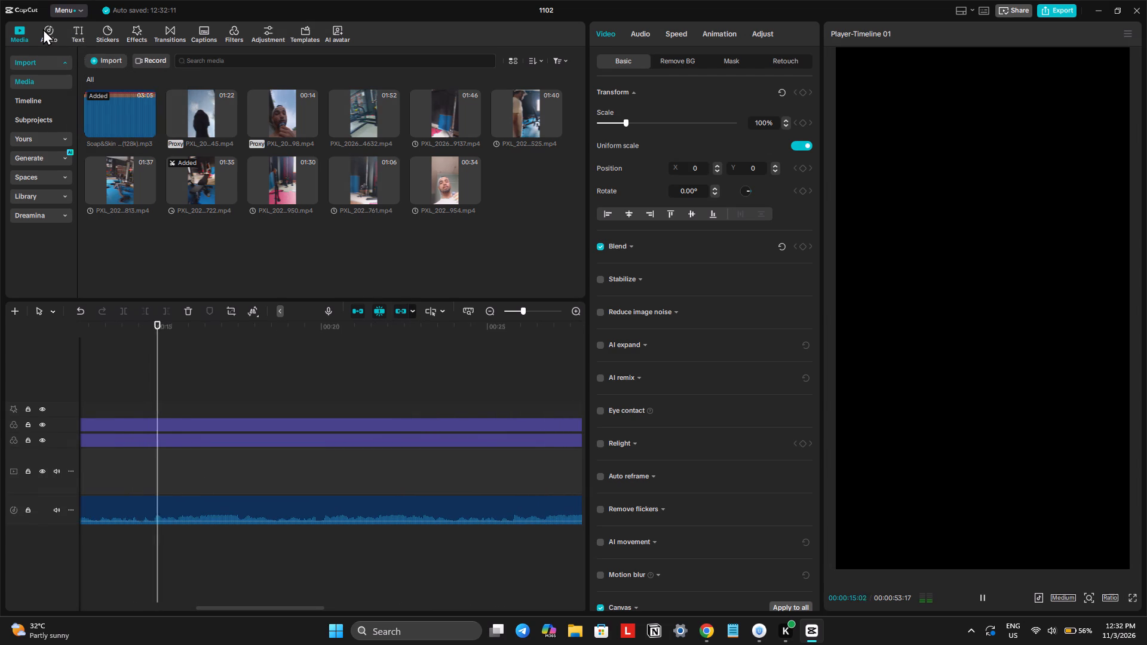
{"action": "left_click", "coordinate": [49, 31]}
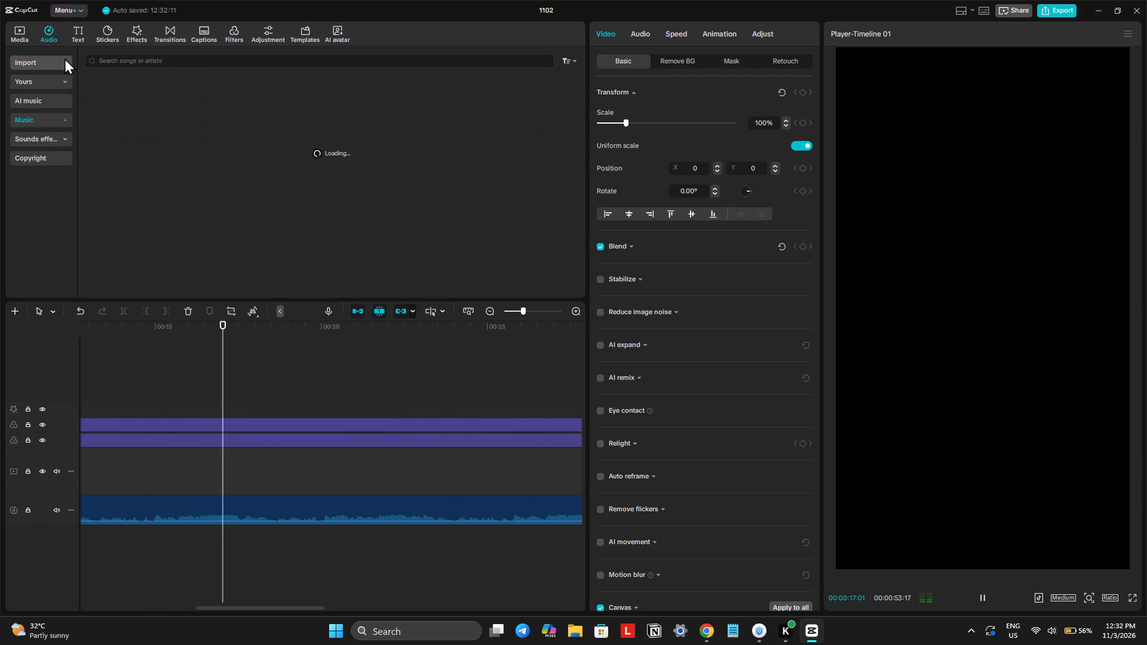
{"action": "left_click", "coordinate": [60, 58]}
{"action": "left_click", "coordinate": [111, 81]}
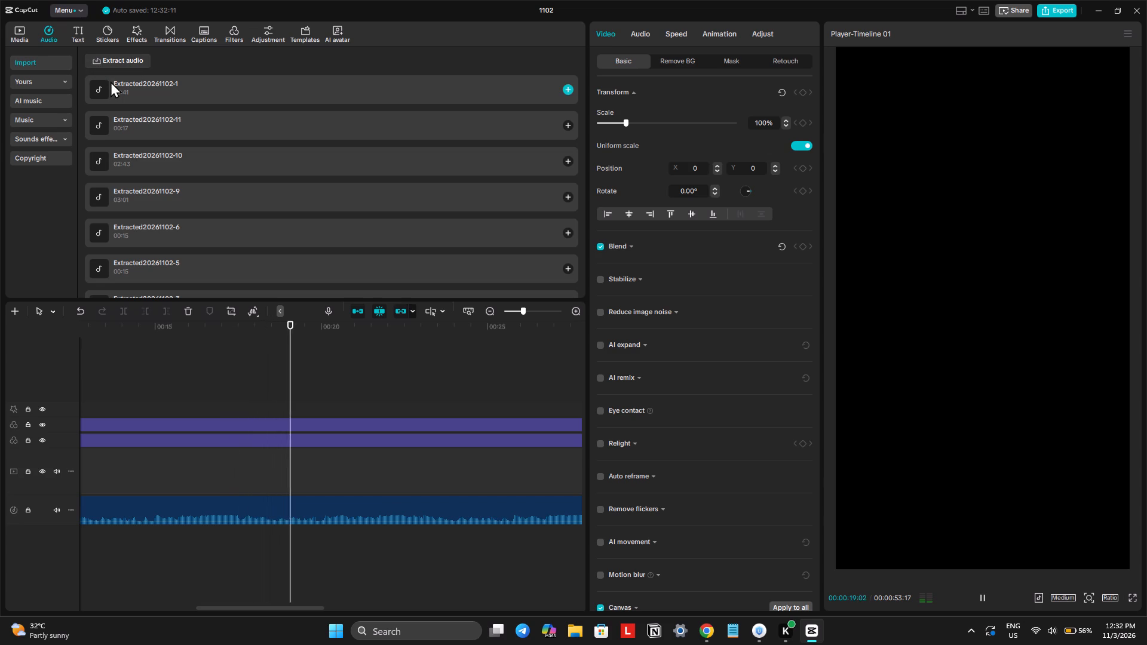
{"action": "left_click", "coordinate": [139, 128]}
{"action": "left_click", "coordinate": [148, 158]}
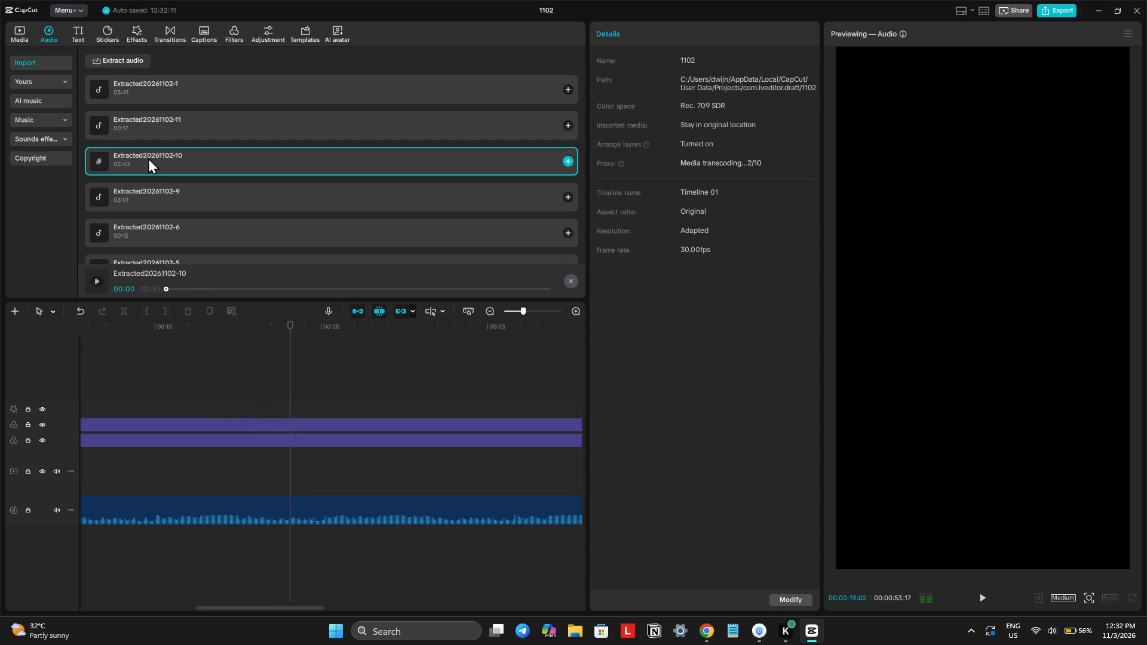
{"action": "left_click", "coordinate": [151, 195]}
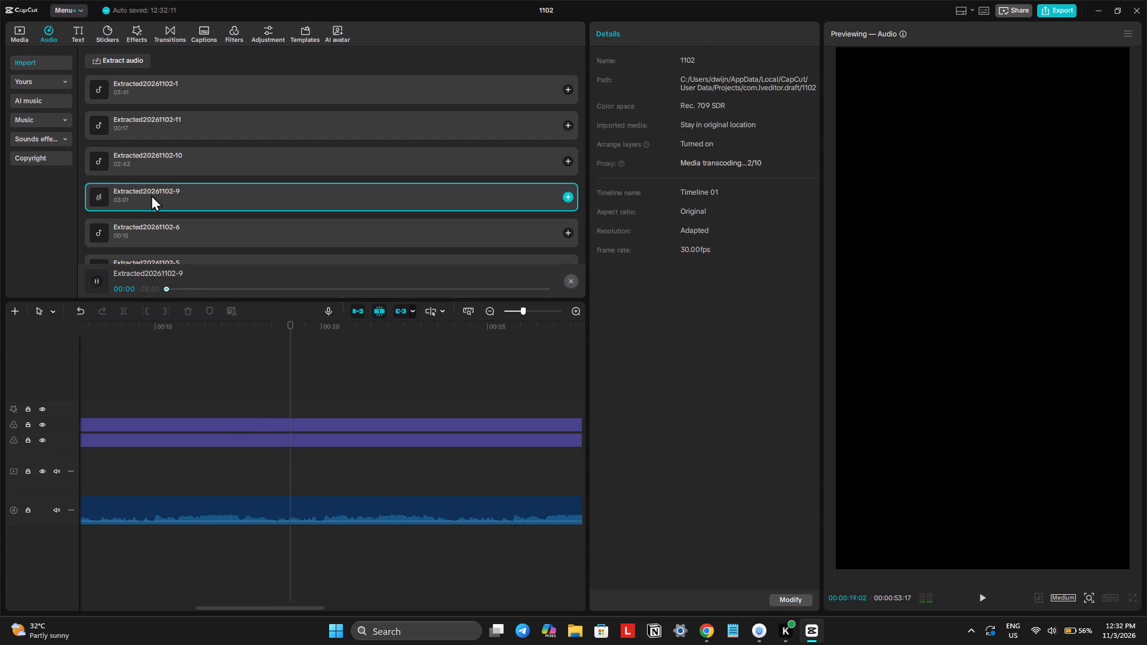
Audition the remaining extracted audio, including Extracted20261102-8, -4, -2 and -7, to find a suitable opening track.
{"action": "scroll", "coordinate": [157, 198], "scroll_direction": "down", "scroll_amount": 2}
{"action": "left_click", "coordinate": [154, 179]}
{"action": "scroll", "coordinate": [154, 179], "scroll_direction": "down", "scroll_amount": 2}
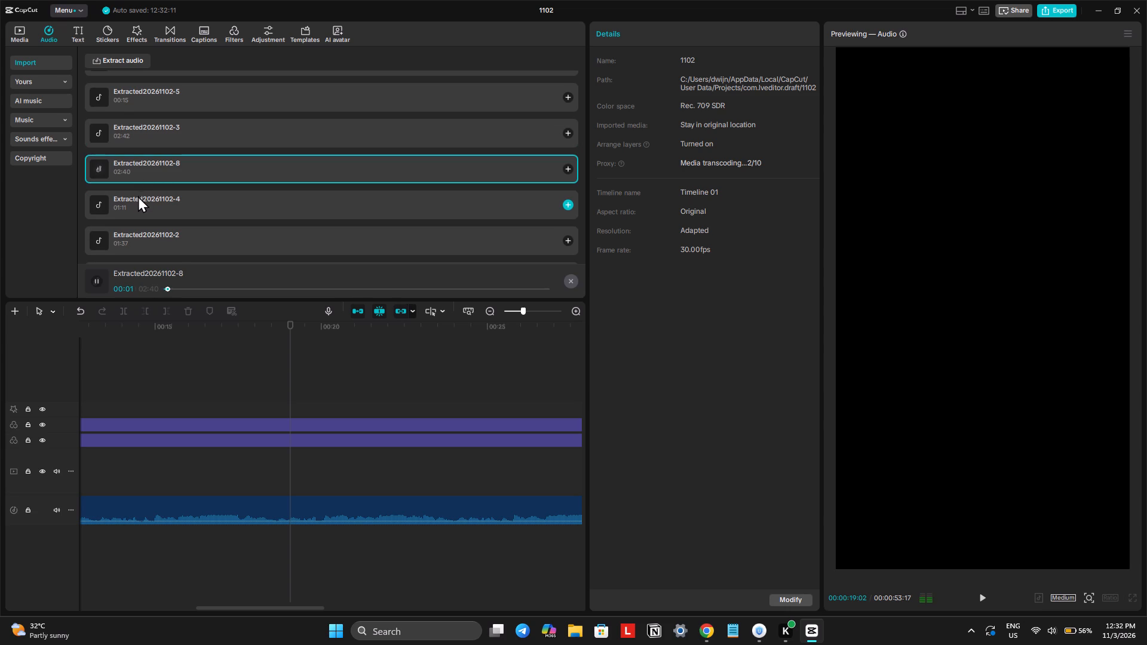
{"action": "left_click", "coordinate": [137, 201]}
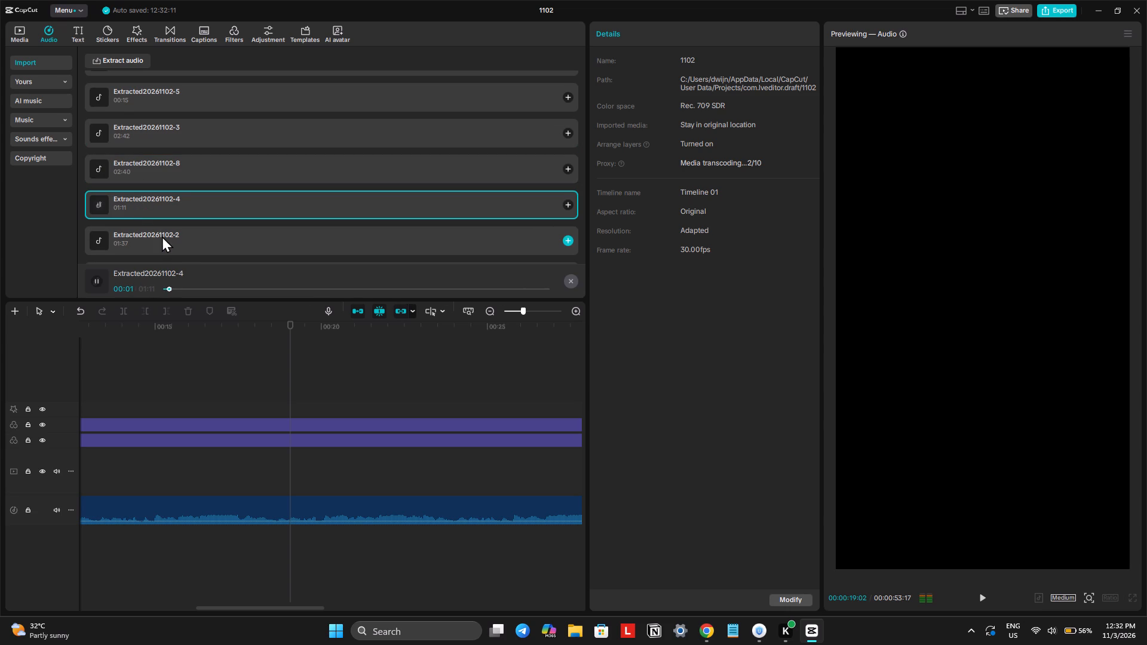
{"action": "left_click", "coordinate": [162, 236]}
{"action": "scroll", "coordinate": [162, 236], "scroll_direction": "down", "scroll_amount": 2}
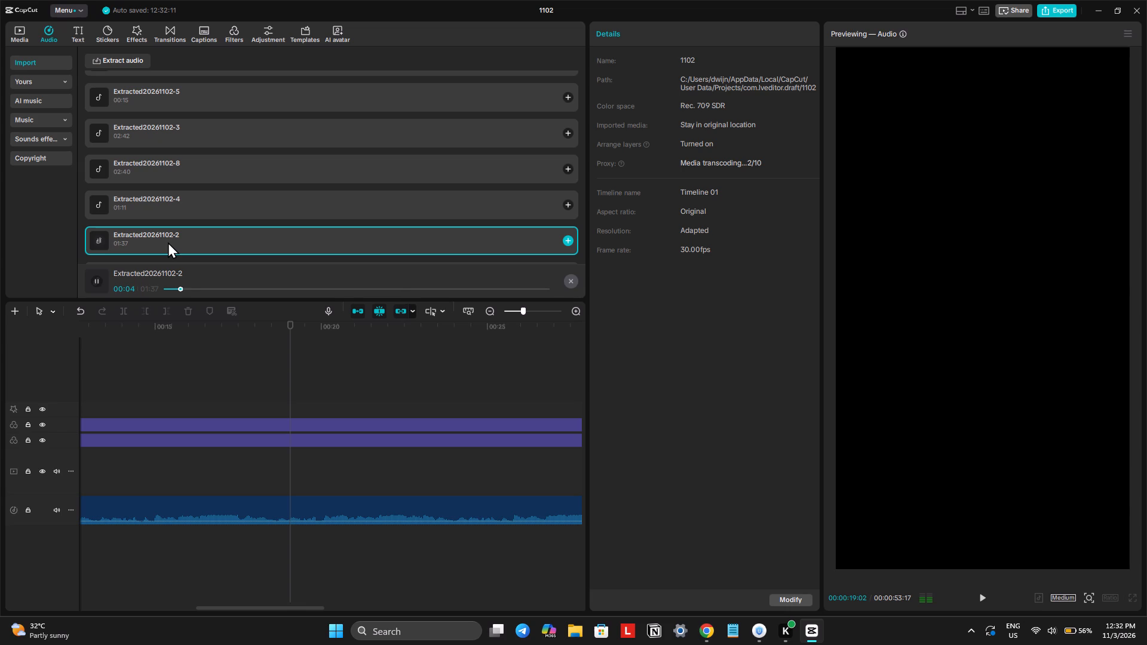
{"action": "scroll", "coordinate": [155, 258], "scroll_direction": "down", "scroll_amount": 6}
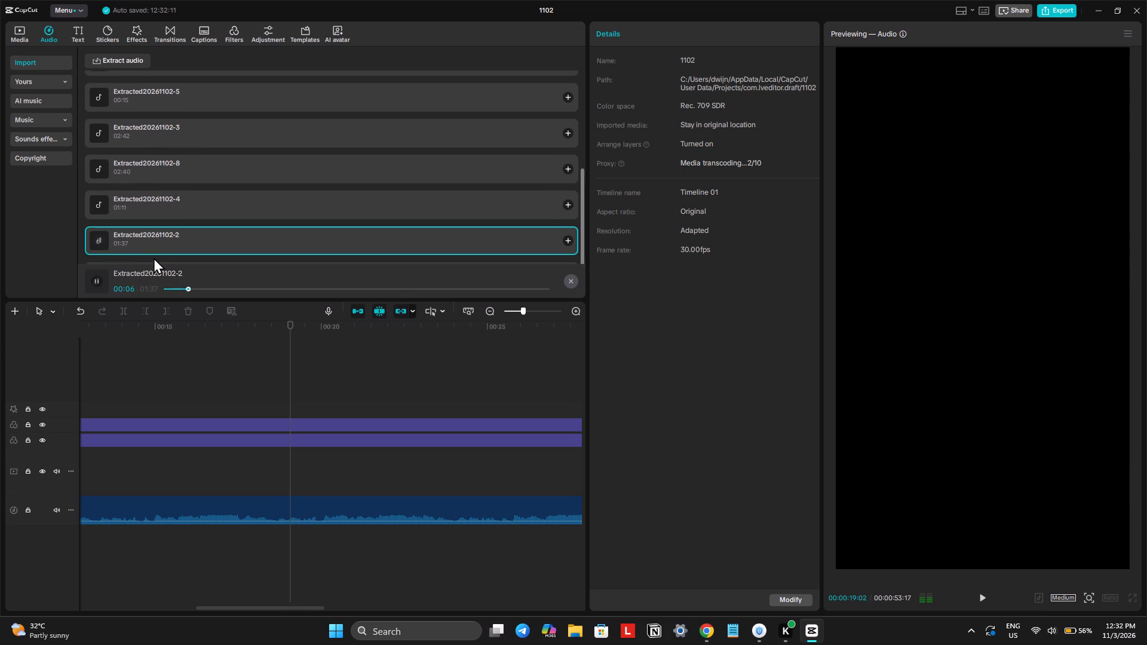
{"action": "left_click", "coordinate": [49, 260]}
{"action": "left_click", "coordinate": [131, 246]}
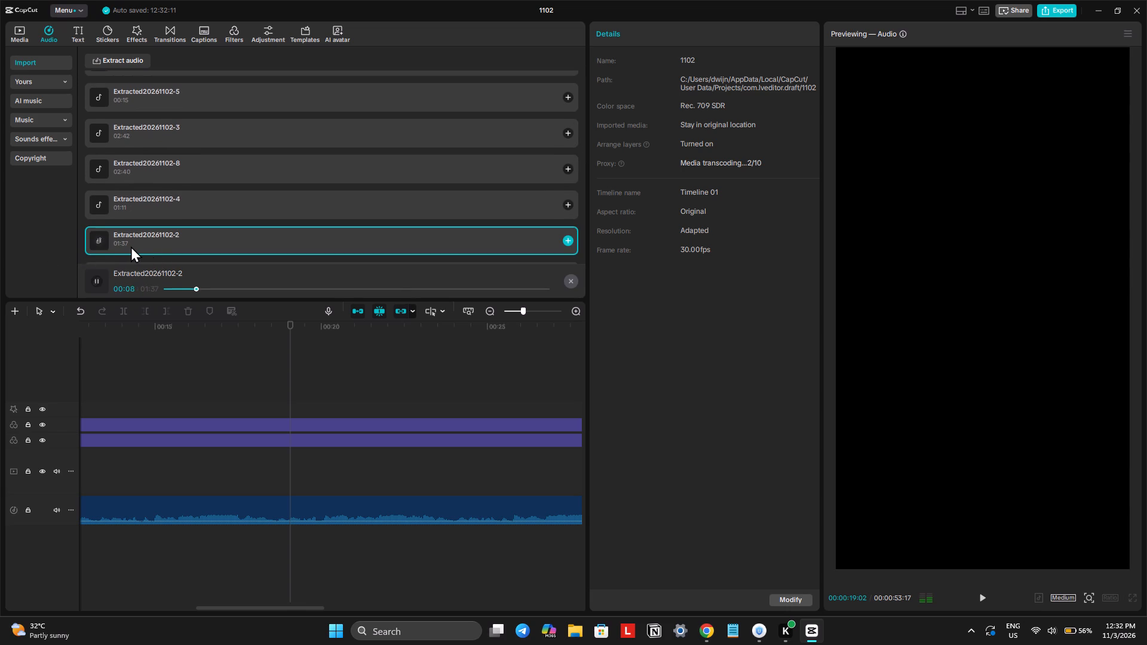
{"action": "left_click", "coordinate": [139, 262]}
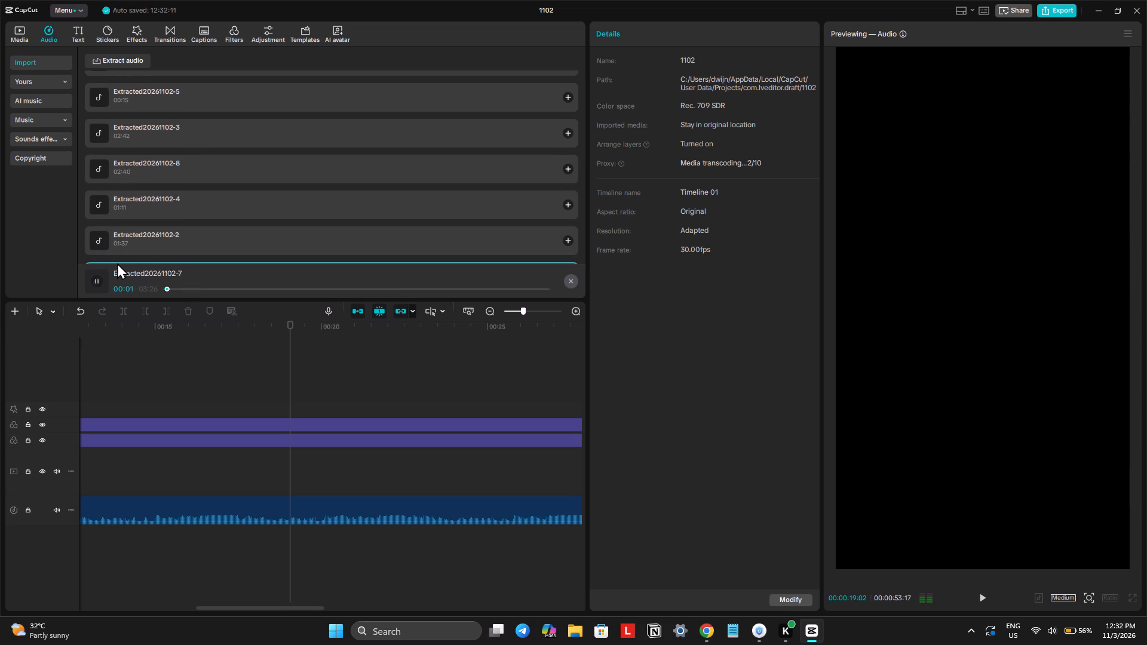
{"action": "scroll", "coordinate": [544, 259], "scroll_direction": "down", "scroll_amount": 3}
{"action": "scroll", "coordinate": [587, 229], "scroll_direction": "down", "scroll_amount": 3}
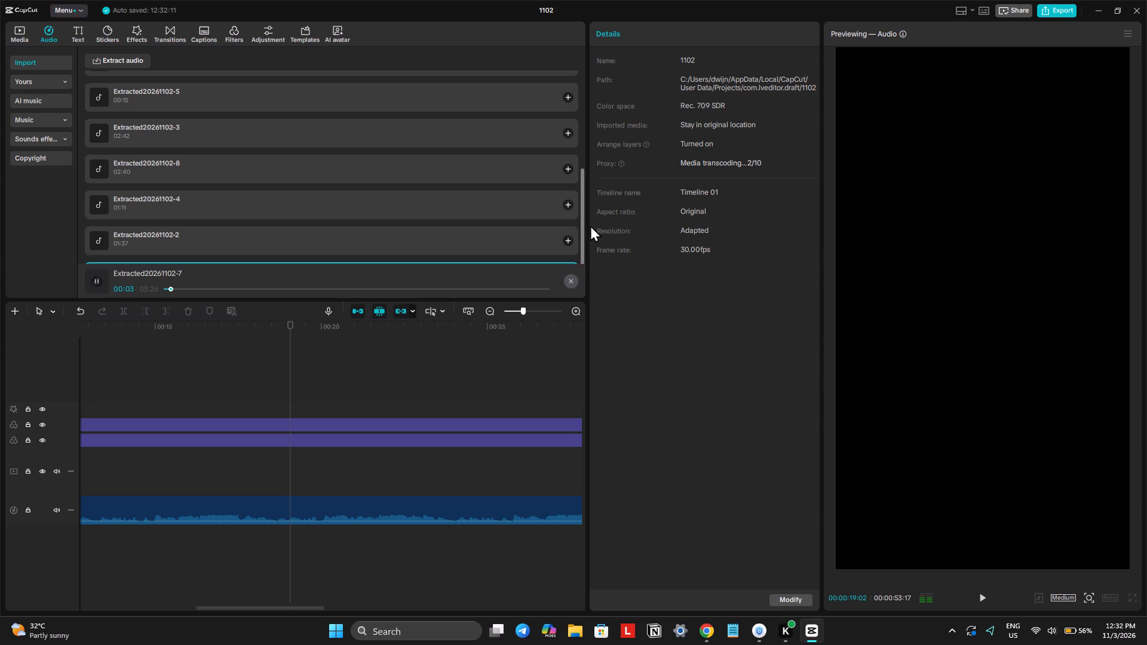
{"action": "left_click_drag", "start_coordinate": [583, 228], "coordinate": [604, 248]}
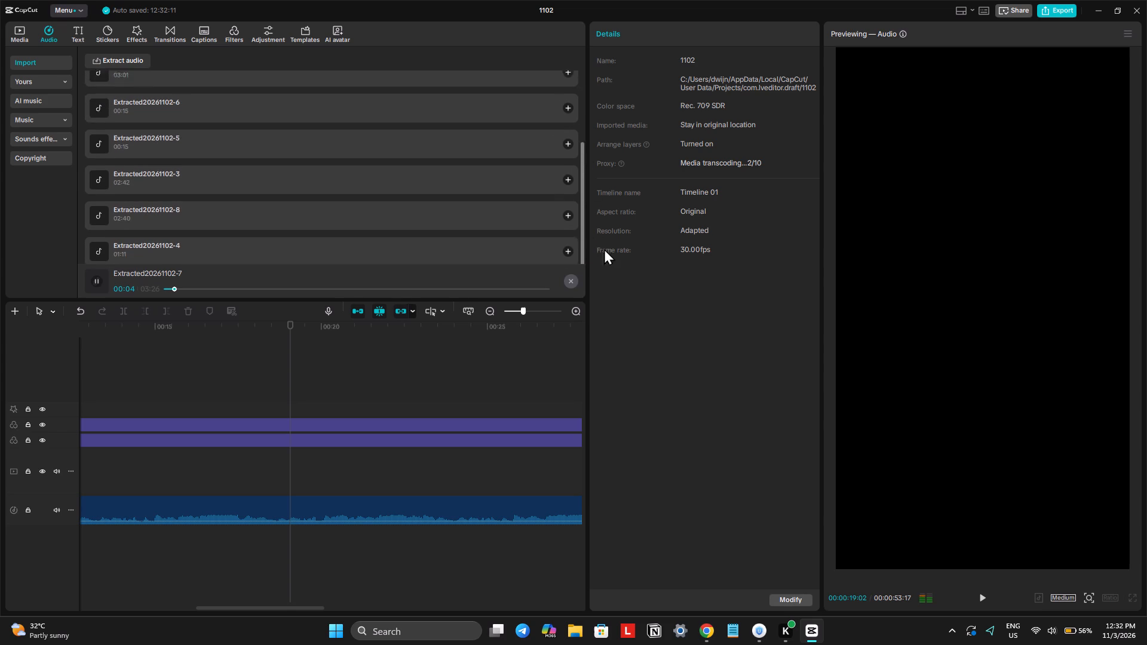
{"action": "left_click_drag", "start_coordinate": [604, 248], "coordinate": [607, 293]}
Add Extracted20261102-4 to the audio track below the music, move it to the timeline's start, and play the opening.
{"action": "left_click", "coordinate": [173, 205]}
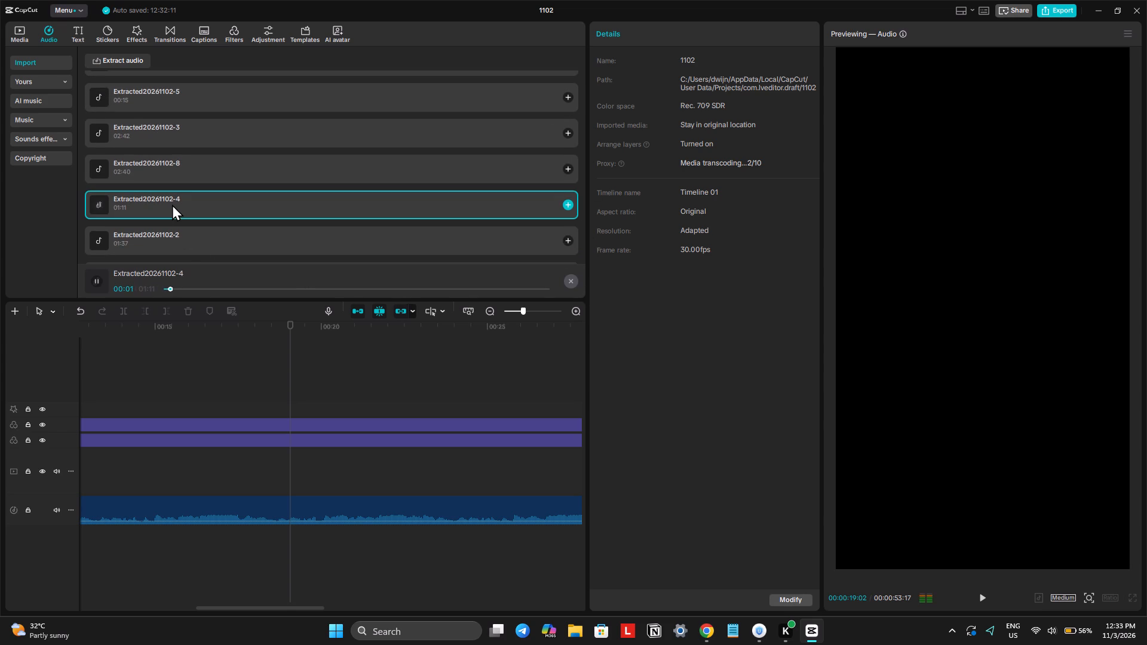
{"action": "scroll", "coordinate": [201, 306], "scroll_direction": "right", "scroll_amount": 2}
{"action": "left_click", "coordinate": [566, 204]}
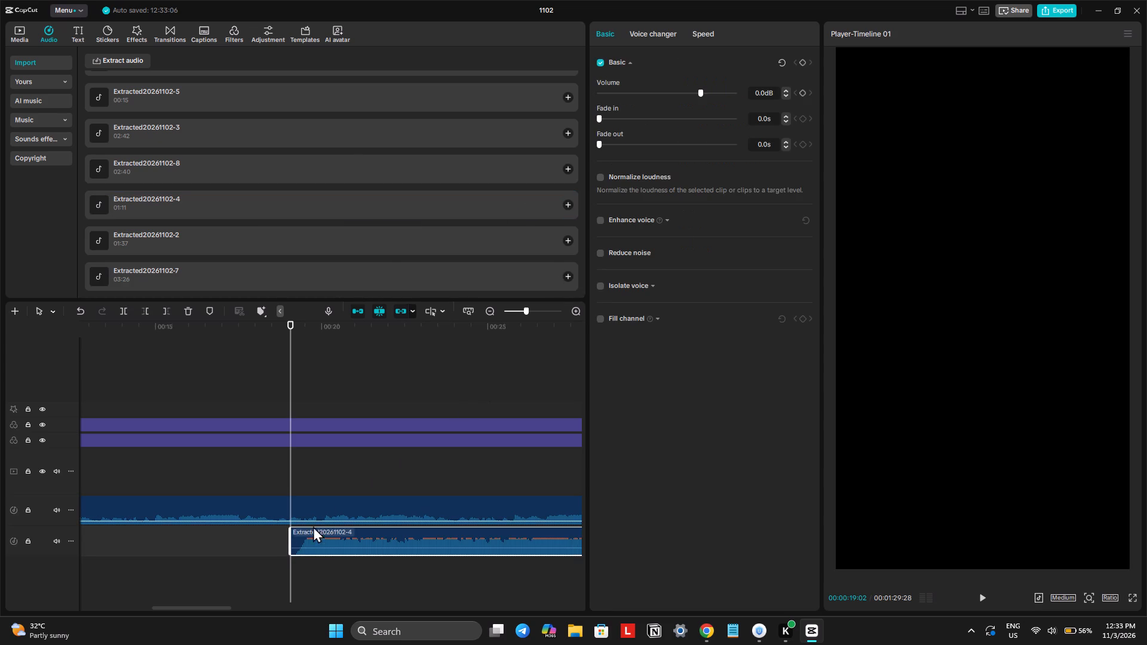
{"action": "left_click_drag", "start_coordinate": [330, 540], "coordinate": [0, 547]}
{"action": "left_click_drag", "start_coordinate": [121, 331], "coordinate": [34, 348]}
{"action": "key", "text": "space"}
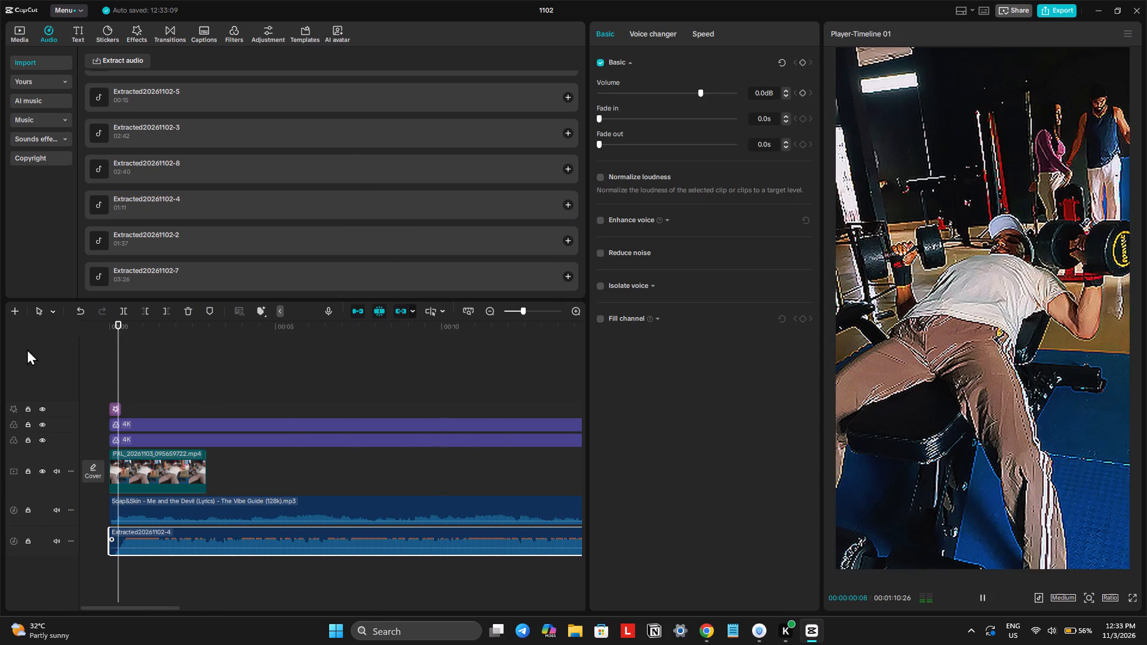
{"action": "key", "text": "space"}
Move the Soap&Skin music clip so it starts where the dumbbell press clip ends, at about 3 seconds.
{"action": "left_click_drag", "start_coordinate": [159, 523], "coordinate": [259, 517]}
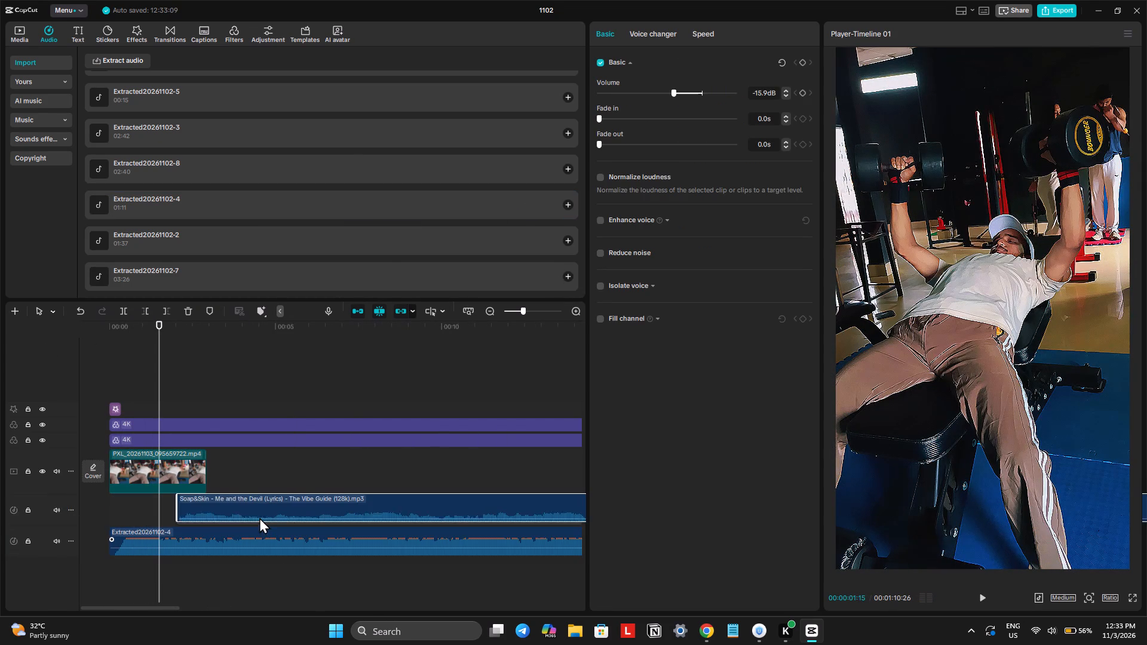
{"action": "left_click_drag", "start_coordinate": [259, 517], "coordinate": [260, 520]}
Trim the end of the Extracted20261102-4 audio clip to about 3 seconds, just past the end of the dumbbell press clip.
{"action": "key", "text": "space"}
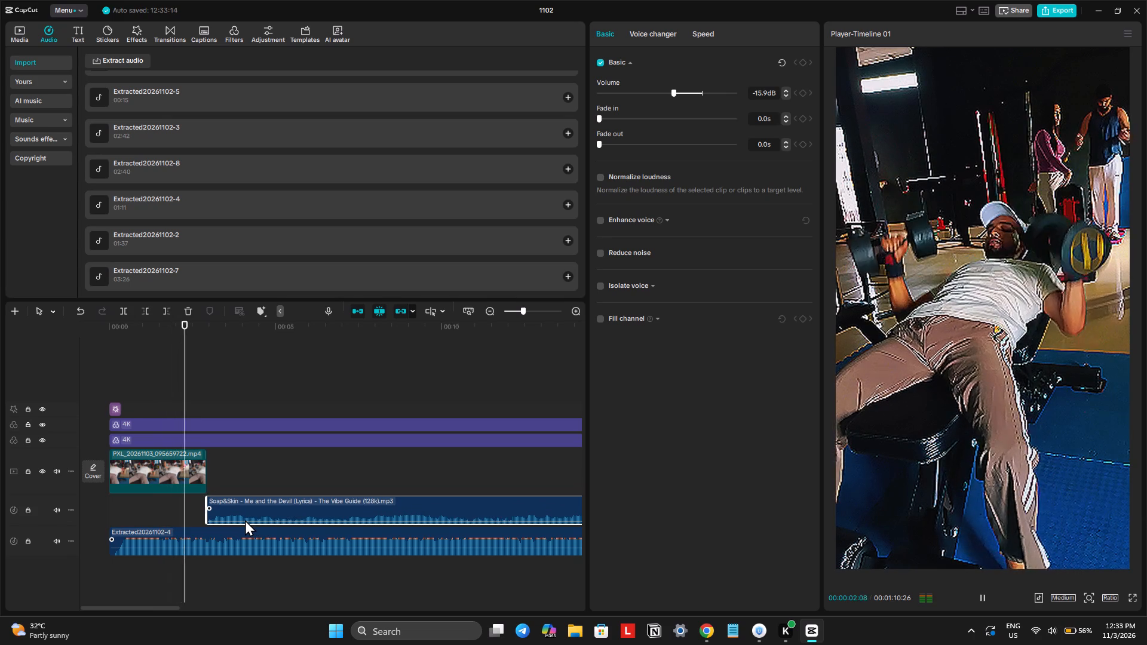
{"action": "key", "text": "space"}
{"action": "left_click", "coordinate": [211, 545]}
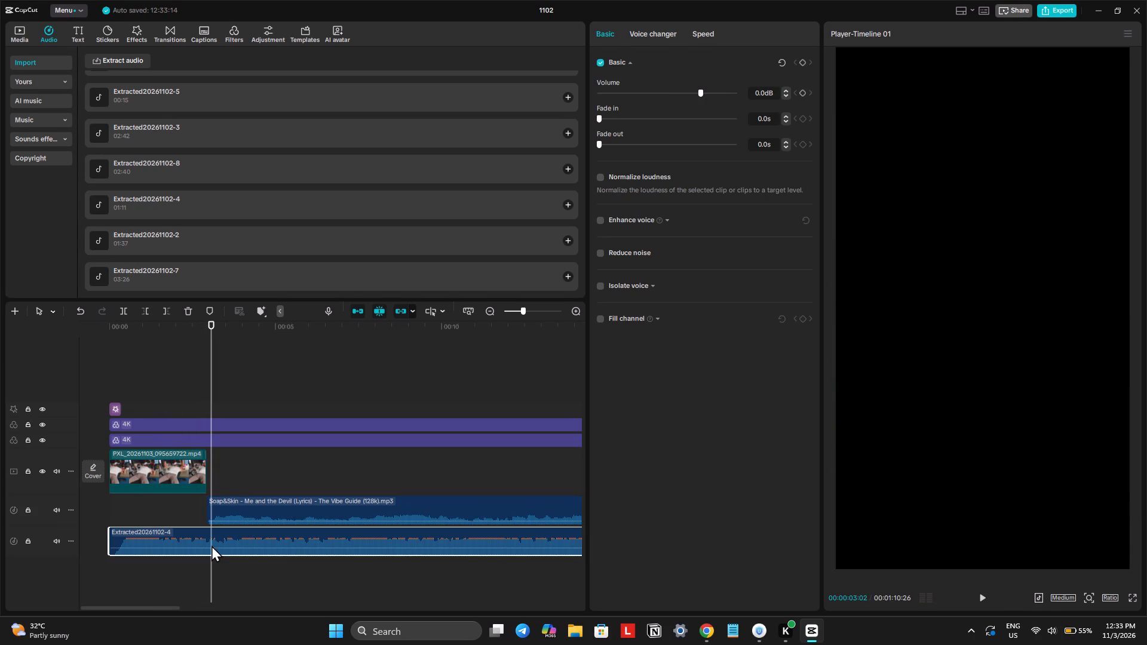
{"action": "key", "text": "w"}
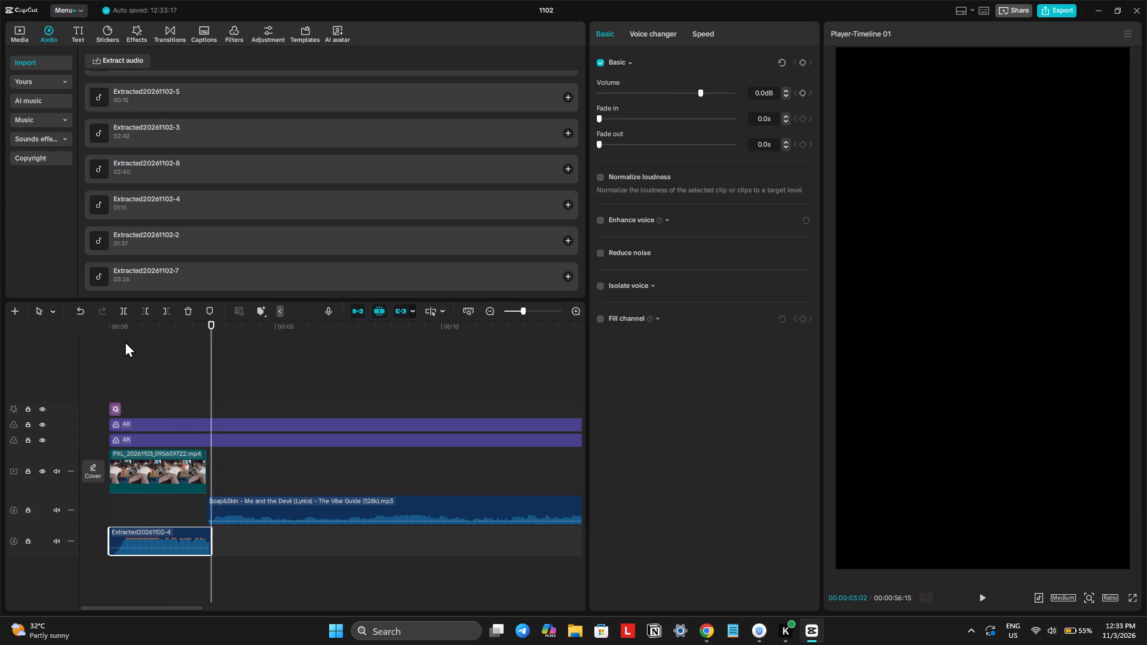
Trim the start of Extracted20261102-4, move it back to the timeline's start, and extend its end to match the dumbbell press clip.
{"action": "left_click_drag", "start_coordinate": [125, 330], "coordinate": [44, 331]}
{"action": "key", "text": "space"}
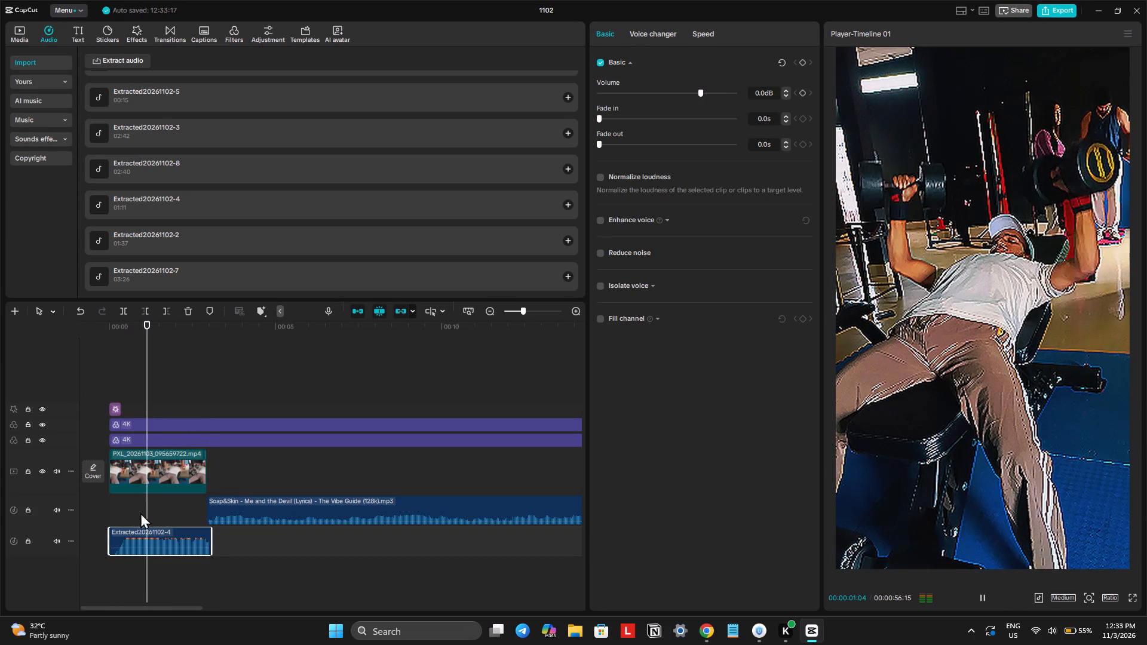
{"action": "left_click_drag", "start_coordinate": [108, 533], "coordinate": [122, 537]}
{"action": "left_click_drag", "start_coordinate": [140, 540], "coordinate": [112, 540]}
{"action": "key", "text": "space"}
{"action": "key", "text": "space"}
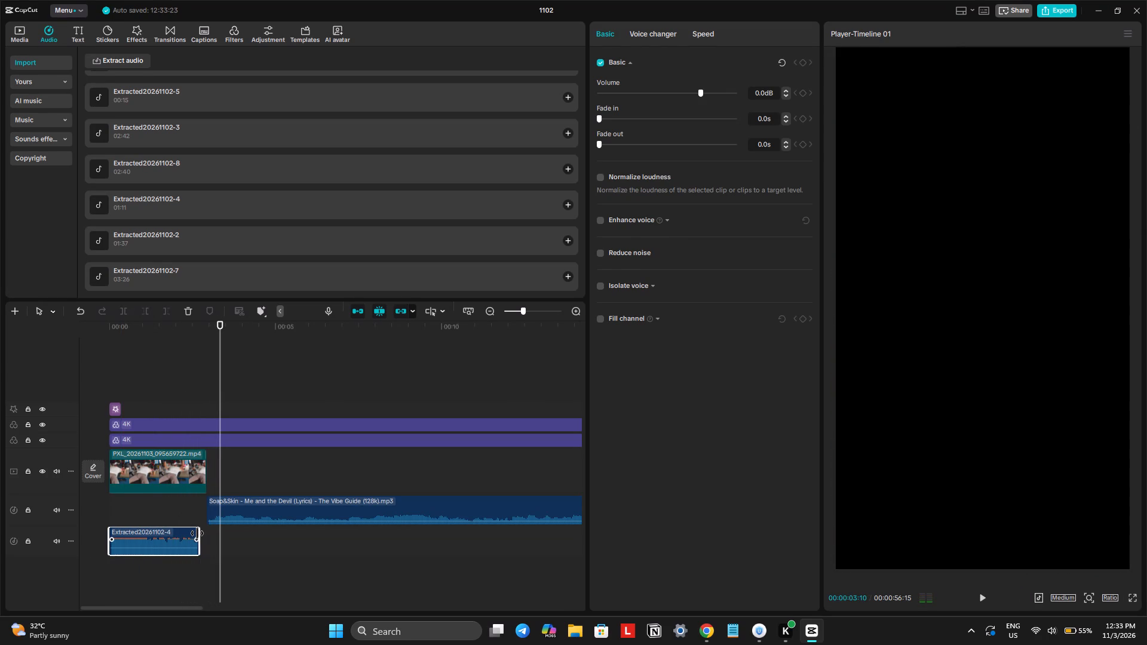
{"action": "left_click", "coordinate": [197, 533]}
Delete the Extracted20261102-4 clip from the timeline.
{"action": "left_click", "coordinate": [188, 533]}
{"action": "key", "text": "Delete"}
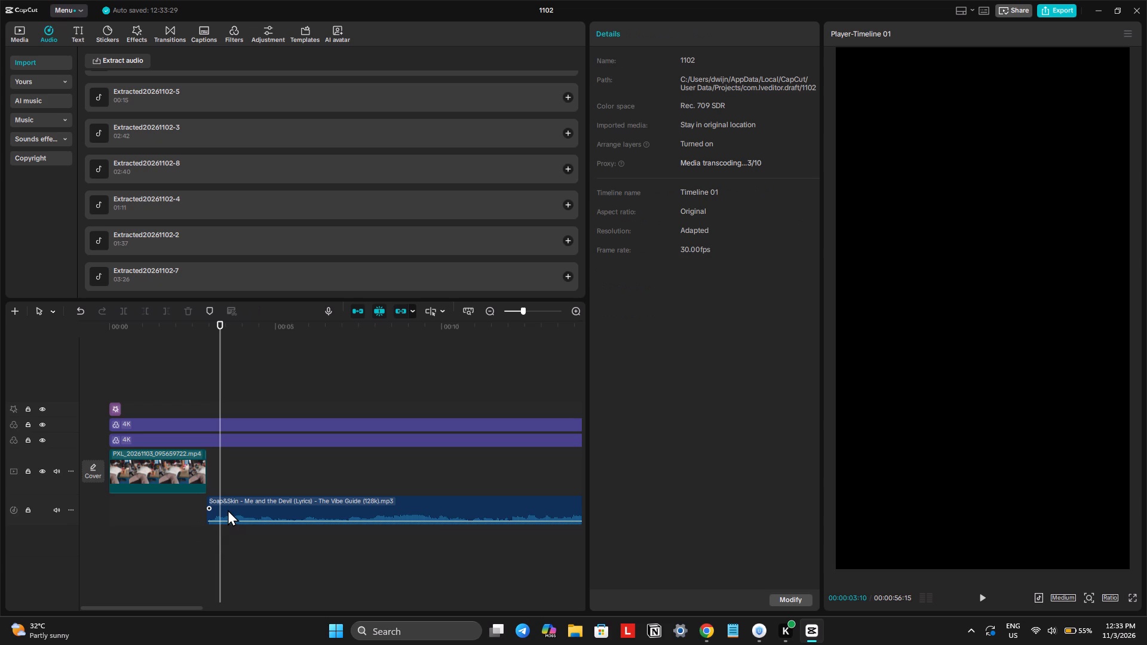
Move the Soap&Skin music clip back to the timeline's start and play the opening.
{"action": "left_click_drag", "start_coordinate": [119, 327], "coordinate": [79, 374]}
{"action": "key", "text": "space"}
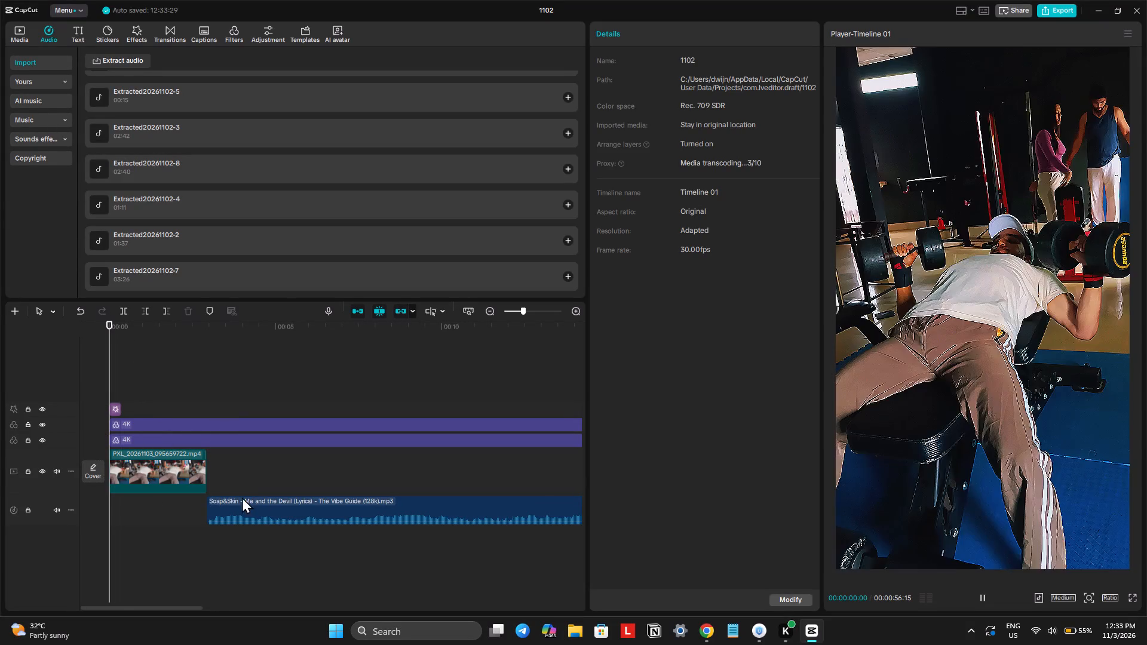
{"action": "left_click_drag", "start_coordinate": [238, 503], "coordinate": [103, 509]}
{"action": "key", "text": "space"}
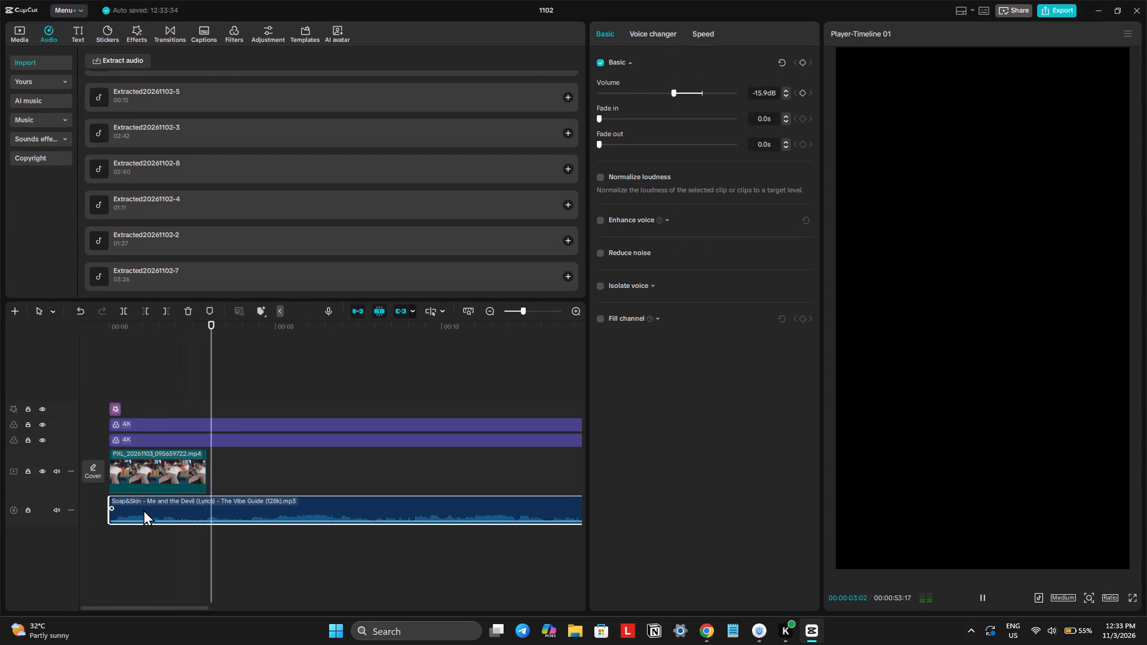
{"action": "left_click_drag", "start_coordinate": [122, 328], "coordinate": [76, 343]}
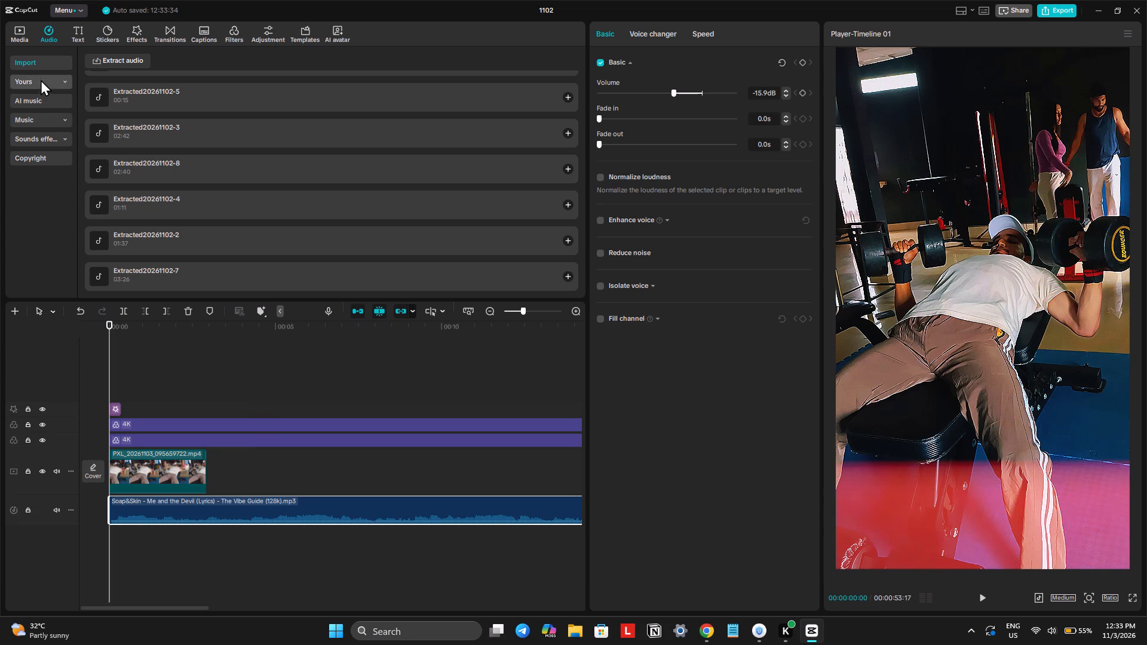
Audition the favorite sound effects, including the tension riser, Click Mechanical Keyboard 4 and Mouse click sound, for the opening.
{"action": "left_click", "coordinate": [41, 79]}
{"action": "double_click", "coordinate": [131, 65]}
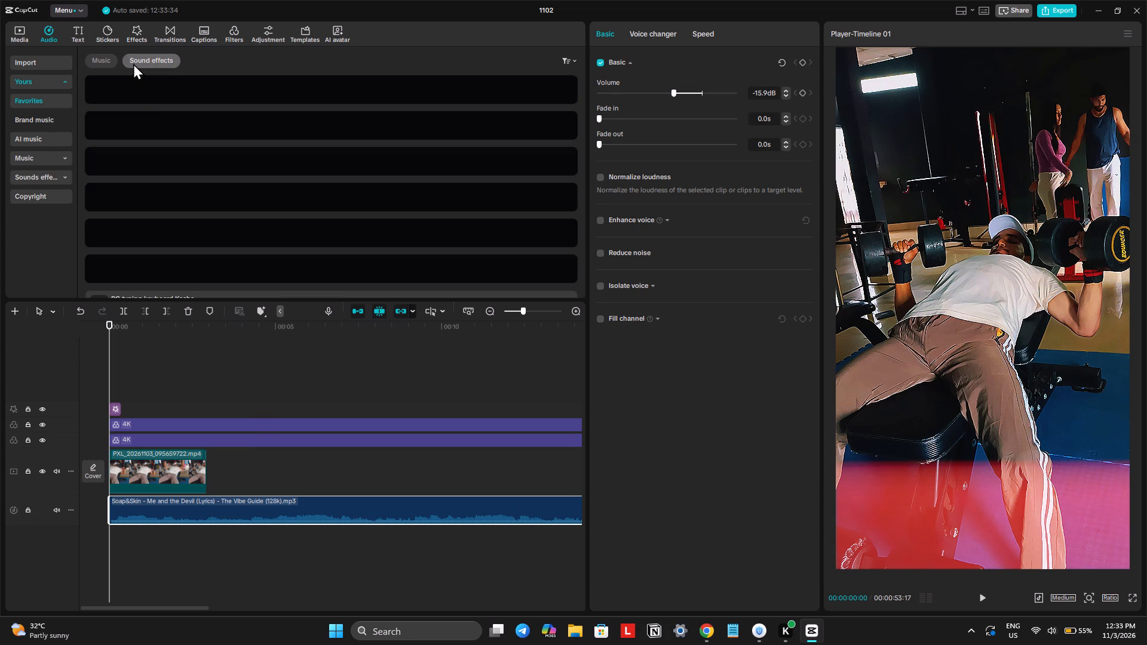
{"action": "left_click", "coordinate": [121, 83]}
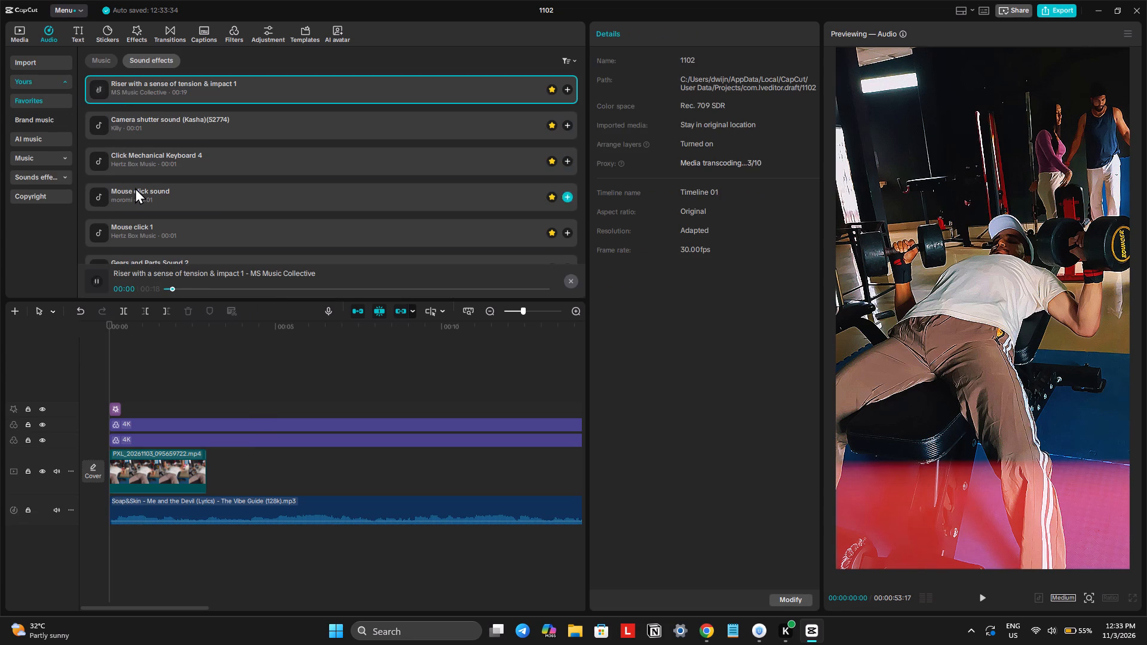
{"action": "left_click", "coordinate": [142, 164]}
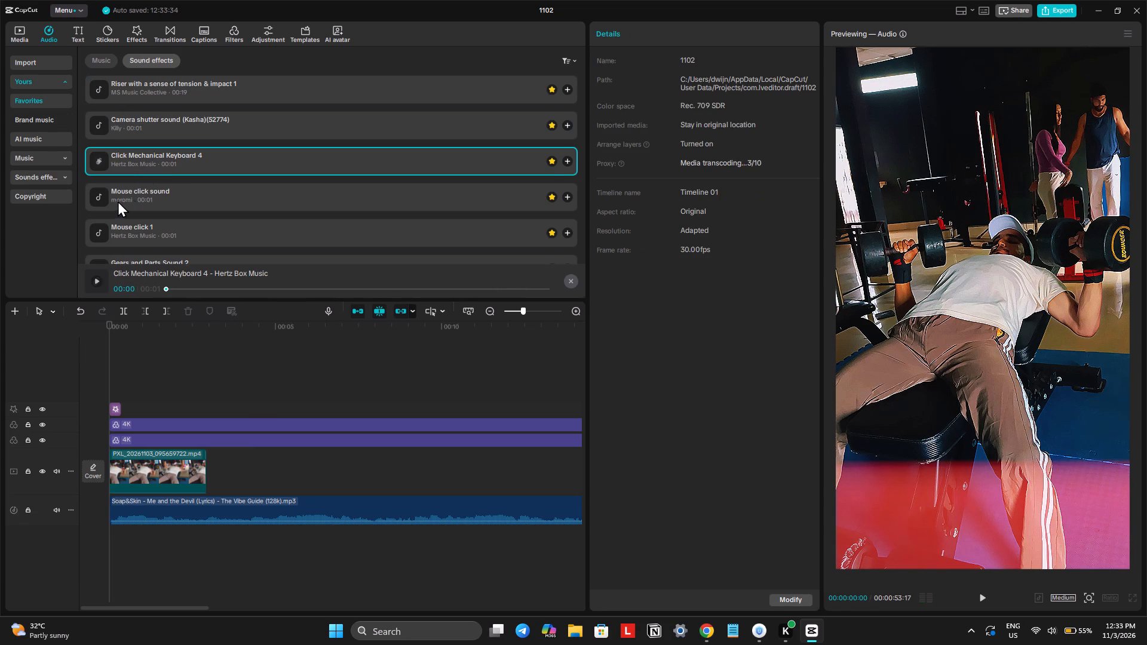
{"action": "left_click", "coordinate": [118, 201]}
{"action": "left_click", "coordinate": [121, 222]}
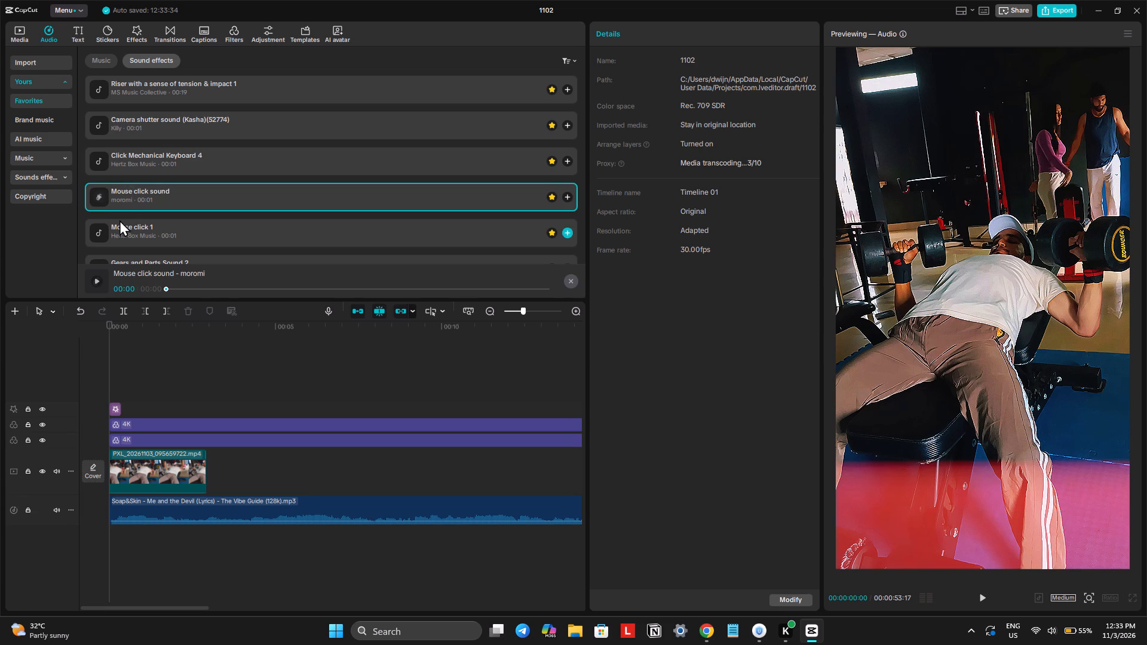
{"action": "left_click", "coordinate": [127, 161]}
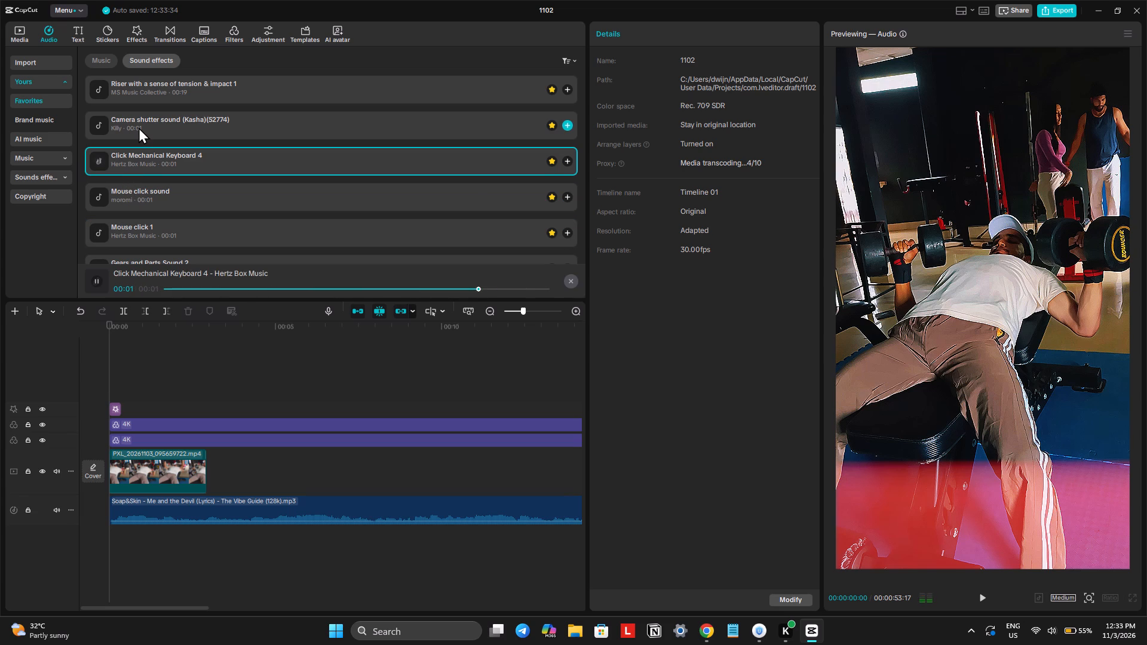
Add the Camera shutter sound (Kasha)(52774) effect at the start of the timeline.
{"action": "left_click", "coordinate": [139, 127]}
{"action": "left_click_drag", "start_coordinate": [137, 126], "coordinate": [106, 323]}
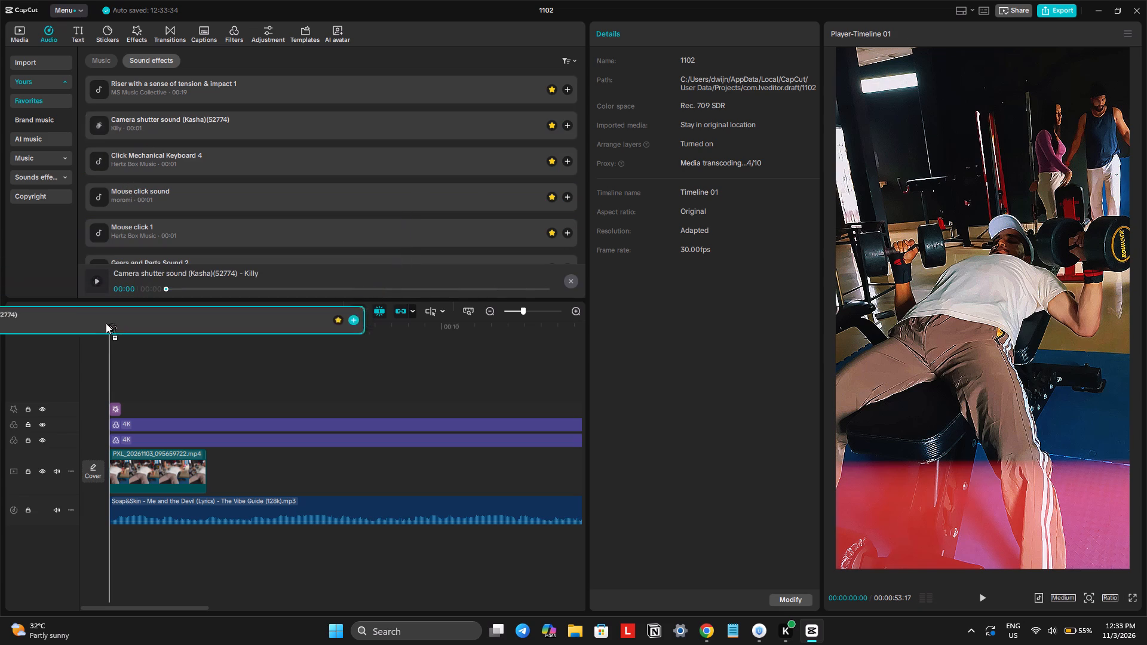
{"action": "left_click_drag", "start_coordinate": [106, 323], "coordinate": [97, 329]}
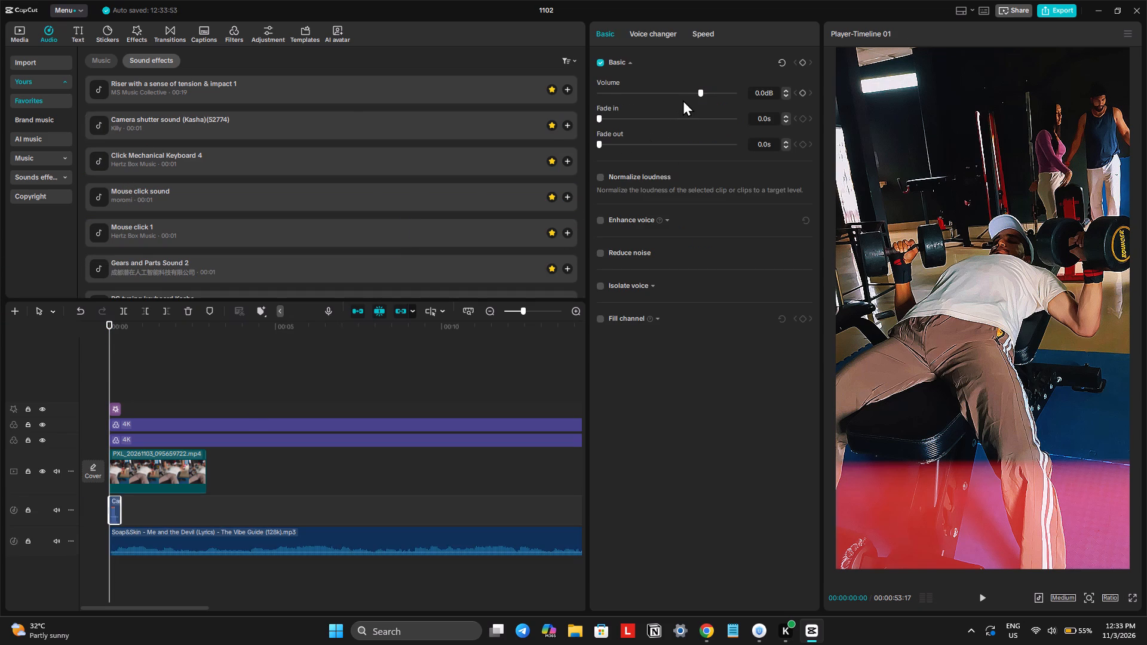
Lower the camera shutter sound's volume to -7.1 dB and play the opening to check it with the music.
{"action": "left_click", "coordinate": [686, 91]}
{"action": "left_click", "coordinate": [575, 308]}
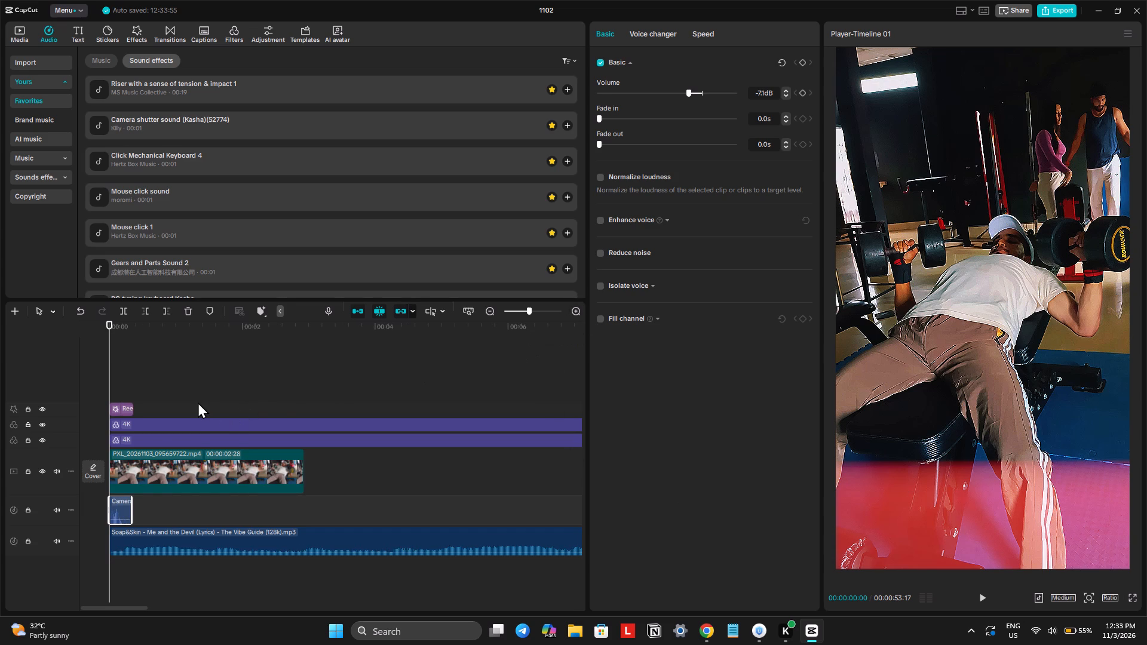
{"action": "key", "text": "space"}
{"action": "scroll", "coordinate": [196, 414], "scroll_direction": "up", "scroll_amount": 2, "text": "ctrl"}
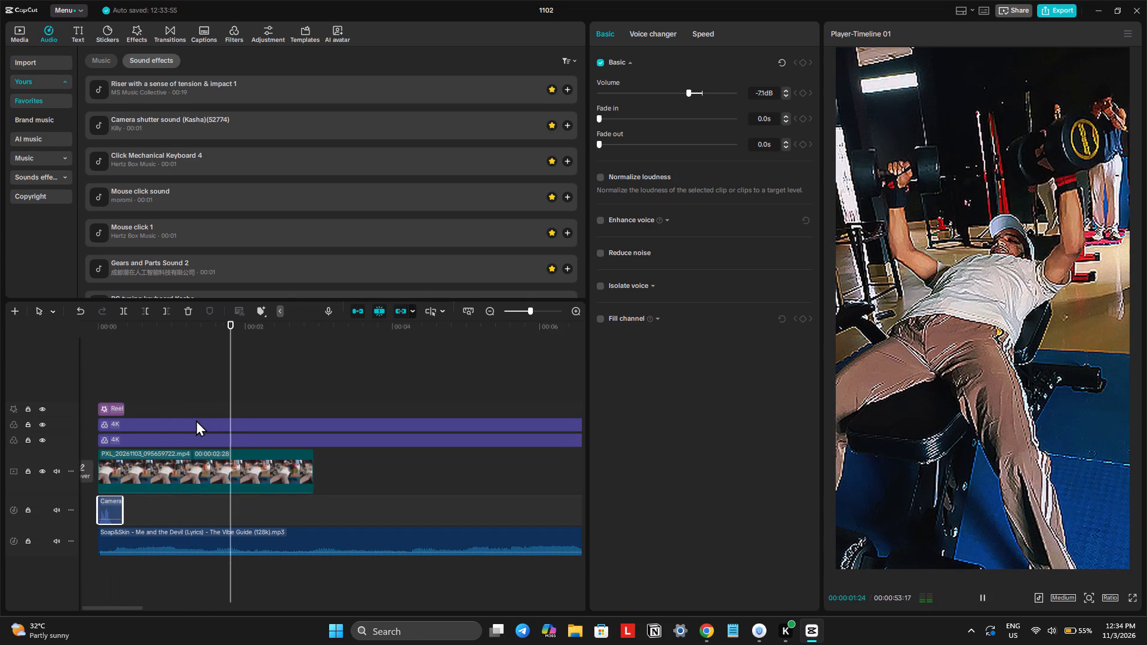
{"action": "scroll", "coordinate": [196, 420], "scroll_direction": "up", "scroll_amount": 1, "text": "ctrl"}
{"action": "key", "text": "space"}
{"action": "left_click_drag", "start_coordinate": [121, 328], "coordinate": [62, 340]}
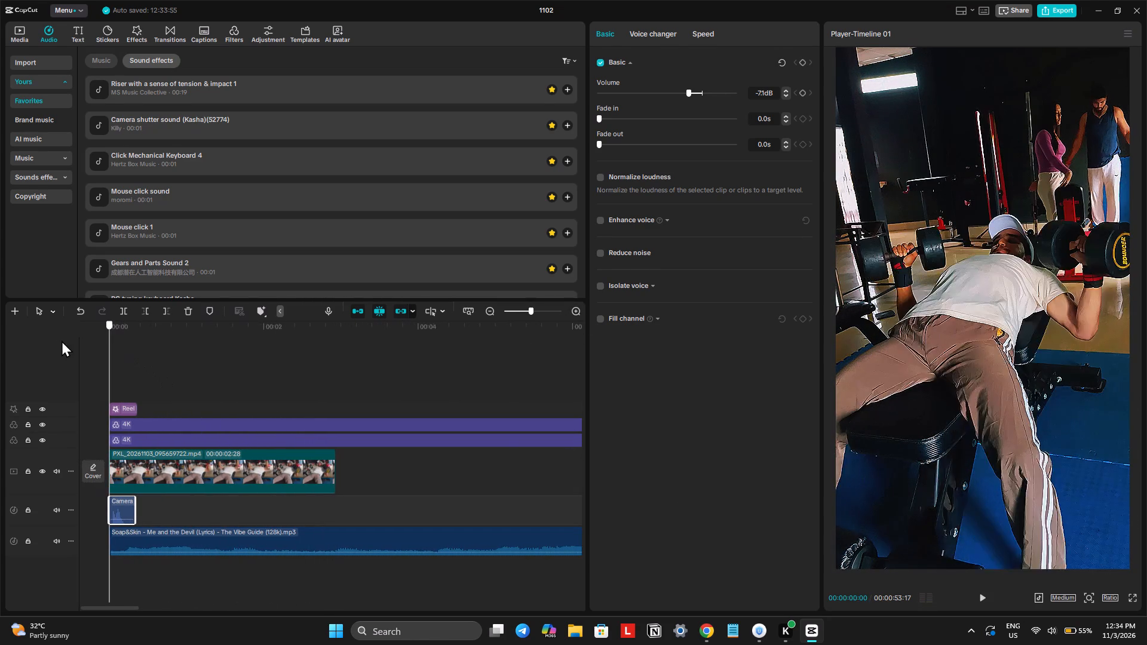
{"action": "left_click_drag", "start_coordinate": [62, 340], "coordinate": [57, 341]}
{"action": "key", "text": "space"}
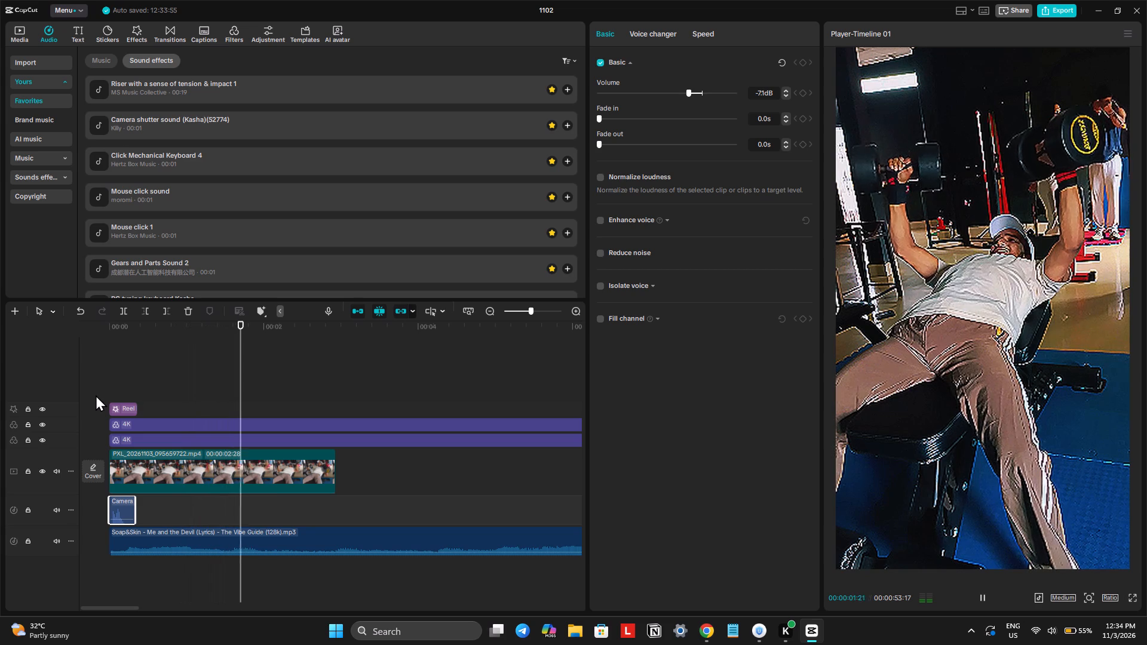
{"action": "key", "text": "space"}
Trim the dumbbell press clip's start at 00:00:01:10, keeping the later part at the timeline's beginning, and play it.
{"action": "left_click", "coordinate": [213, 336]}
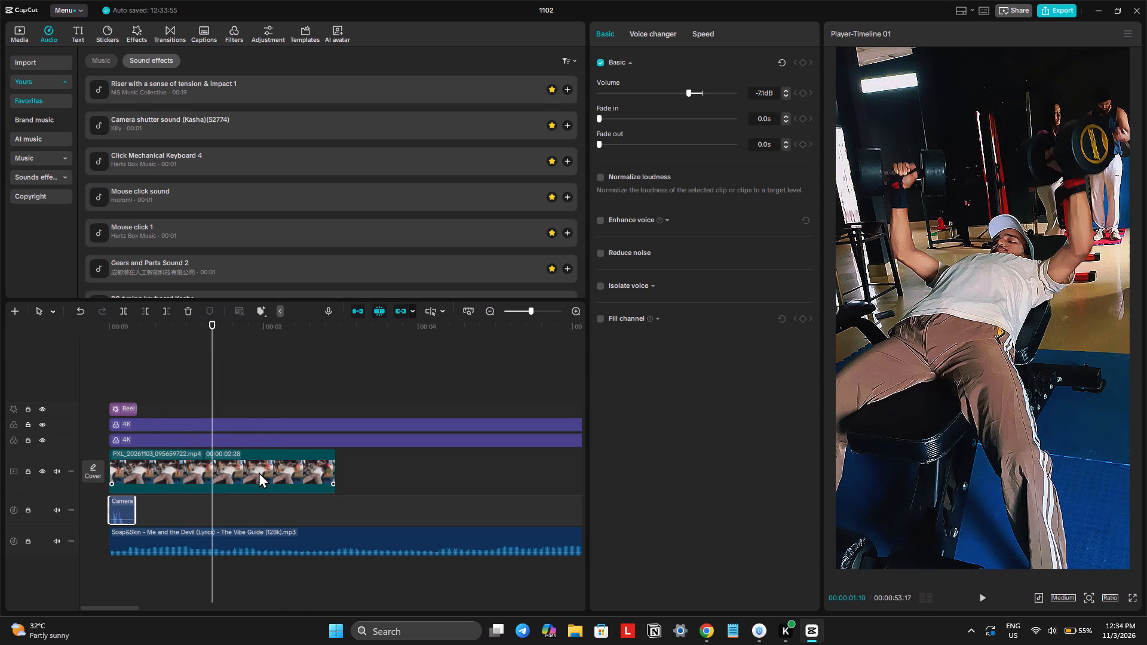
{"action": "left_click", "coordinate": [259, 472]}
{"action": "key", "text": "q"}
{"action": "key", "text": "space"}
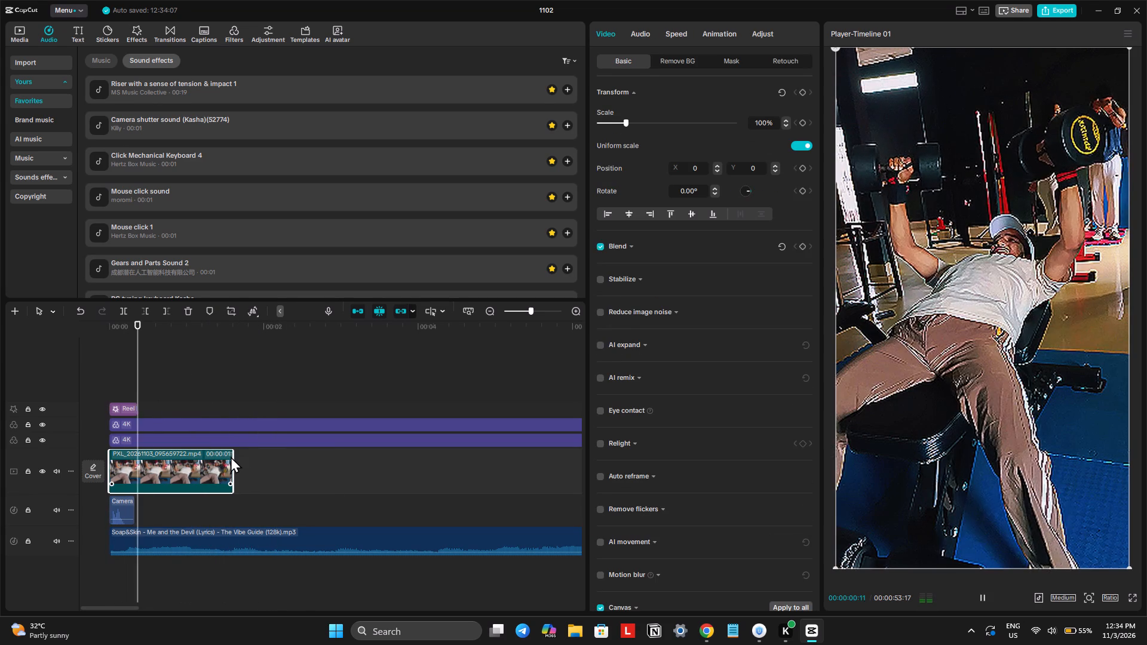
{"action": "key", "text": "space"}
Replay the shortened opening from the start to check the clip's timing against the shutter sound and music.
{"action": "left_click_drag", "start_coordinate": [138, 331], "coordinate": [50, 345]}
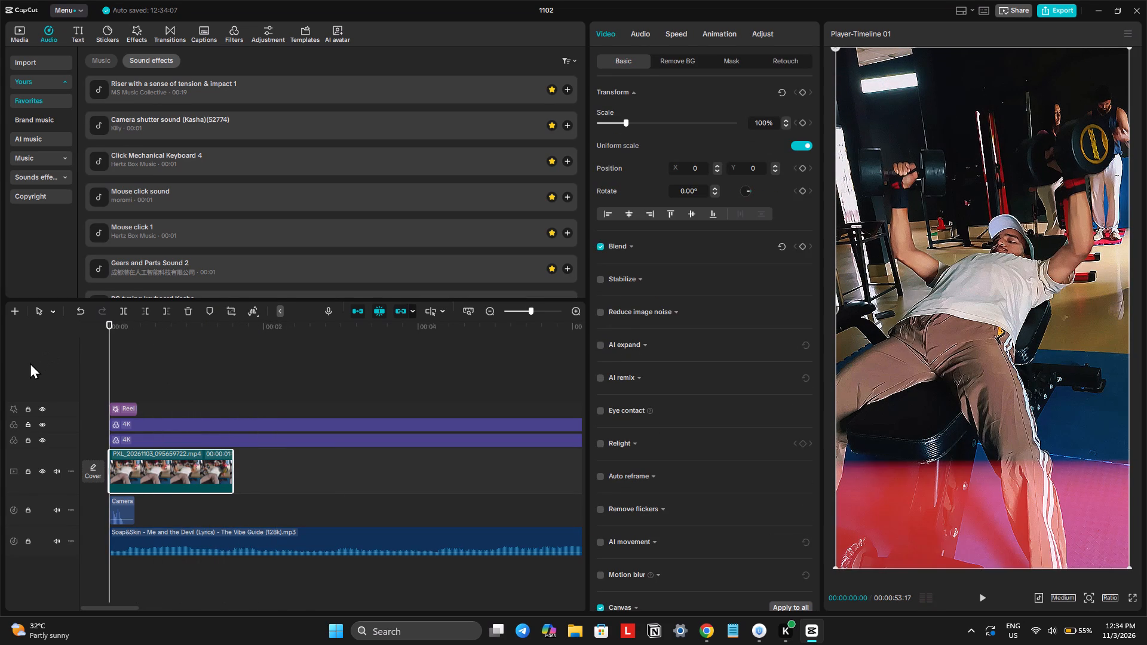
{"action": "key", "text": "space"}
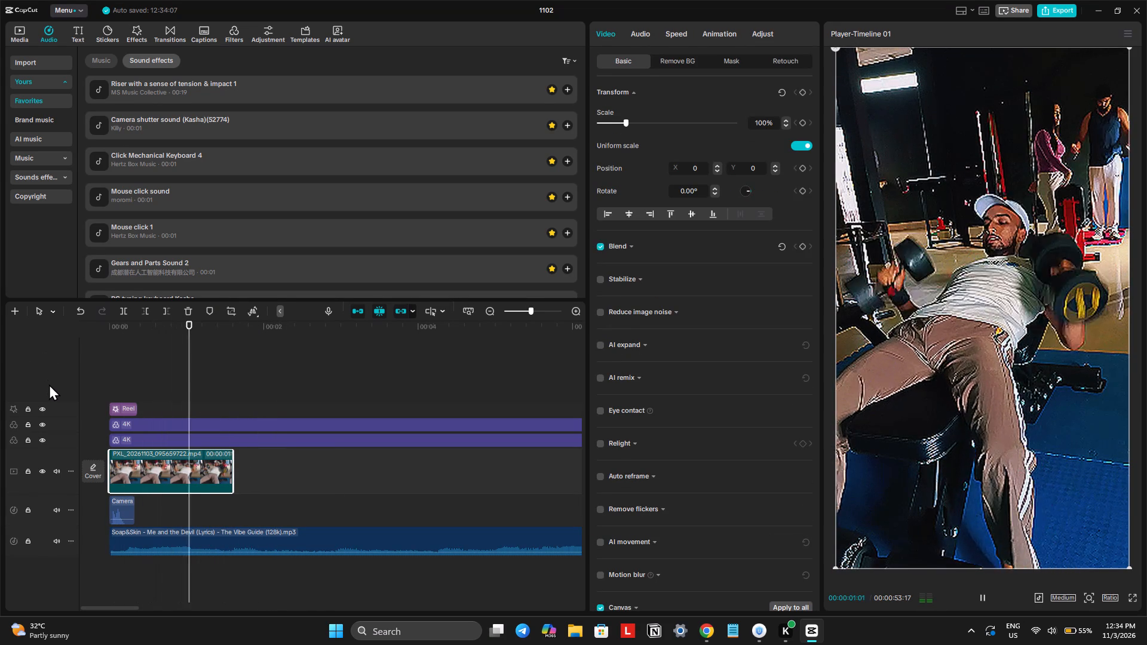
{"action": "key", "text": "space"}
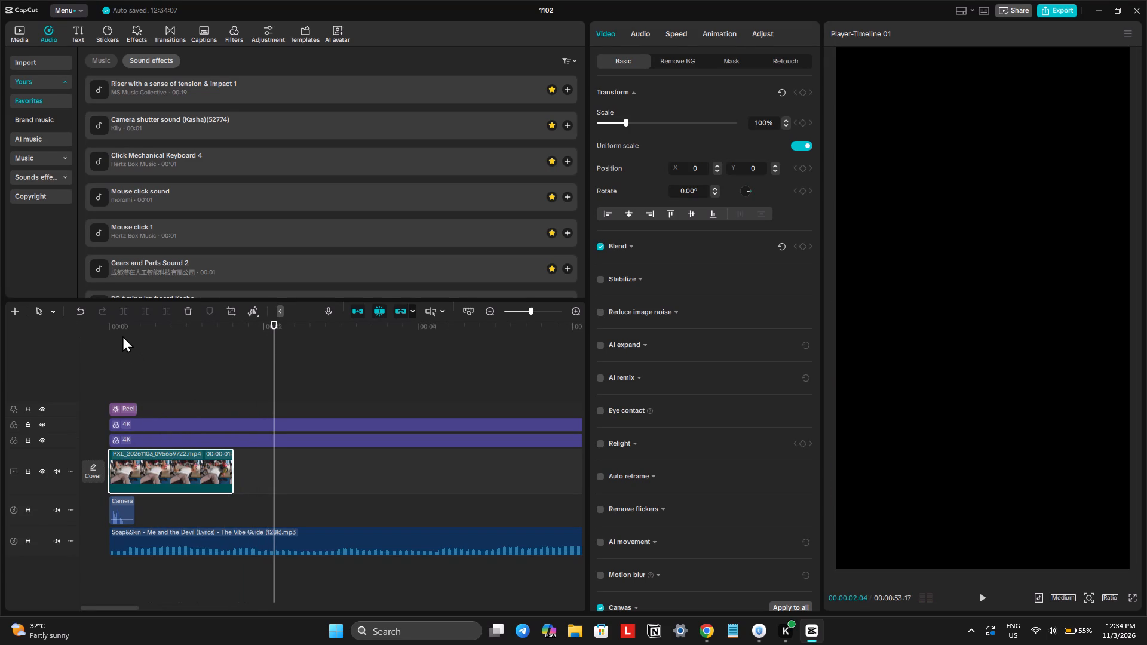
{"action": "left_click_drag", "start_coordinate": [122, 334], "coordinate": [89, 338]}
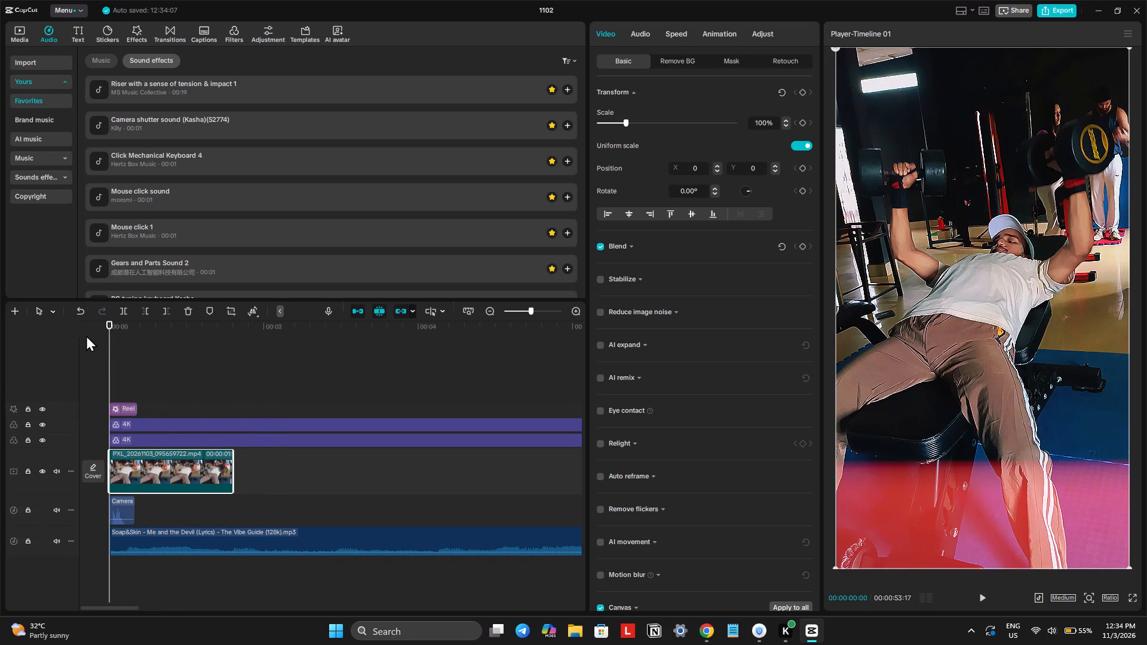
{"action": "key", "text": "space"}
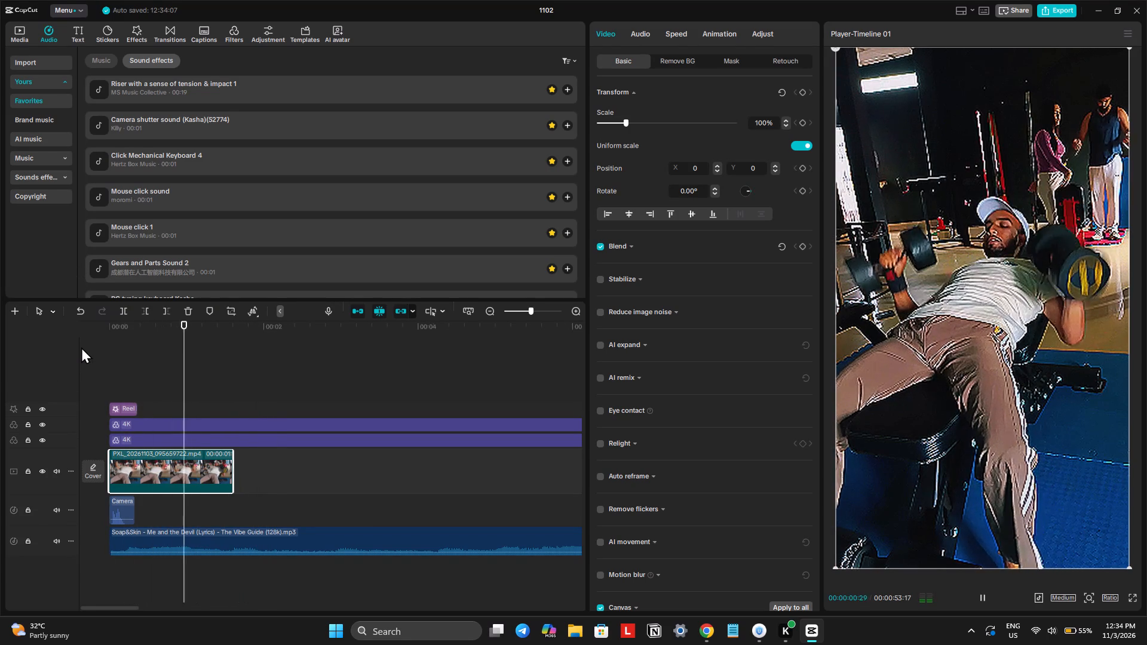
{"action": "key", "text": "space"}
{"action": "left_click_drag", "start_coordinate": [116, 337], "coordinate": [97, 337]}
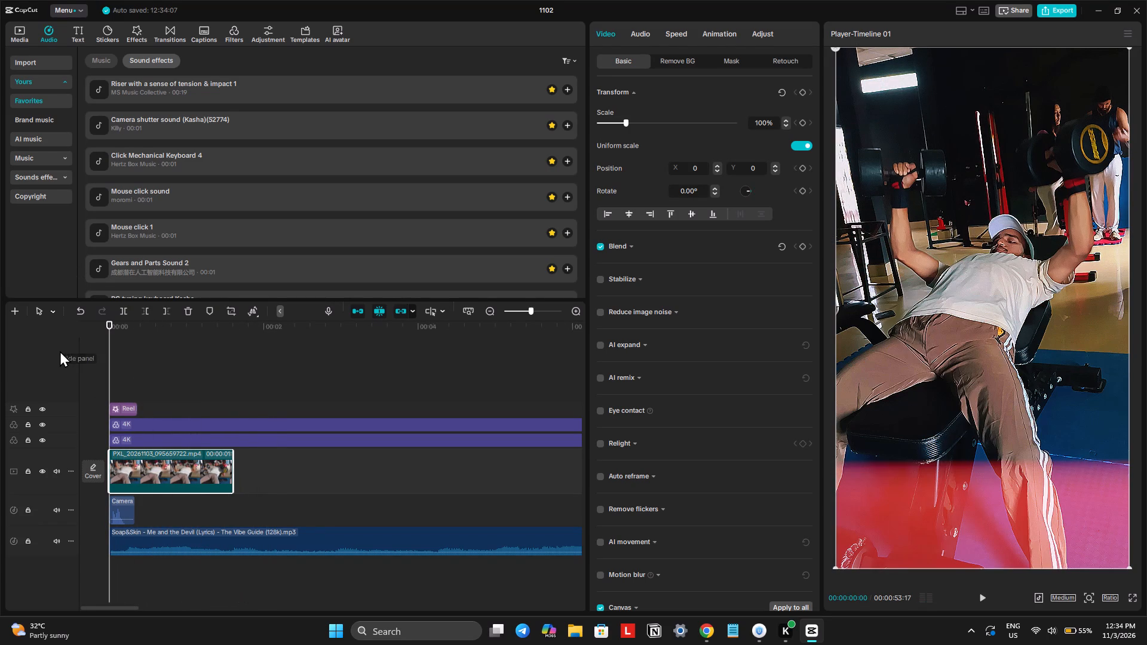
Trim more off the dumbbell press clip's start, extend it back to a total of about 0.8 seconds, and play it.
{"action": "key", "text": "space"}
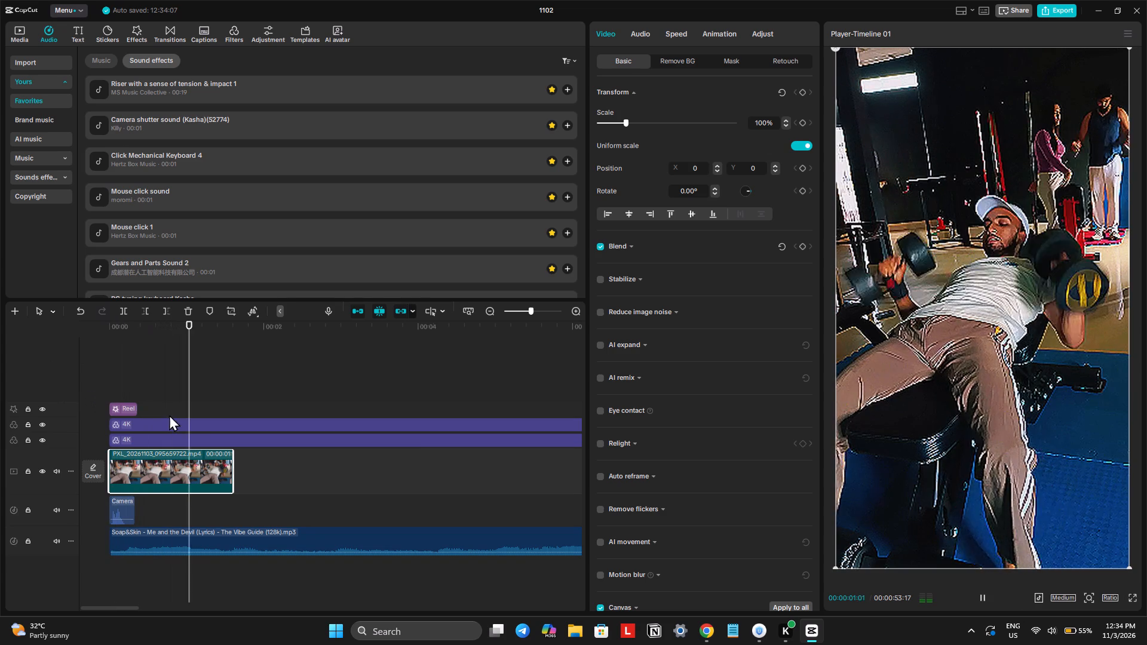
{"action": "key", "text": "space"}
{"action": "key", "text": "q"}
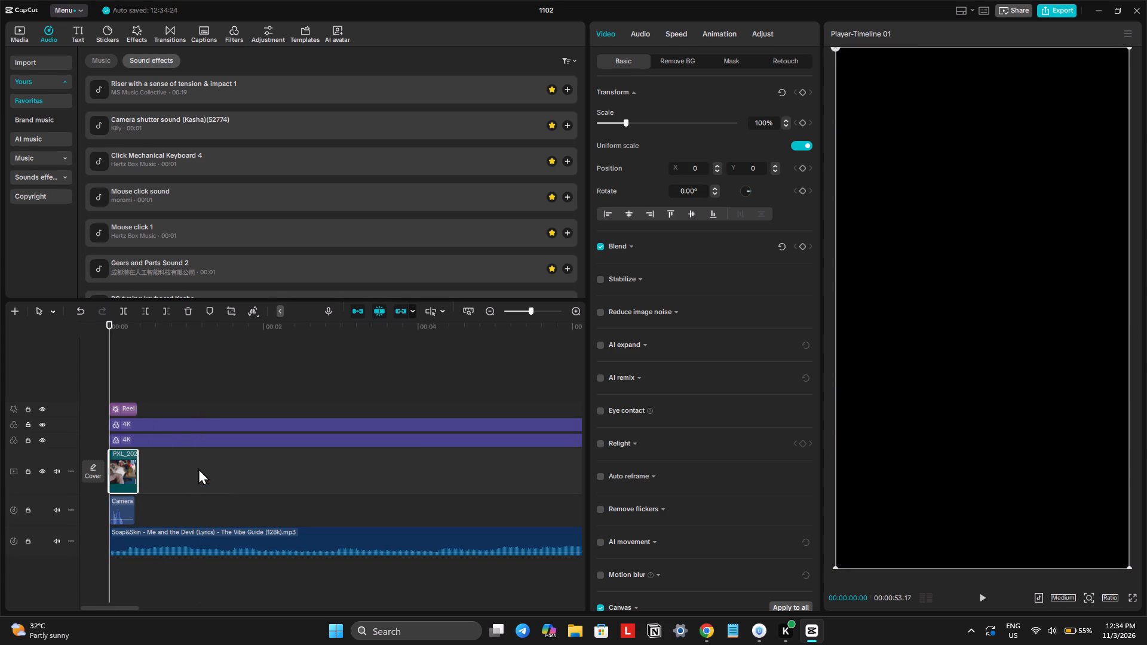
{"action": "left_click_drag", "start_coordinate": [121, 466], "coordinate": [133, 469]}
{"action": "left_click_drag", "start_coordinate": [108, 462], "coordinate": [91, 461]}
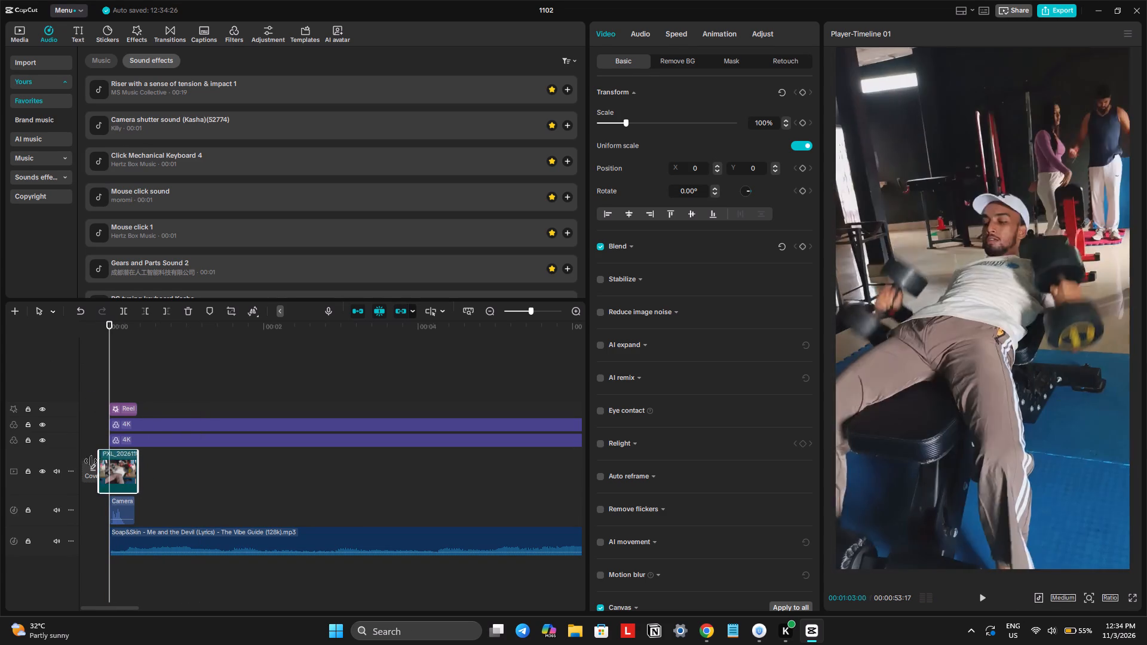
{"action": "left_click_drag", "start_coordinate": [91, 461], "coordinate": [80, 461]}
{"action": "key", "text": "space"}
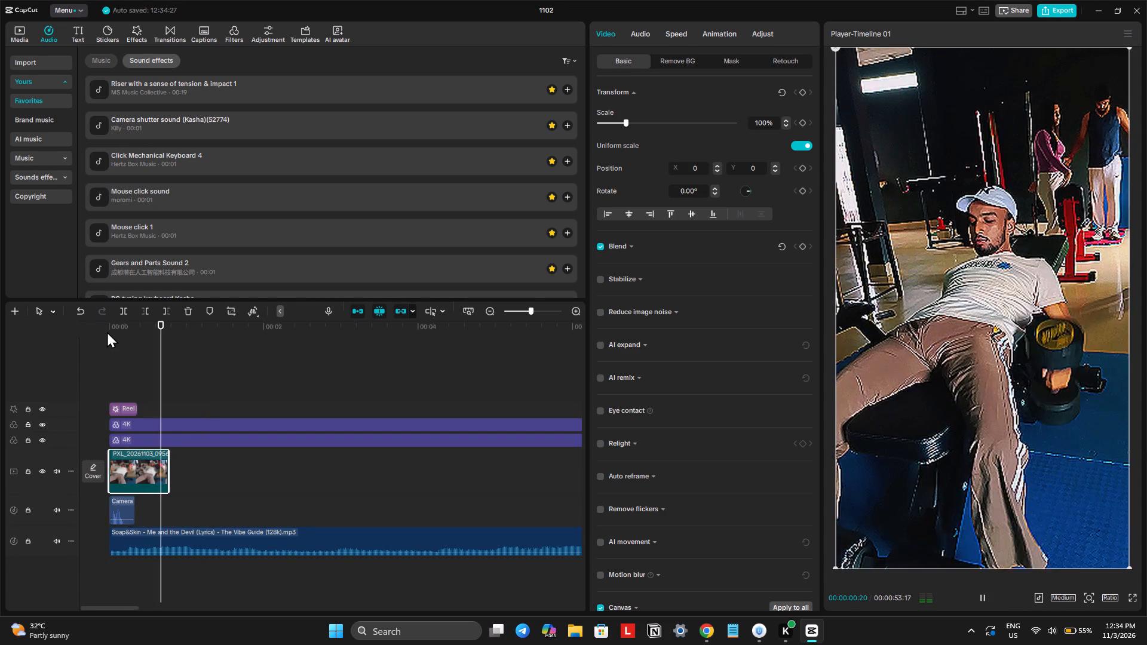
Extend the dumbbell press clip's start back in stages to a total length of 00:00:01:23 and play it with the shutter sound.
{"action": "left_click_drag", "start_coordinate": [110, 458], "coordinate": [88, 458]}
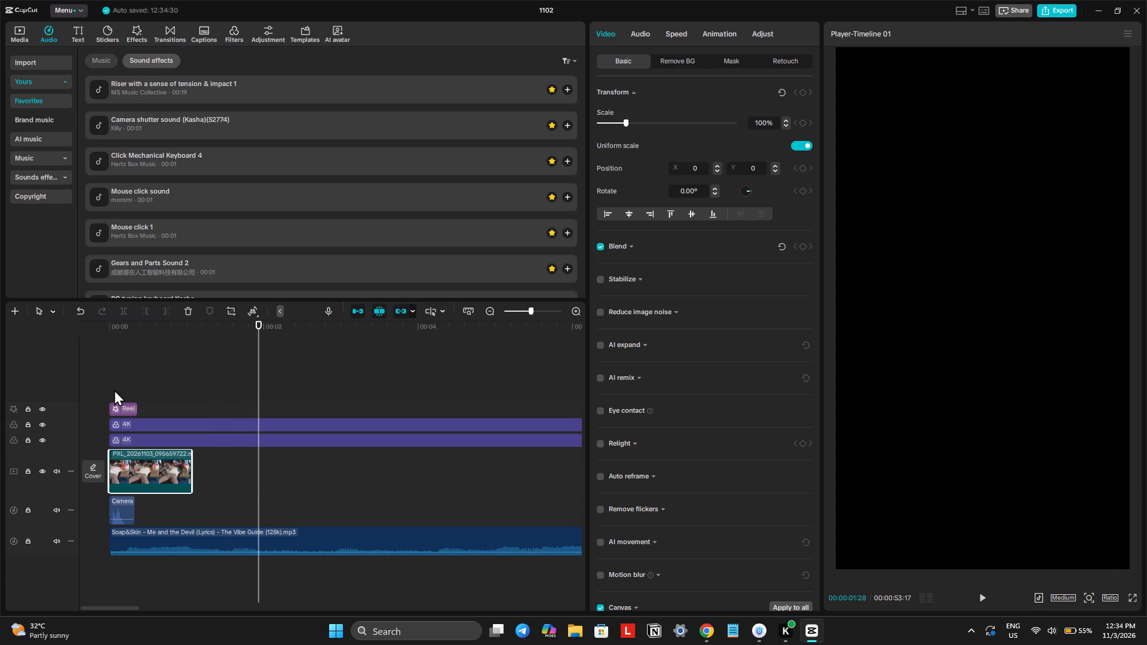
{"action": "left_click_drag", "start_coordinate": [113, 330], "coordinate": [38, 336]}
{"action": "key", "text": "space"}
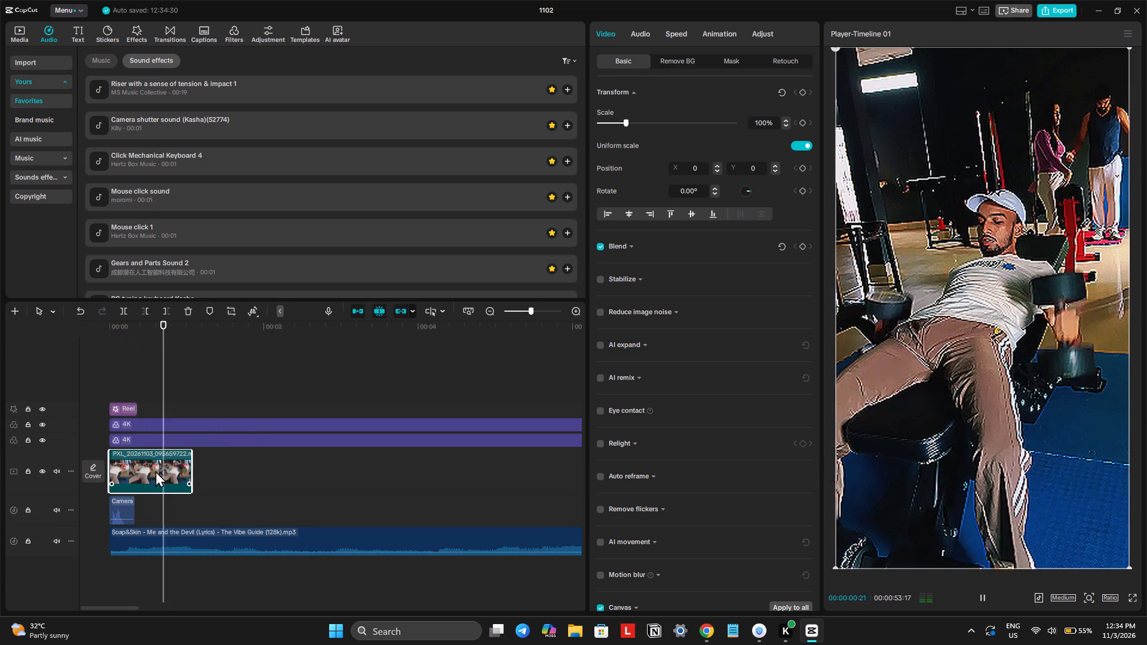
{"action": "left_click", "coordinate": [129, 468]}
{"action": "left_click_drag", "start_coordinate": [108, 458], "coordinate": [55, 457]}
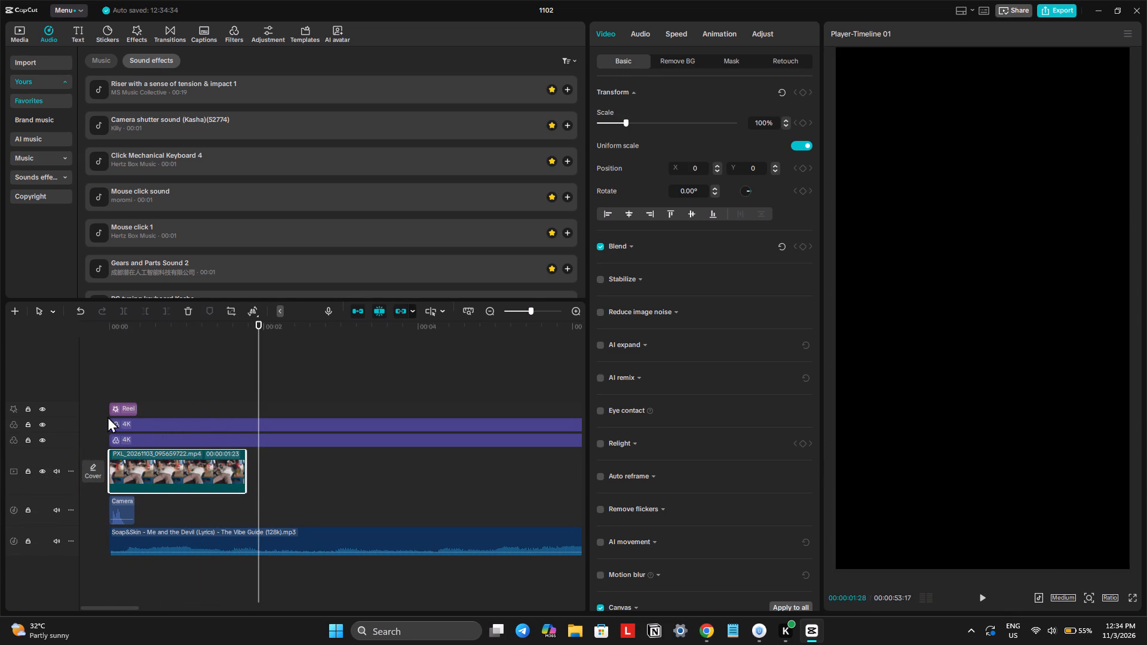
{"action": "left_click_drag", "start_coordinate": [118, 326], "coordinate": [0, 357]}
{"action": "key", "text": "space"}
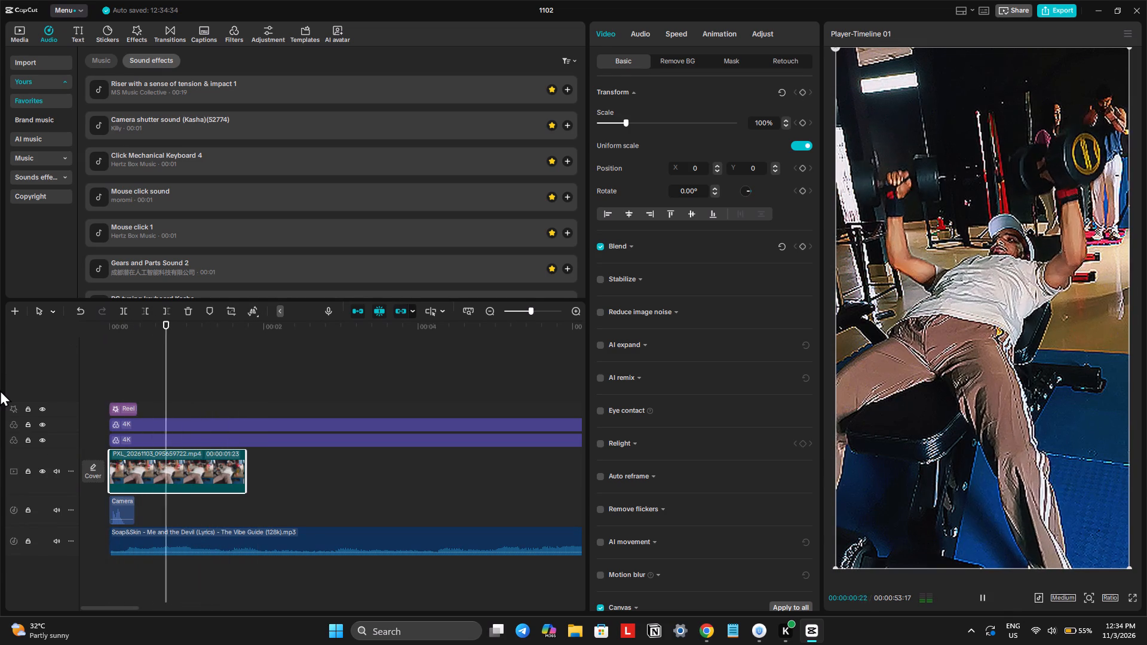
{"action": "key", "text": "space"}
Extend the dumbbell press clip's start further back to a total length of 00:00:02:18 and play it.
{"action": "left_click_drag", "start_coordinate": [109, 456], "coordinate": [63, 458]}
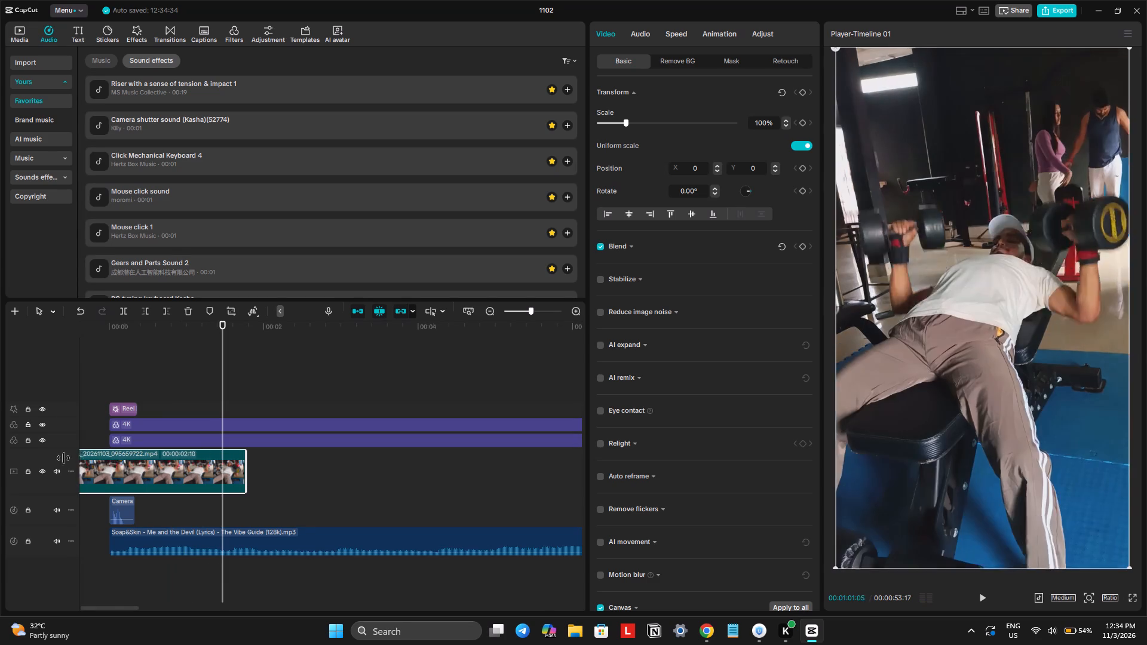
{"action": "left_click_drag", "start_coordinate": [63, 458], "coordinate": [45, 458]}
{"action": "left_click_drag", "start_coordinate": [164, 468], "coordinate": [217, 469]}
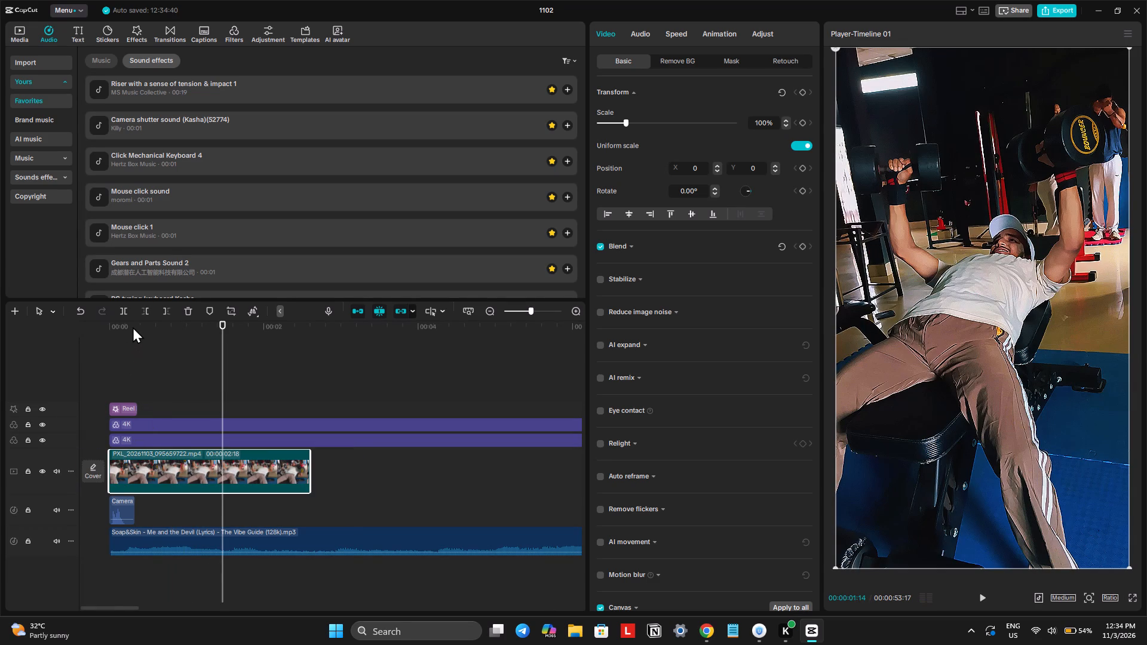
{"action": "left_click_drag", "start_coordinate": [133, 326], "coordinate": [33, 346]}
{"action": "key", "text": "space"}
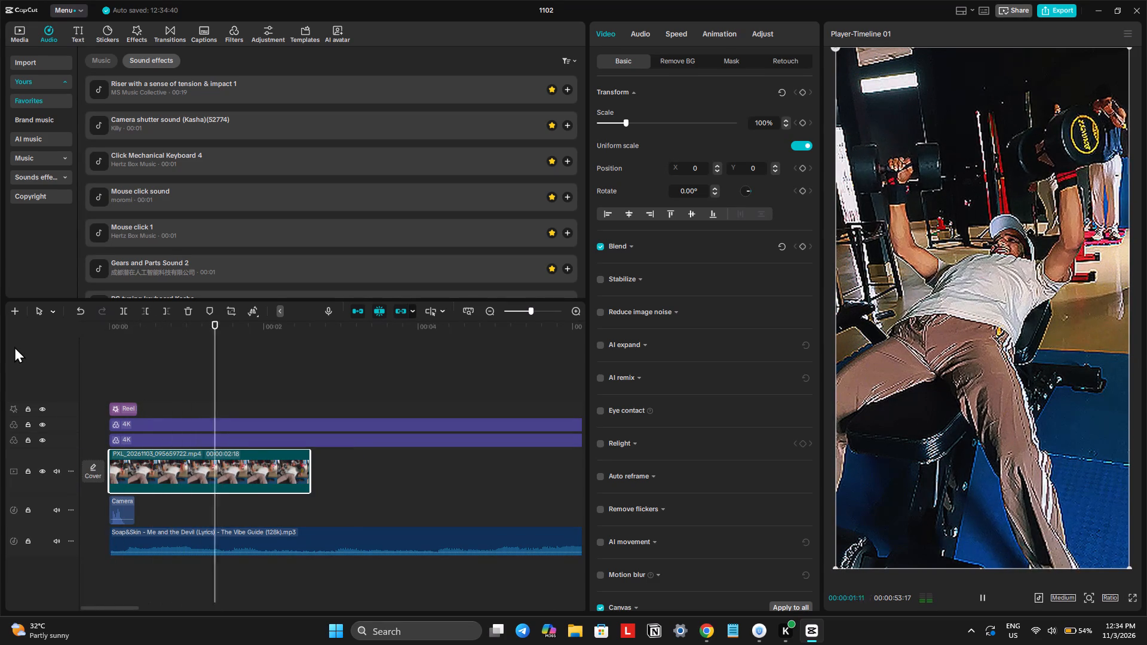
{"action": "key", "text": "space"}
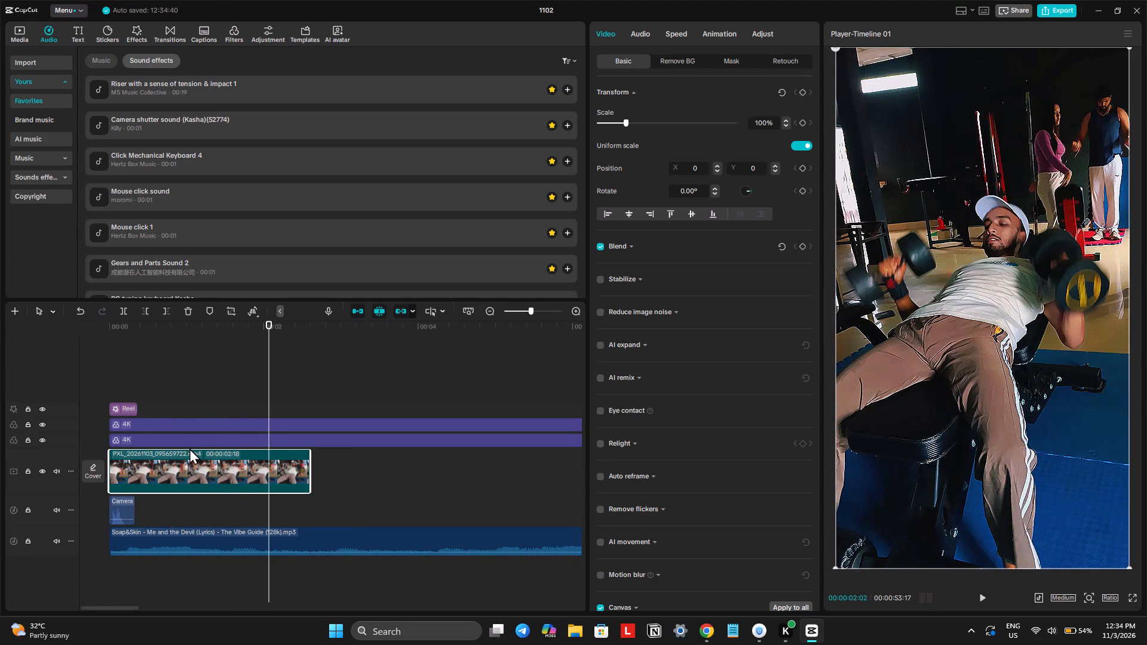
Extend the dumbbell press clip's start back to a total length of 00:00:03:20 and play through it to find a better opening pose.
{"action": "left_click", "coordinate": [105, 457]}
{"action": "left_click_drag", "start_coordinate": [108, 458], "coordinate": [87, 459]}
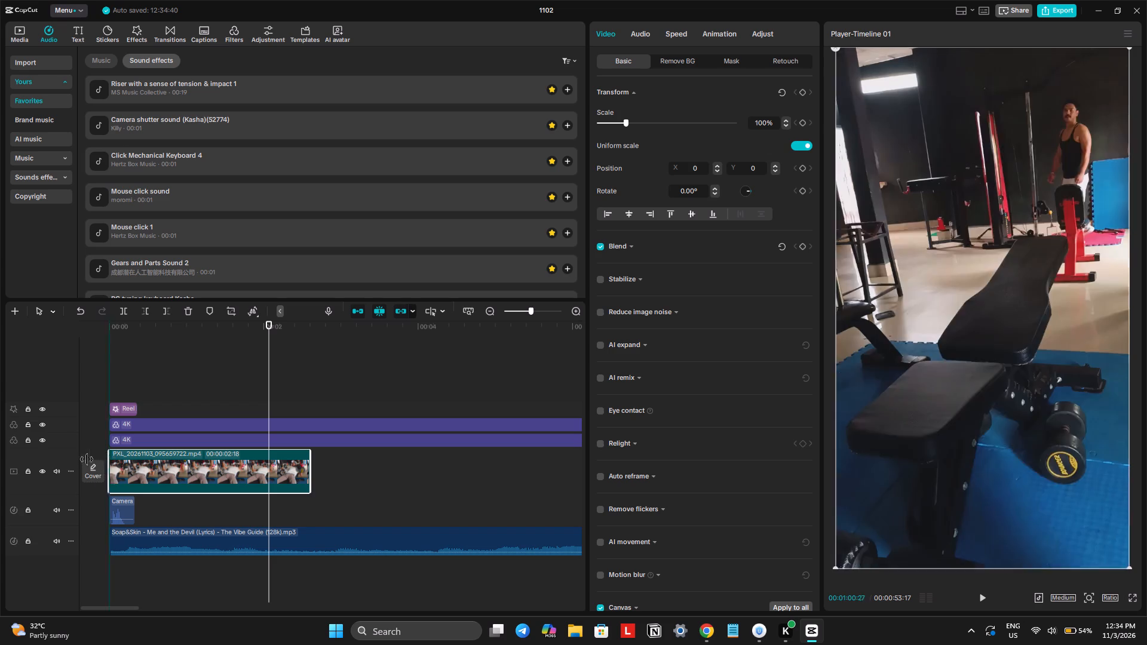
{"action": "left_click_drag", "start_coordinate": [87, 459], "coordinate": [27, 463]}
{"action": "left_click_drag", "start_coordinate": [117, 327], "coordinate": [66, 336]}
{"action": "key", "text": "space"}
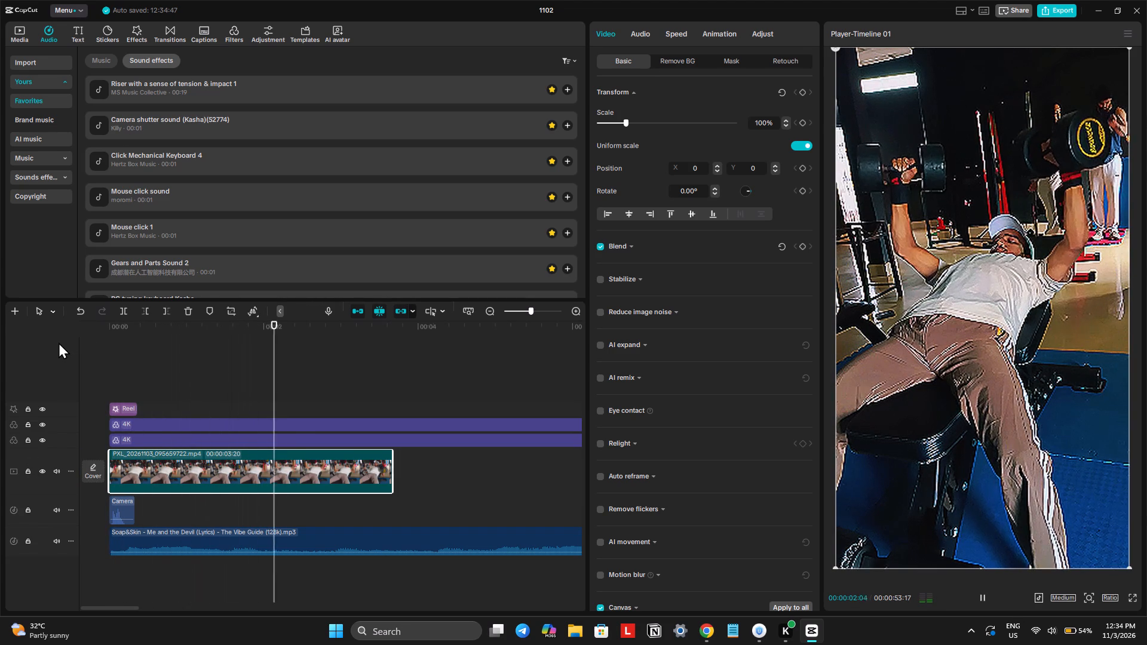
{"action": "key", "text": "space"}
{"action": "left_click_drag", "start_coordinate": [133, 329], "coordinate": [44, 343]}
{"action": "key", "text": "space"}
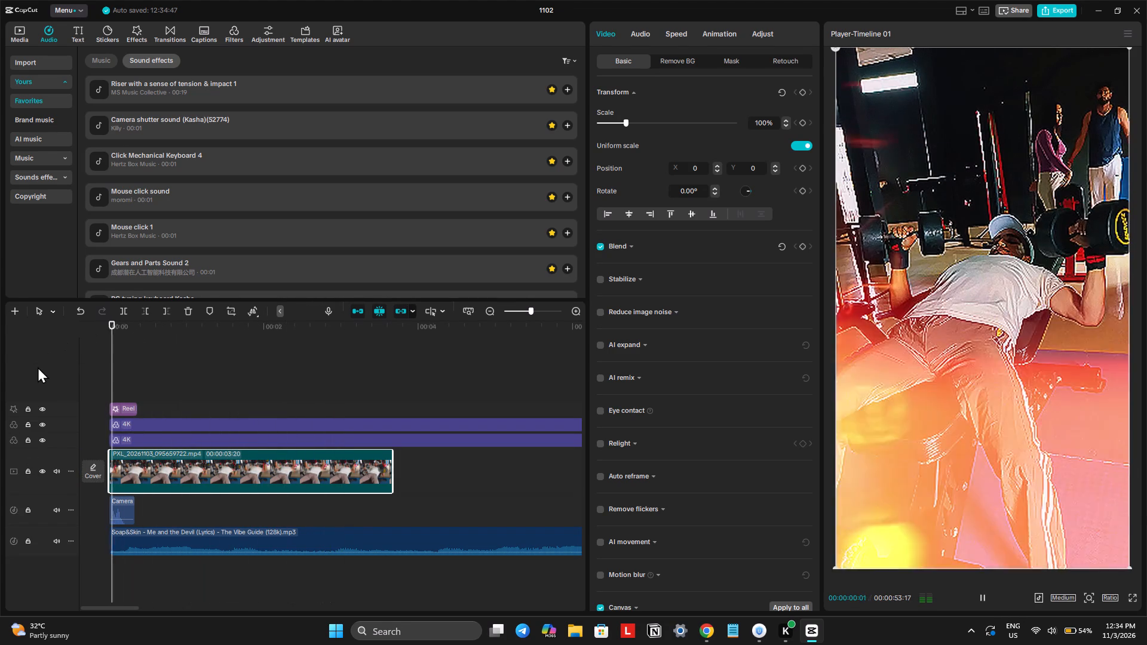
{"action": "key", "text": "space"}
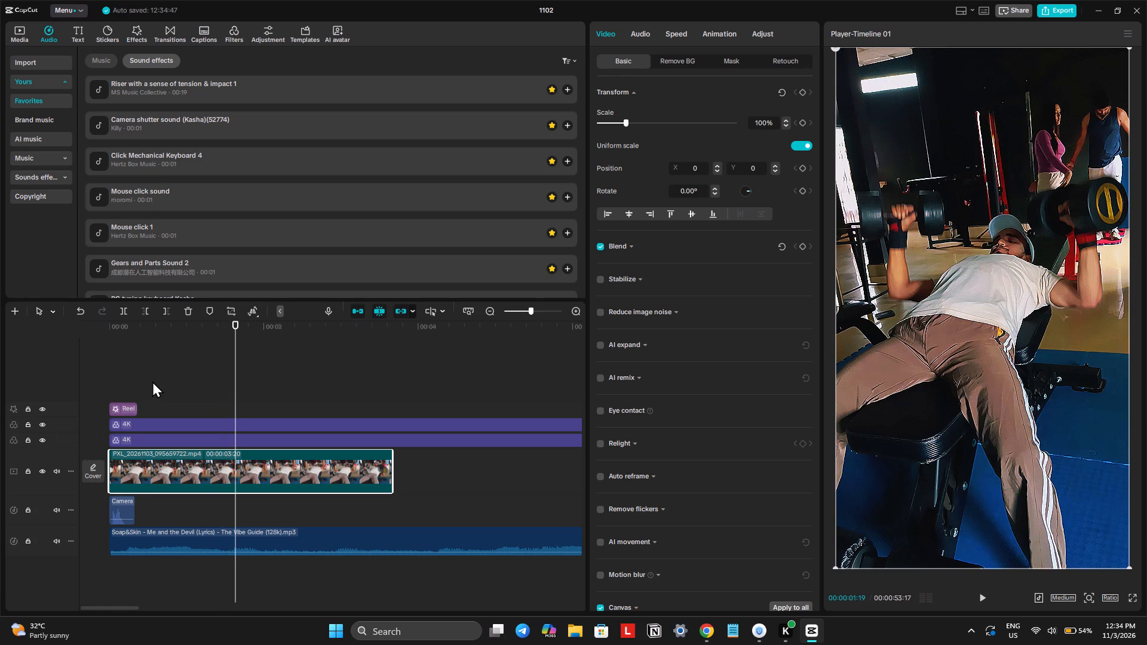
{"action": "key", "text": "space"}
{"action": "key", "text": "space"}
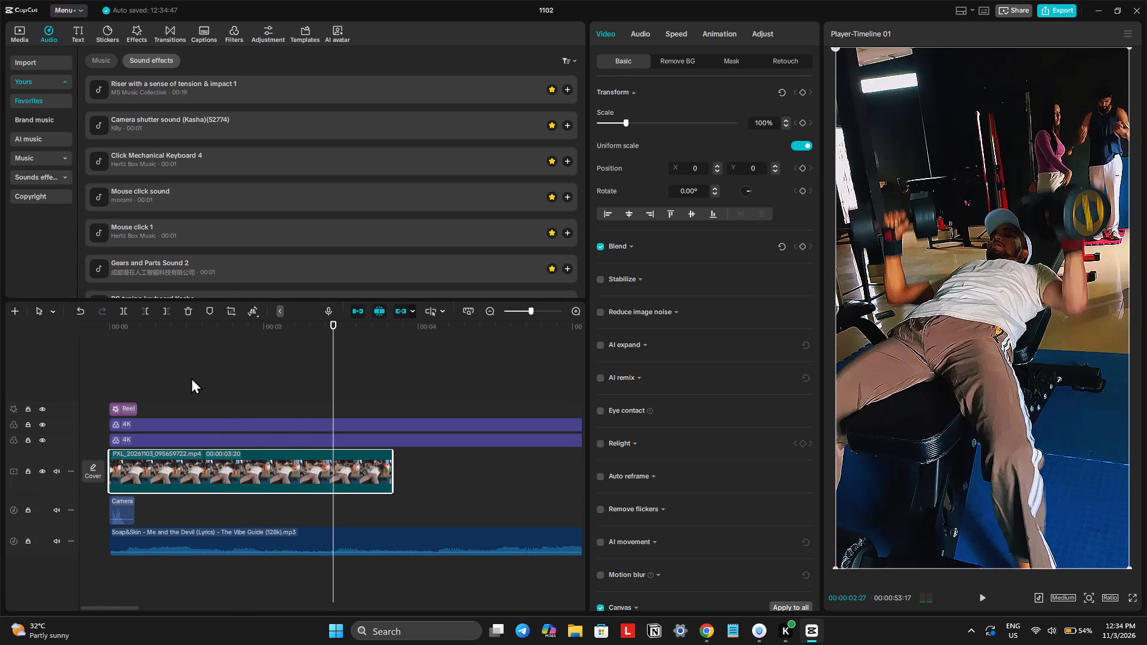
Trim the dumbbell press clip's start at the raised-dumbbells pose just past 2 seconds, play it, and cut its end at 00:00:00:28.
{"action": "left_click", "coordinate": [286, 337]}
{"action": "key", "text": "space"}
{"action": "key", "text": "space"}
{"action": "left_click", "coordinate": [293, 328]}
{"action": "left_click_drag", "start_coordinate": [293, 328], "coordinate": [286, 333]}
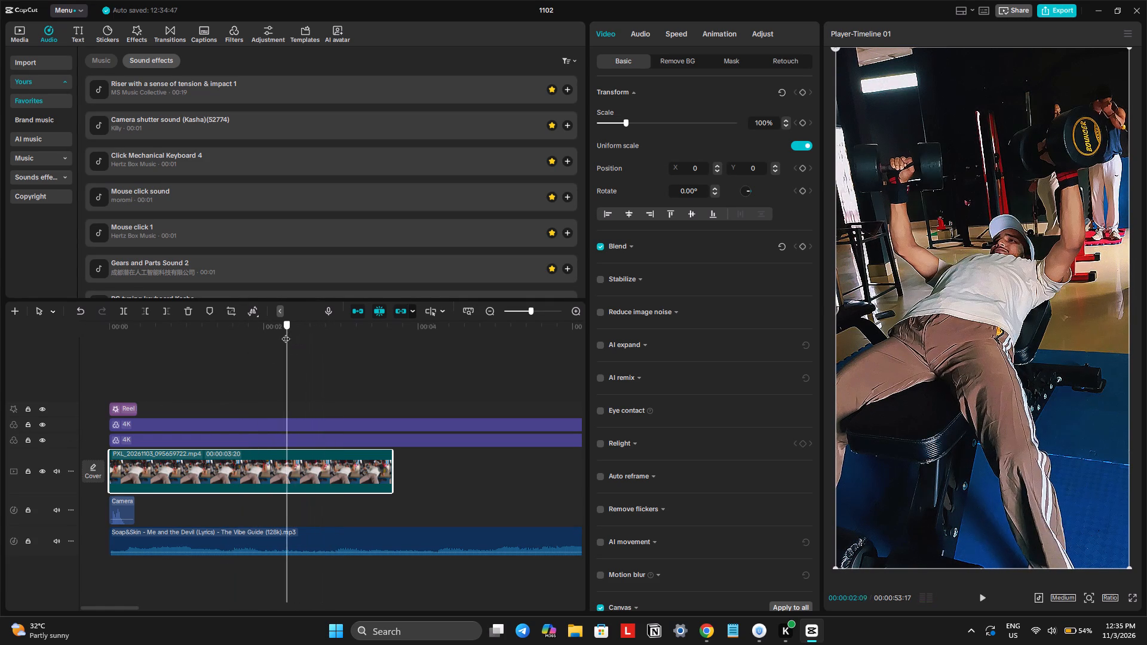
{"action": "left_click_drag", "start_coordinate": [286, 333], "coordinate": [280, 339]}
{"action": "key", "text": "q"}
{"action": "key", "text": "space"}
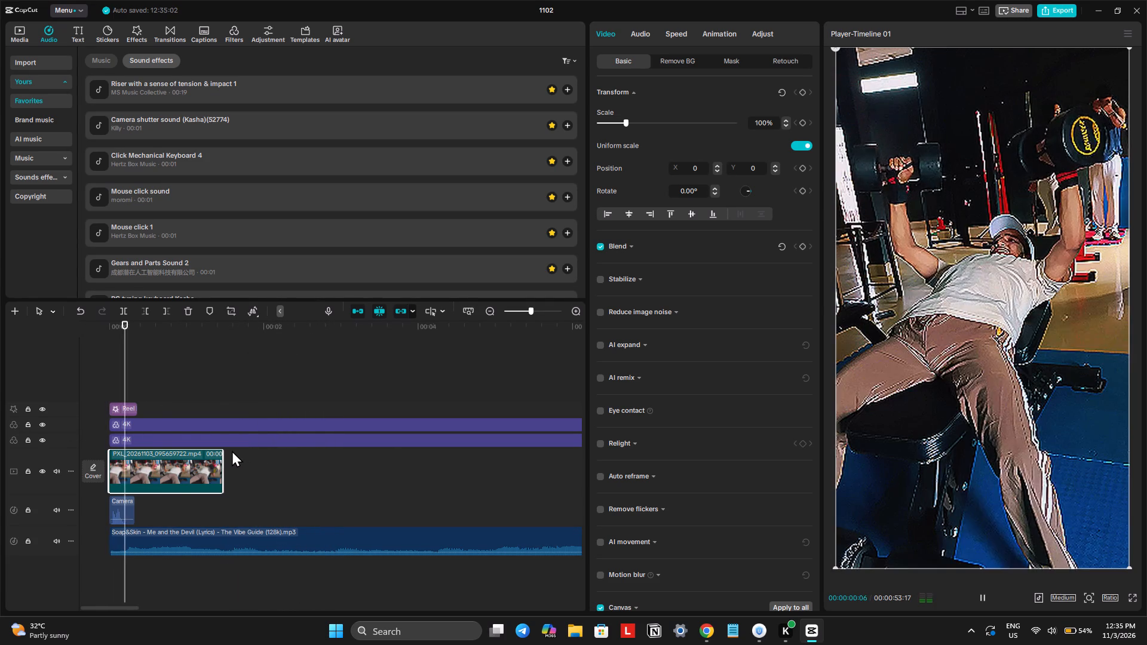
{"action": "key", "text": "space"}
{"action": "key", "text": "w"}
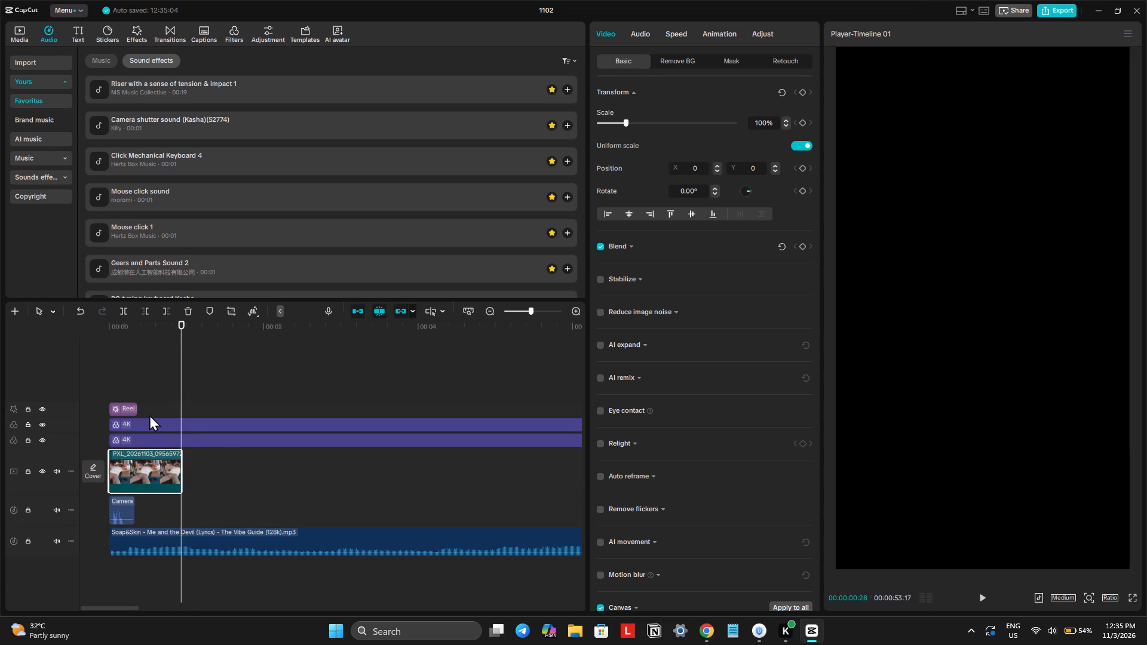
{"action": "left_click_drag", "start_coordinate": [124, 325], "coordinate": [71, 330]}
Preview the sky selfie clip, add the 00:34 indoor talking selfie clip after the dumbbell press clip, and play the opening.
{"action": "left_click", "coordinate": [19, 44]}
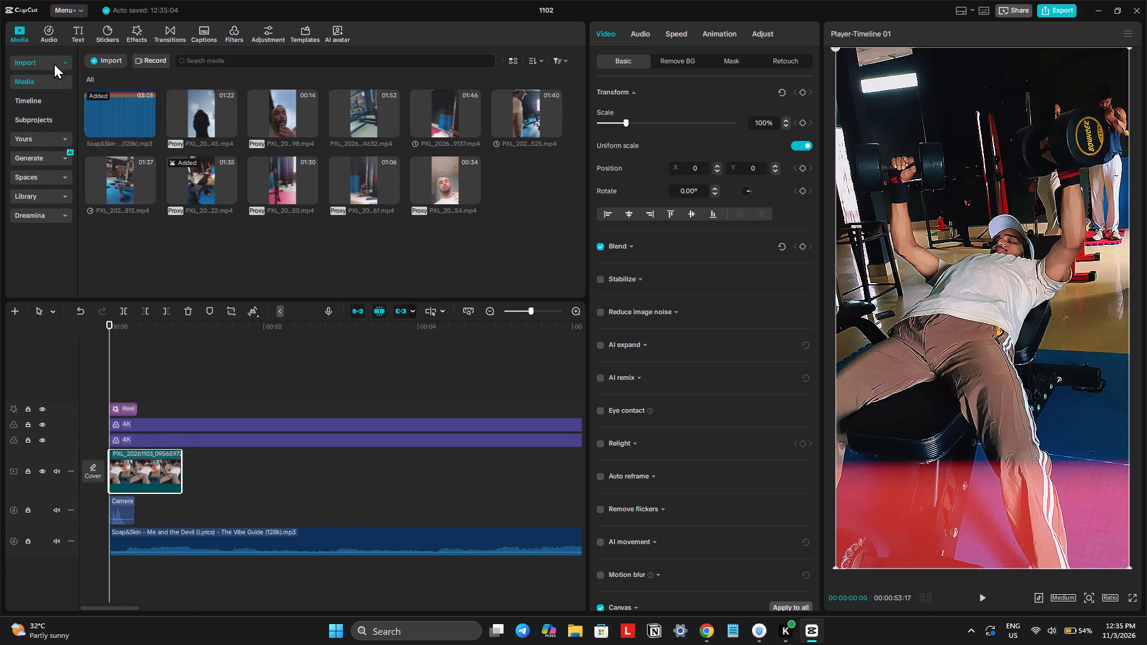
{"action": "left_click", "coordinate": [281, 119]}
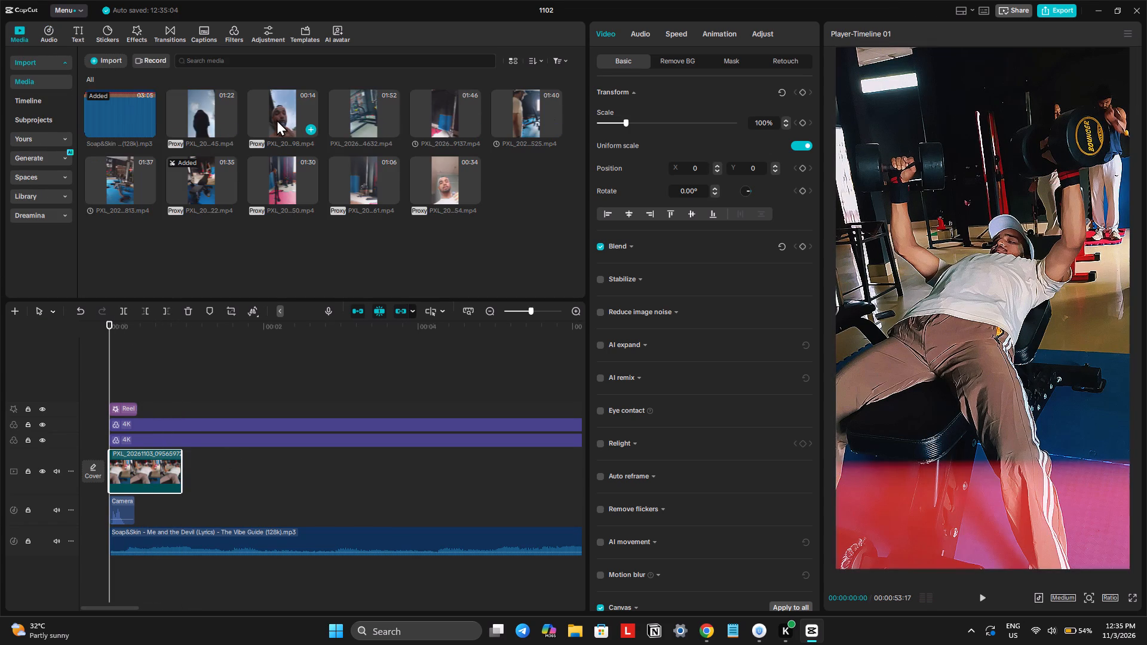
{"action": "left_click", "coordinate": [207, 117]}
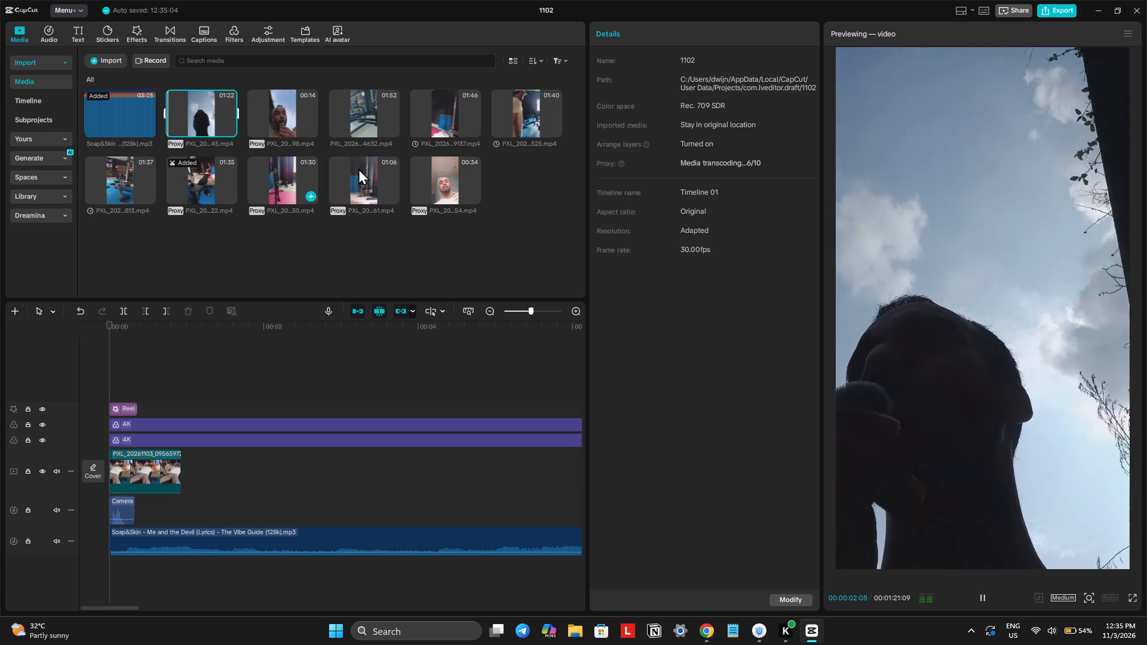
{"action": "left_click_drag", "start_coordinate": [452, 178], "coordinate": [275, 483]}
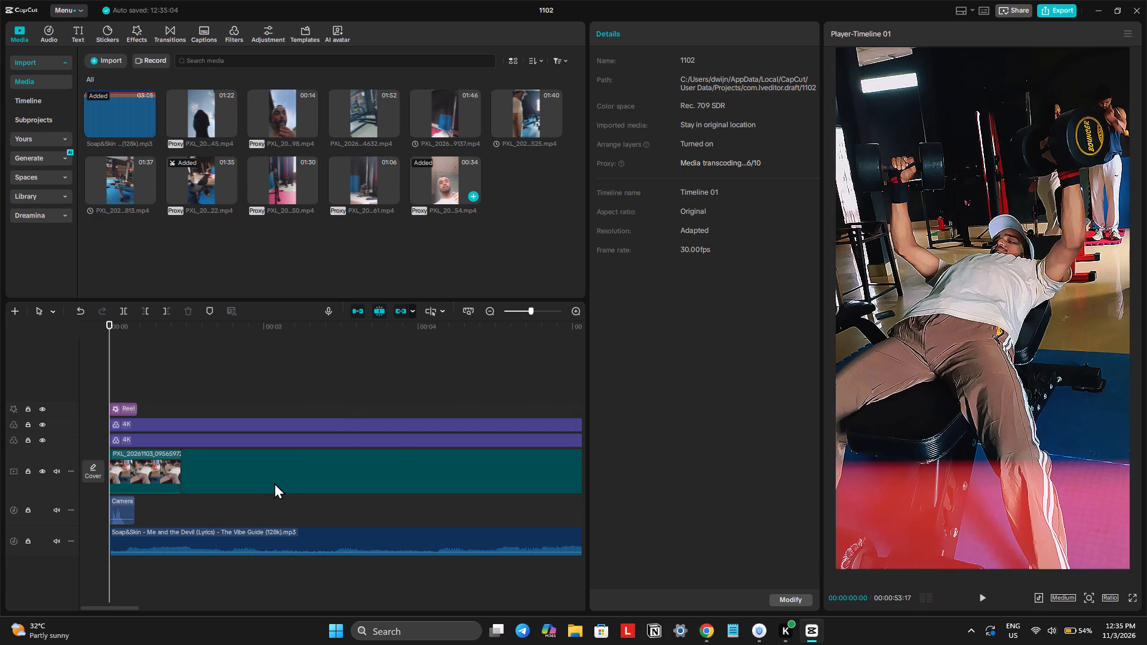
{"action": "left_click_drag", "start_coordinate": [127, 337], "coordinate": [48, 351]}
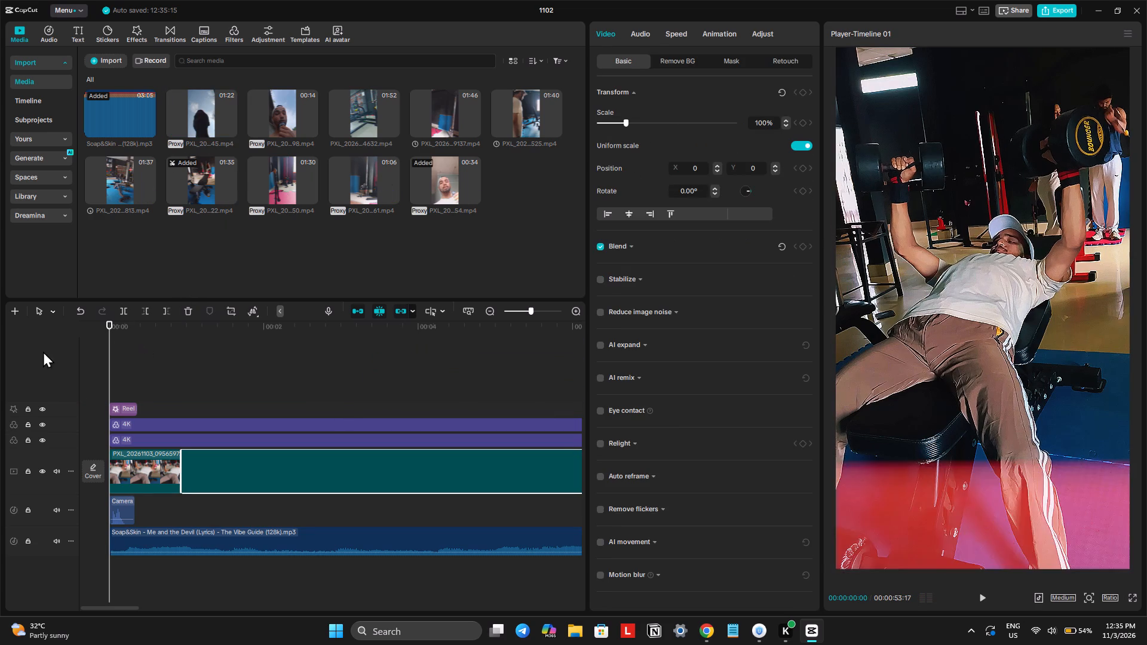
{"action": "key", "text": "space"}
{"action": "key", "text": "space"}
Move the camera shutter sound to the track below the music, aligned with the timeline's start, and play the change between clips.
{"action": "left_click_drag", "start_coordinate": [124, 509], "coordinate": [133, 569]}
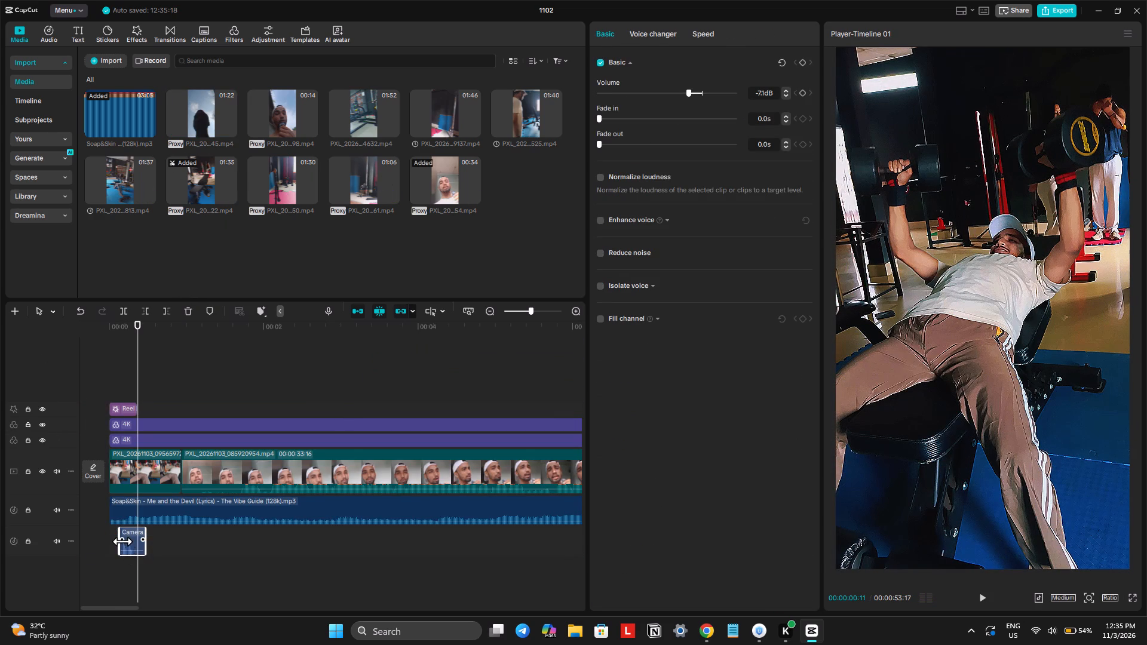
{"action": "left_click", "coordinate": [122, 543]}
{"action": "left_click_drag", "start_coordinate": [133, 542], "coordinate": [101, 542]}
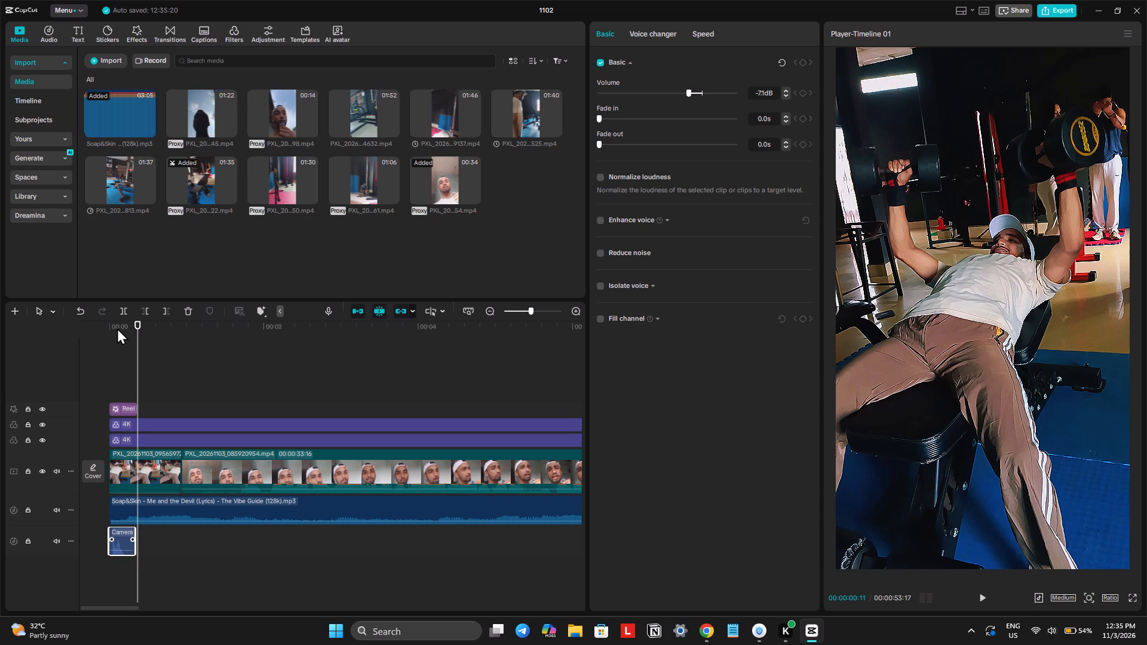
{"action": "left_click_drag", "start_coordinate": [117, 328], "coordinate": [85, 333]}
{"action": "key", "text": "space"}
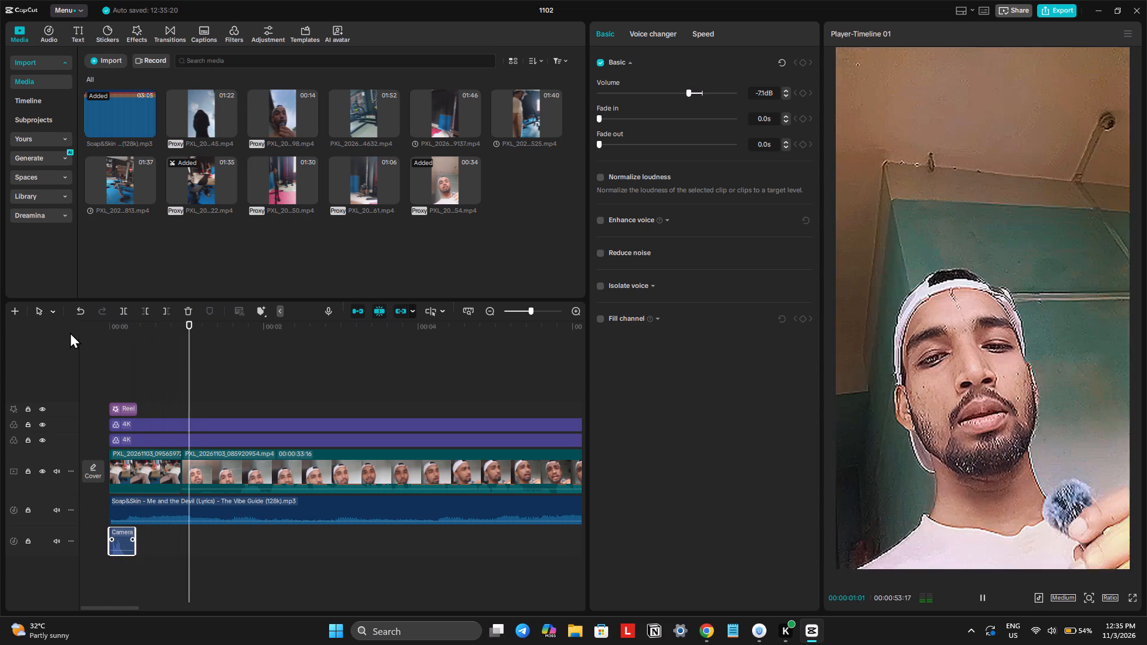
{"action": "scroll", "coordinate": [124, 373], "scroll_direction": "up", "scroll_amount": 6, "text": "ctrl"}
{"action": "left_click_drag", "start_coordinate": [96, 327], "coordinate": [22, 336]}
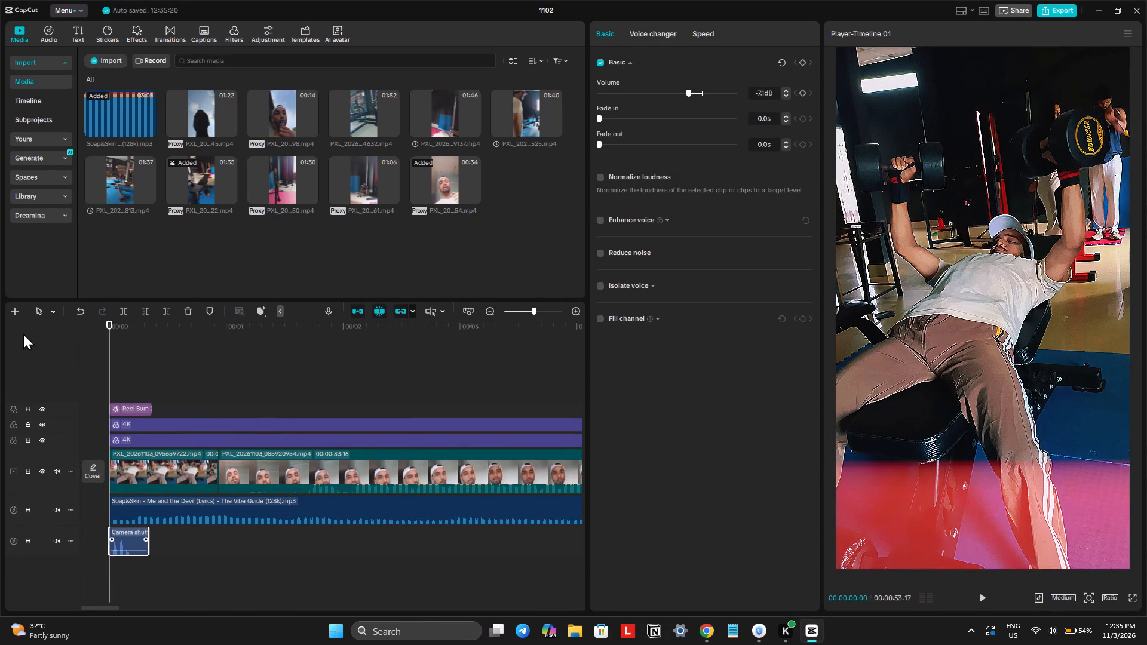
{"action": "key", "text": "space"}
{"action": "key", "text": "space"}
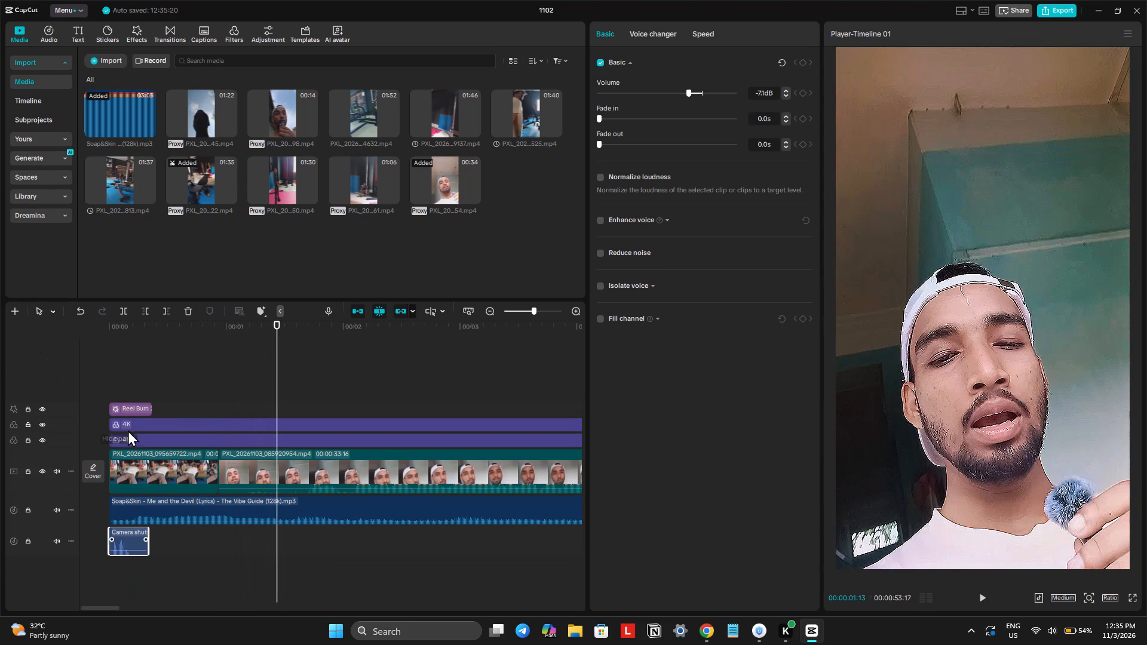
Shorten the dumbbell press clip's end to a total of about 0.8 seconds and replay the opening into the selfie clip.
{"action": "left_click", "coordinate": [194, 482]}
{"action": "left_click_drag", "start_coordinate": [217, 461], "coordinate": [208, 462]}
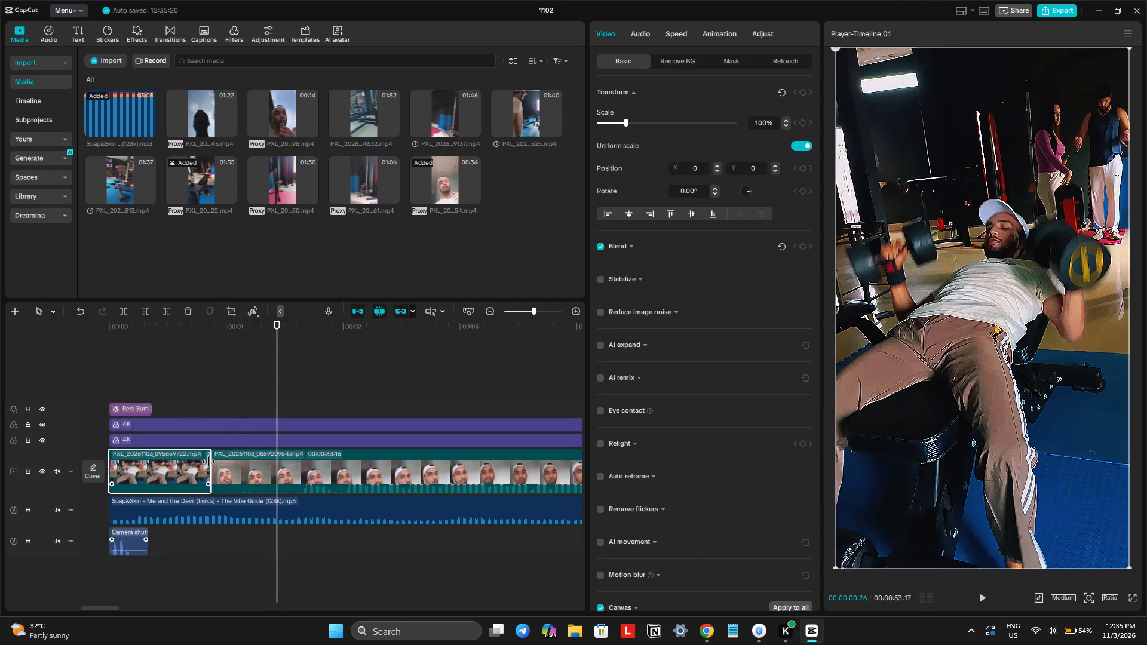
{"action": "left_click_drag", "start_coordinate": [208, 462], "coordinate": [206, 463]}
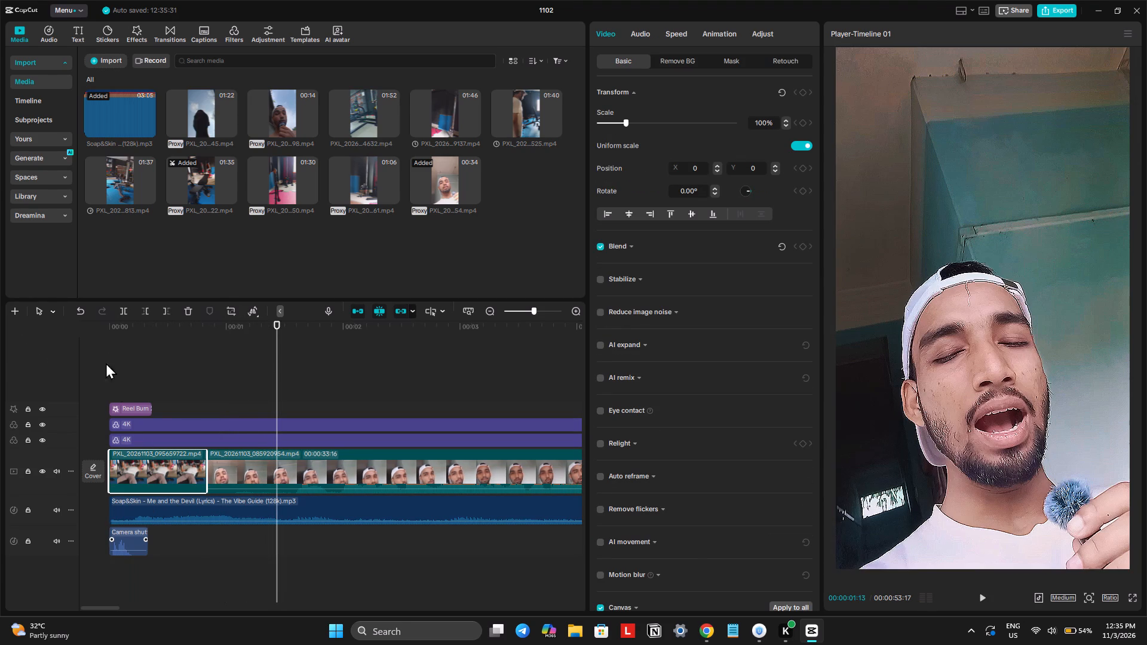
{"action": "left_click_drag", "start_coordinate": [122, 330], "coordinate": [66, 330]}
{"action": "key", "text": "space"}
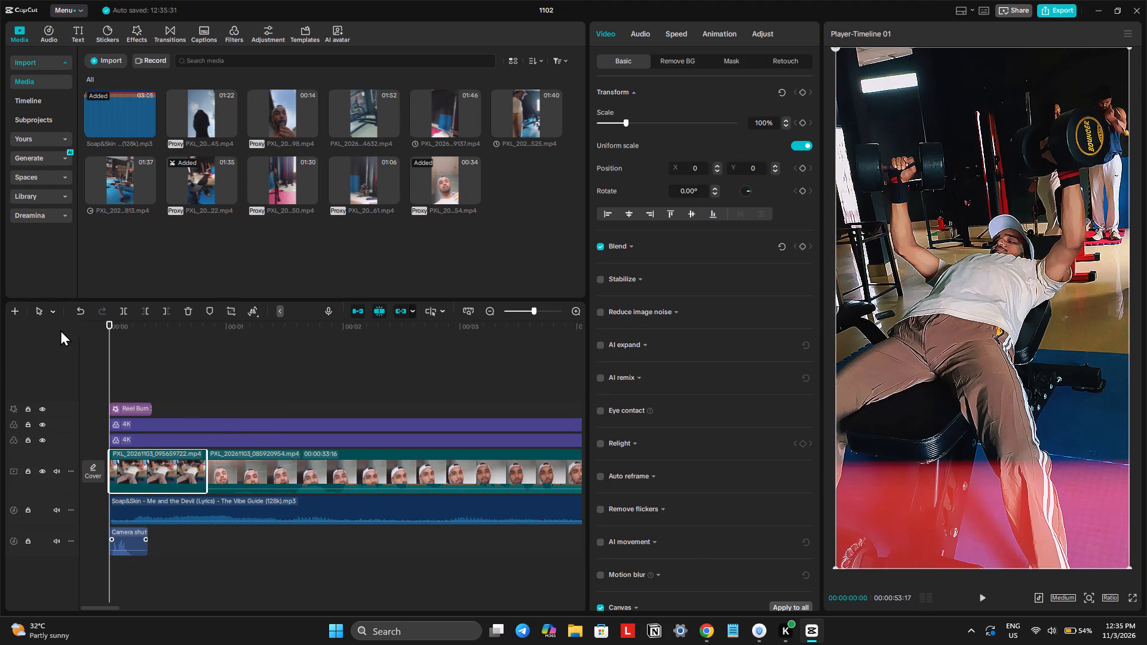
{"action": "key", "text": "space"}
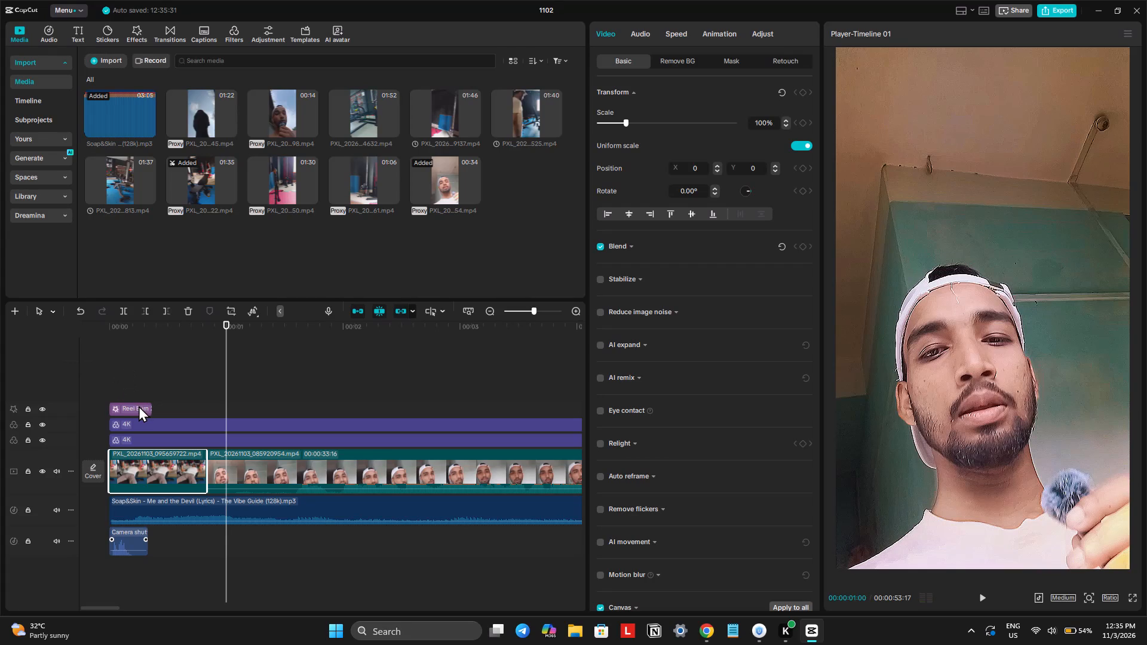
Move the Reel Burn 2 effect and the camera shutter sound to the cut between the dumbbell press and selfie clips, and play it.
{"action": "left_click", "coordinate": [138, 410]}
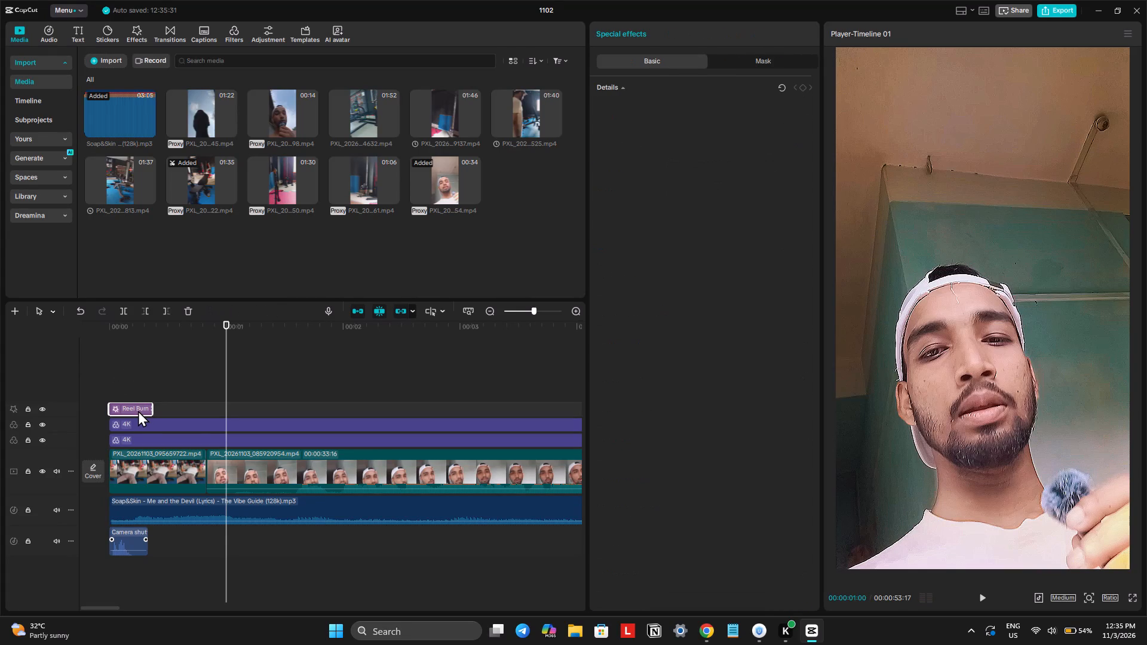
{"action": "left_click_drag", "start_coordinate": [137, 410], "coordinate": [212, 409]}
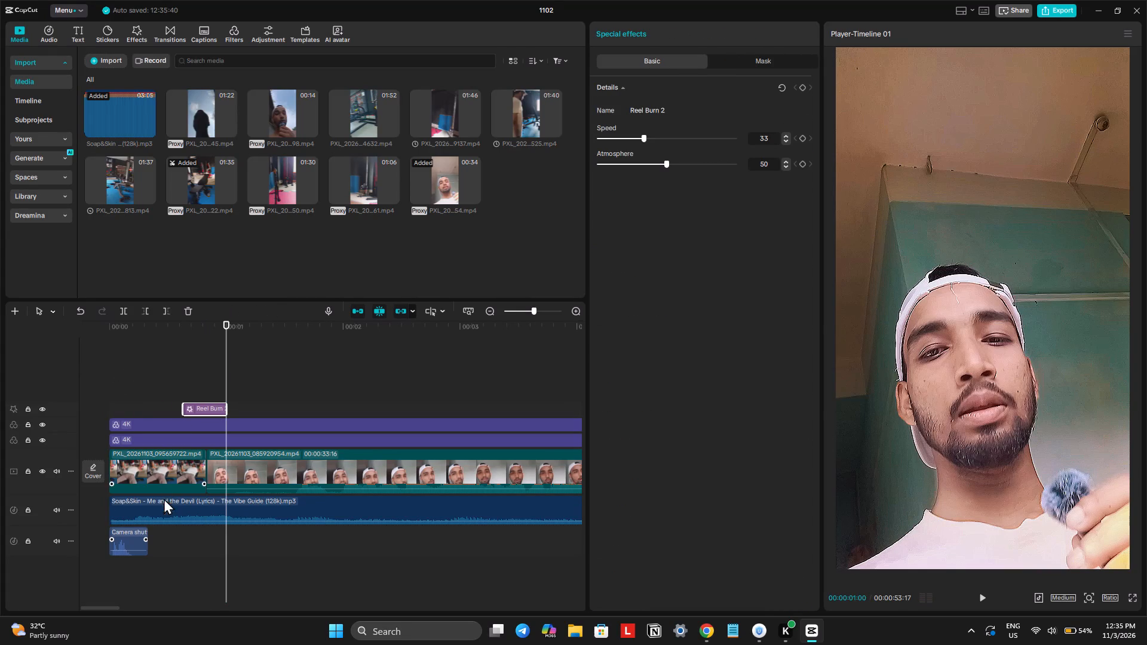
{"action": "left_click_drag", "start_coordinate": [127, 536], "coordinate": [207, 533]}
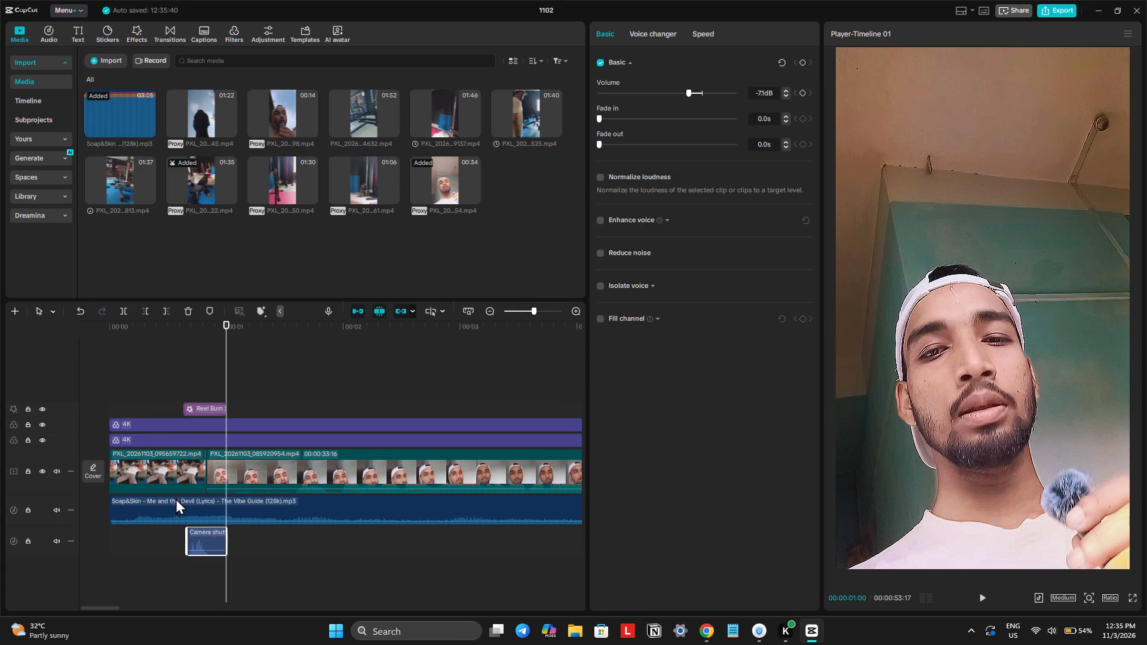
{"action": "left_click", "coordinate": [118, 329]}
{"action": "left_click_drag", "start_coordinate": [111, 328], "coordinate": [87, 328]}
{"action": "key", "text": "space"}
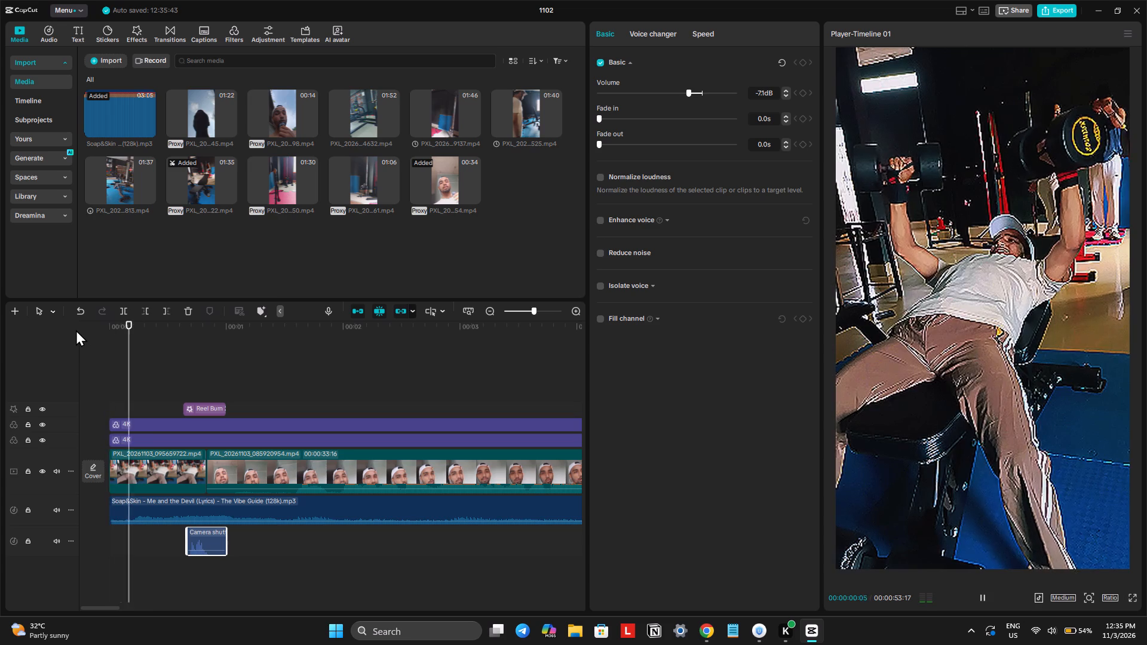
{"action": "key", "text": "space"}
Set the dumbbell press clip's volume to 0.0 dB and play the opening.
{"action": "left_click", "coordinate": [141, 487]}
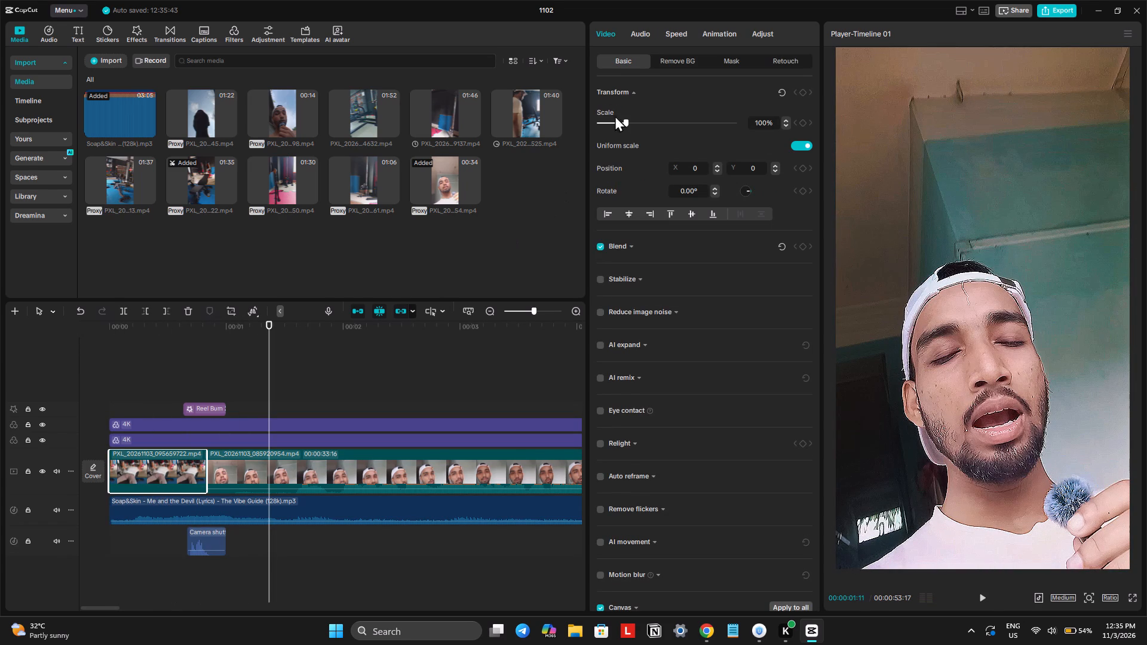
{"action": "left_click", "coordinate": [633, 35]}
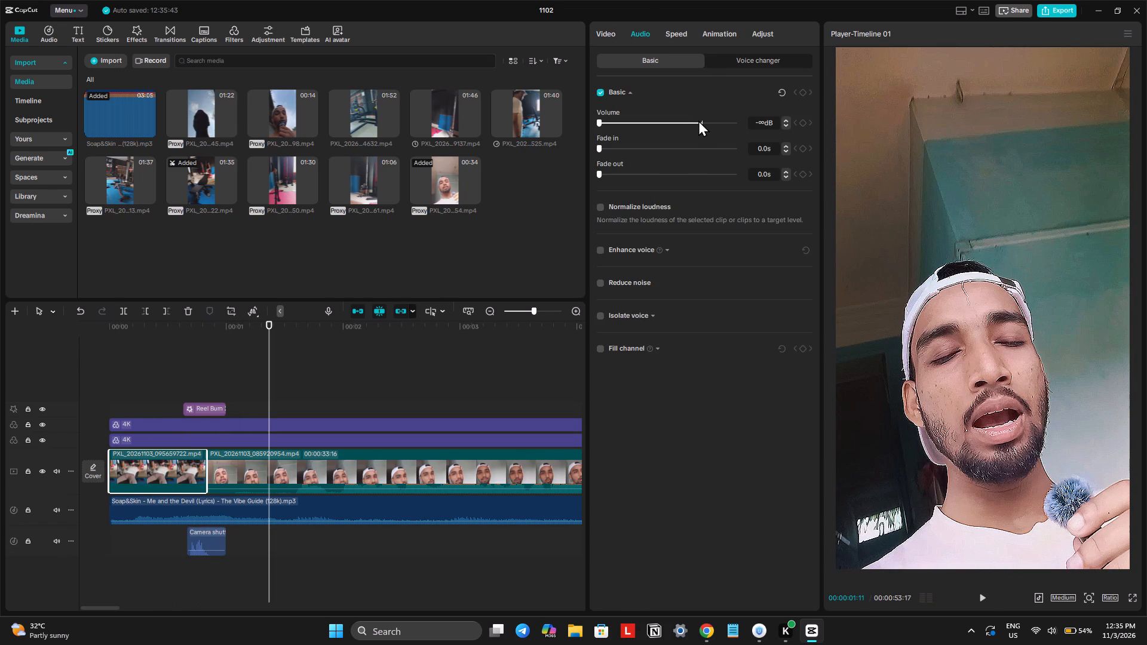
{"action": "left_click", "coordinate": [698, 121]}
{"action": "key", "text": "space"}
{"action": "left_click_drag", "start_coordinate": [131, 337], "coordinate": [79, 339]}
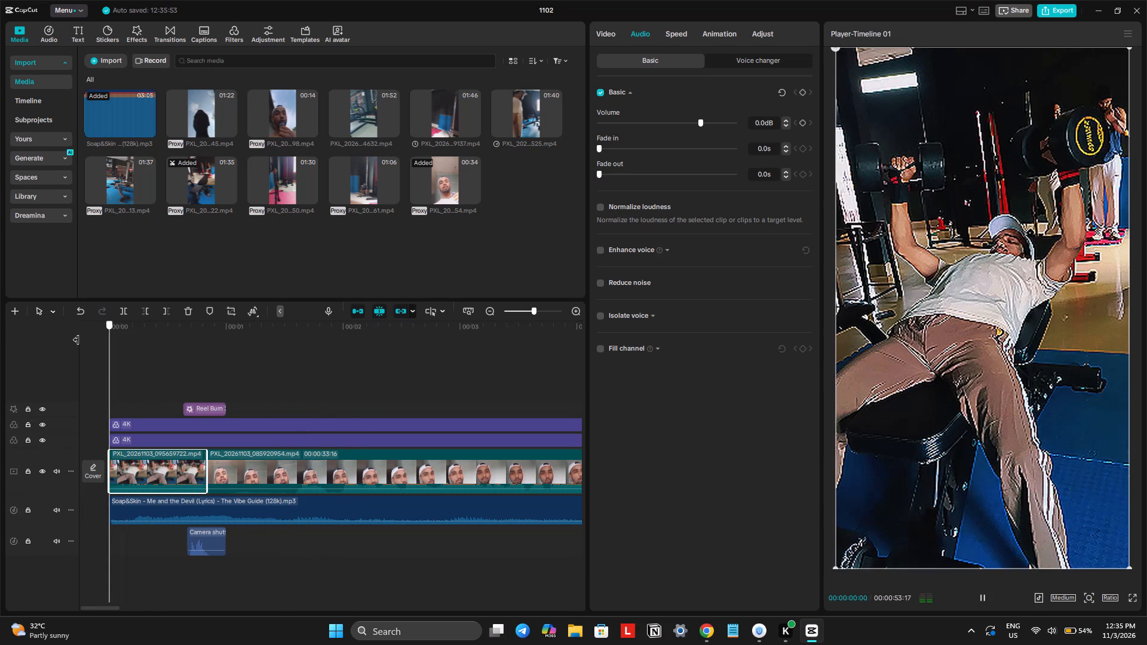
{"action": "key", "text": "space"}
{"action": "key", "text": "space"}
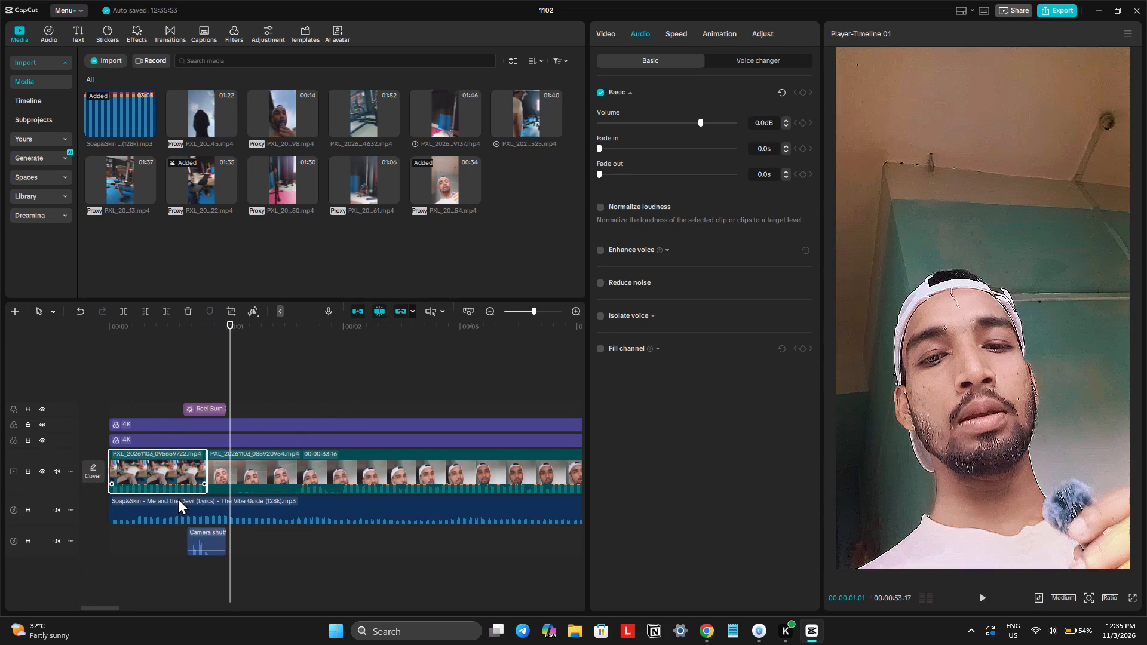
Give the dumbbell press clip's audio a 0.4 s fade-out.
{"action": "left_click", "coordinate": [189, 469]}
{"action": "left_click_drag", "start_coordinate": [616, 170], "coordinate": [668, 177]}
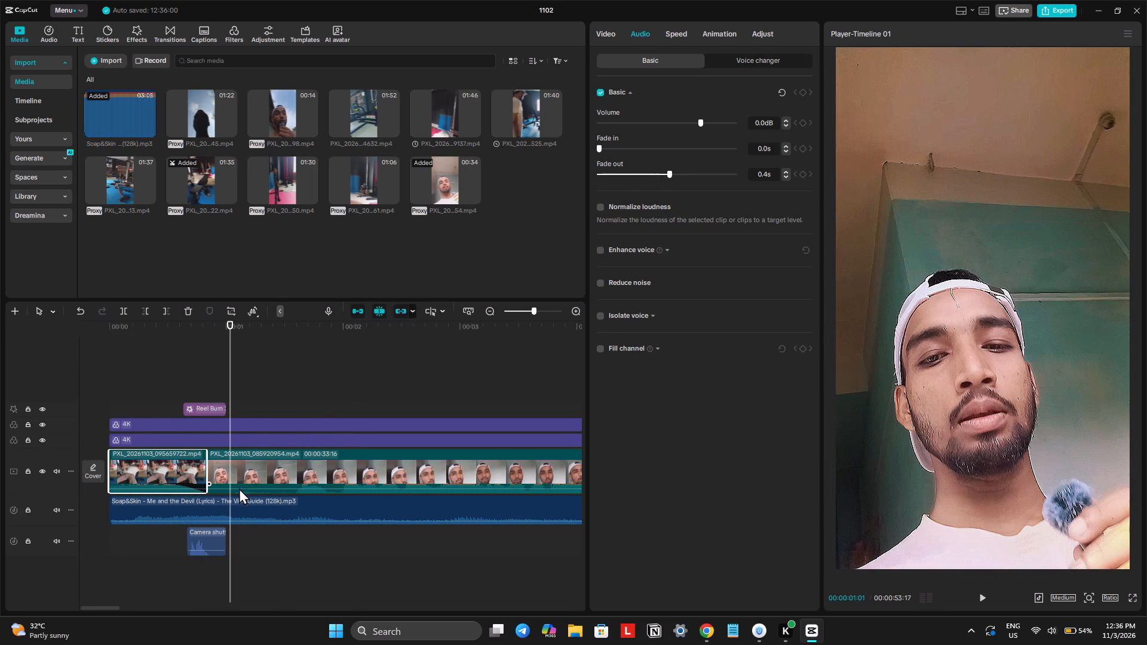
Shift the music on its track to start at about 0.4 s and play the opening.
{"action": "left_click_drag", "start_coordinate": [224, 507], "coordinate": [273, 504]}
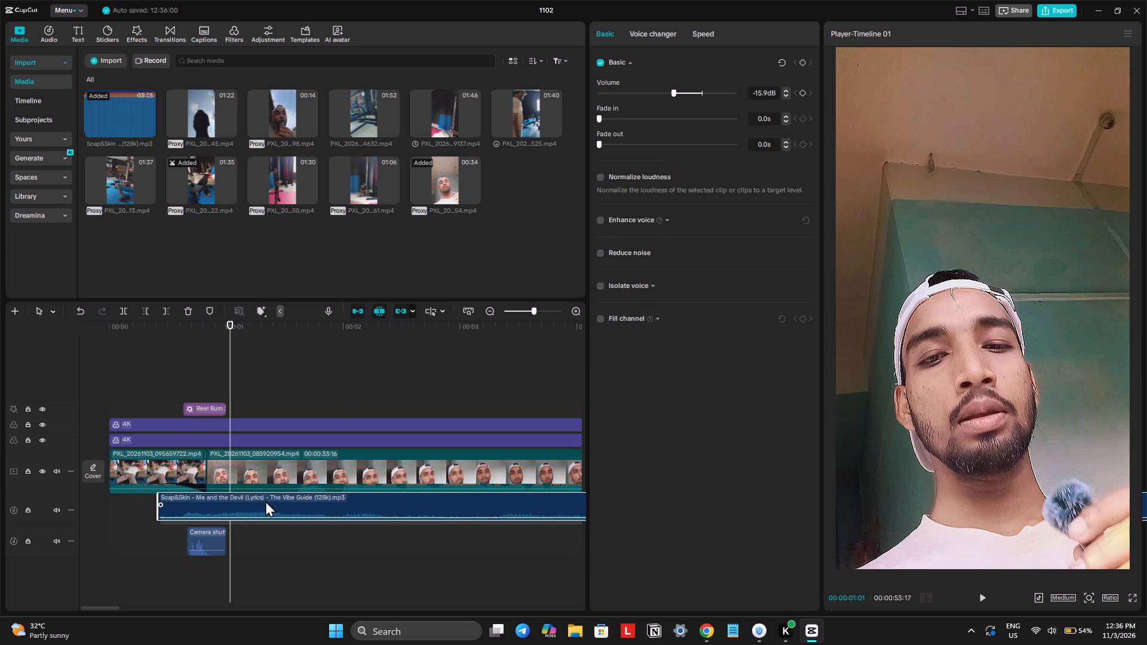
{"action": "left_click_drag", "start_coordinate": [140, 334], "coordinate": [32, 345]}
{"action": "key", "text": "space"}
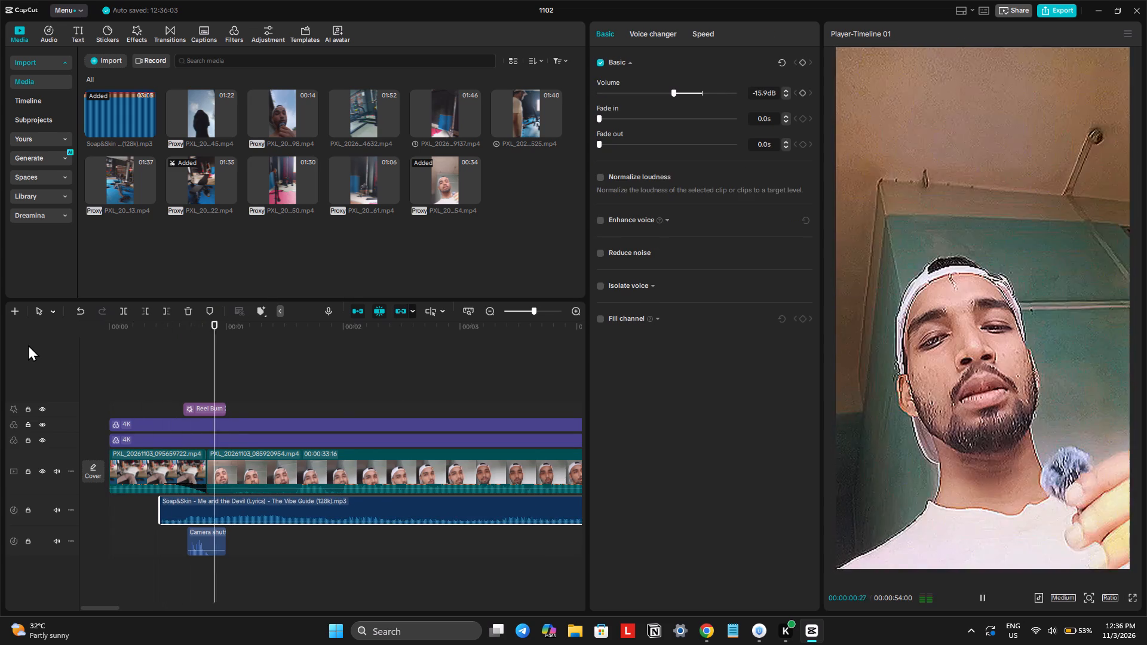
{"action": "key", "text": "space"}
{"action": "left_click", "coordinate": [145, 325]}
{"action": "left_click_drag", "start_coordinate": [145, 325], "coordinate": [29, 358]}
{"action": "key", "text": "space"}
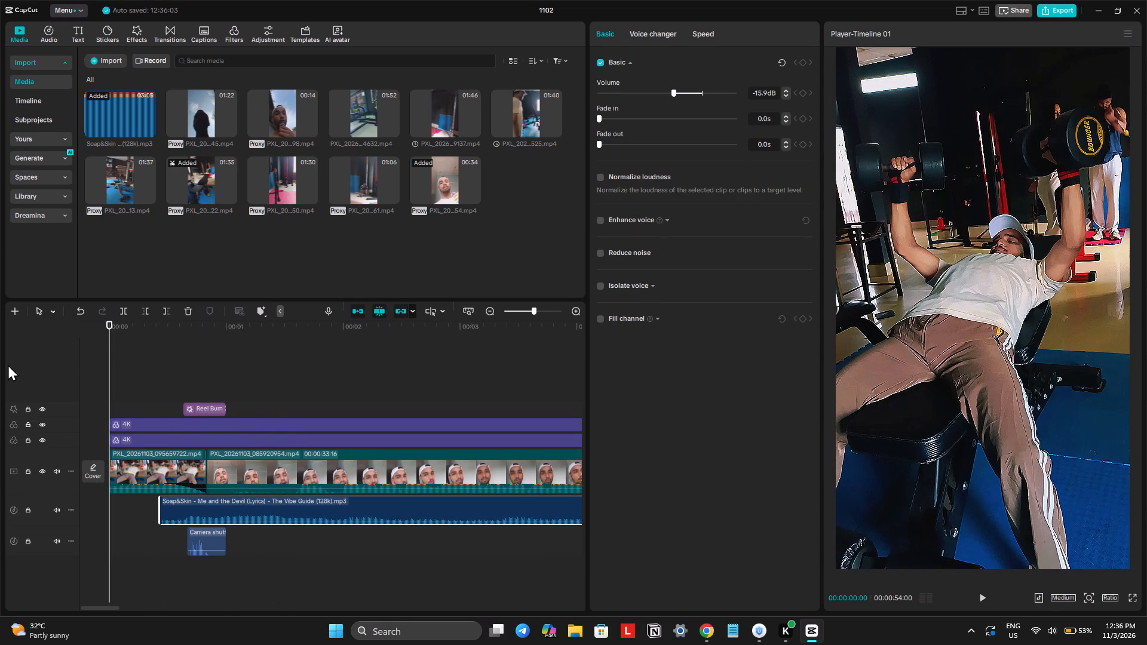
{"action": "key", "text": "space"}
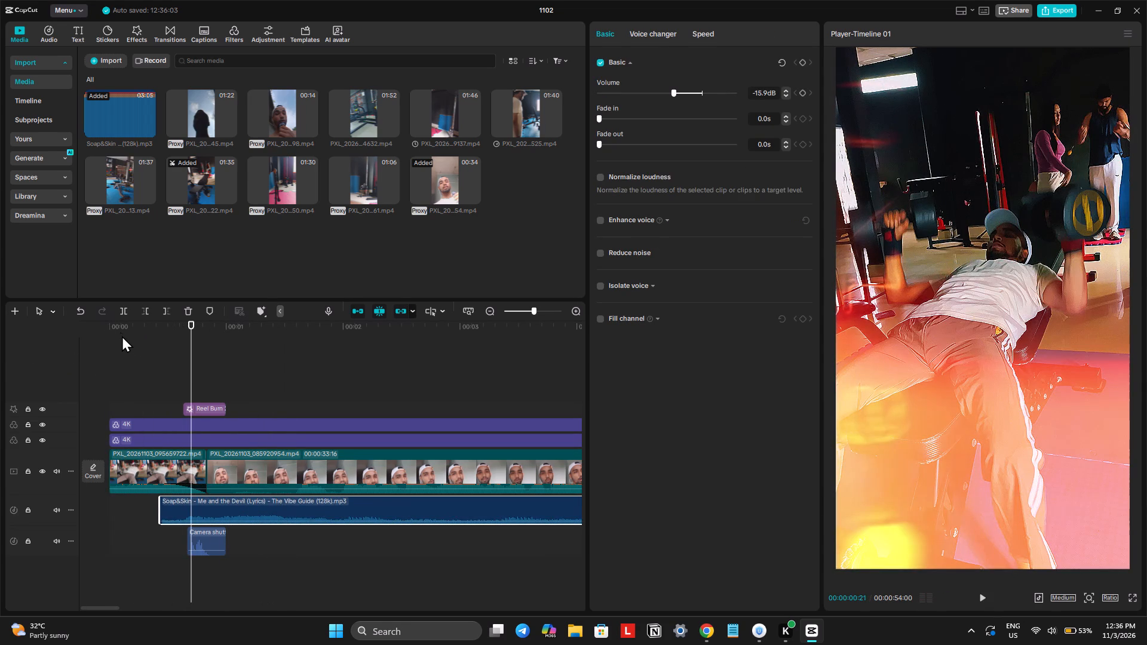
Replay the opening several times to check the music start, shutter sound and burn effect at the cut.
{"action": "left_click_drag", "start_coordinate": [120, 331], "coordinate": [83, 337]}
{"action": "key", "text": "space"}
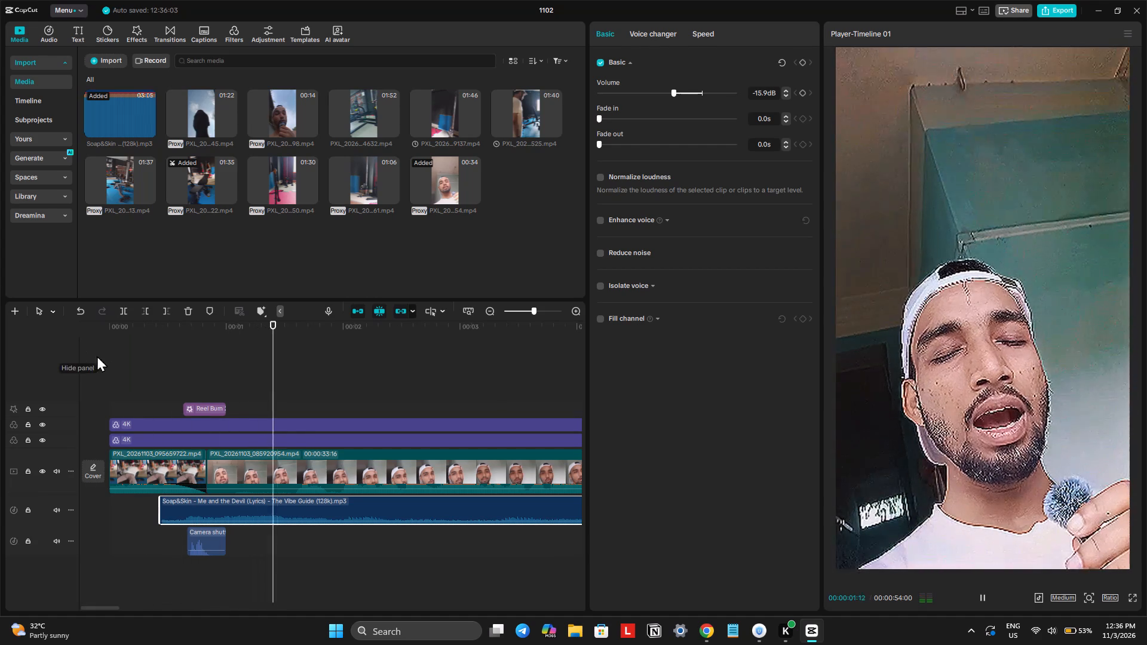
{"action": "key", "text": "space"}
{"action": "left_click", "coordinate": [137, 339]}
{"action": "left_click_drag", "start_coordinate": [136, 338], "coordinate": [42, 343]}
{"action": "key", "text": "space"}
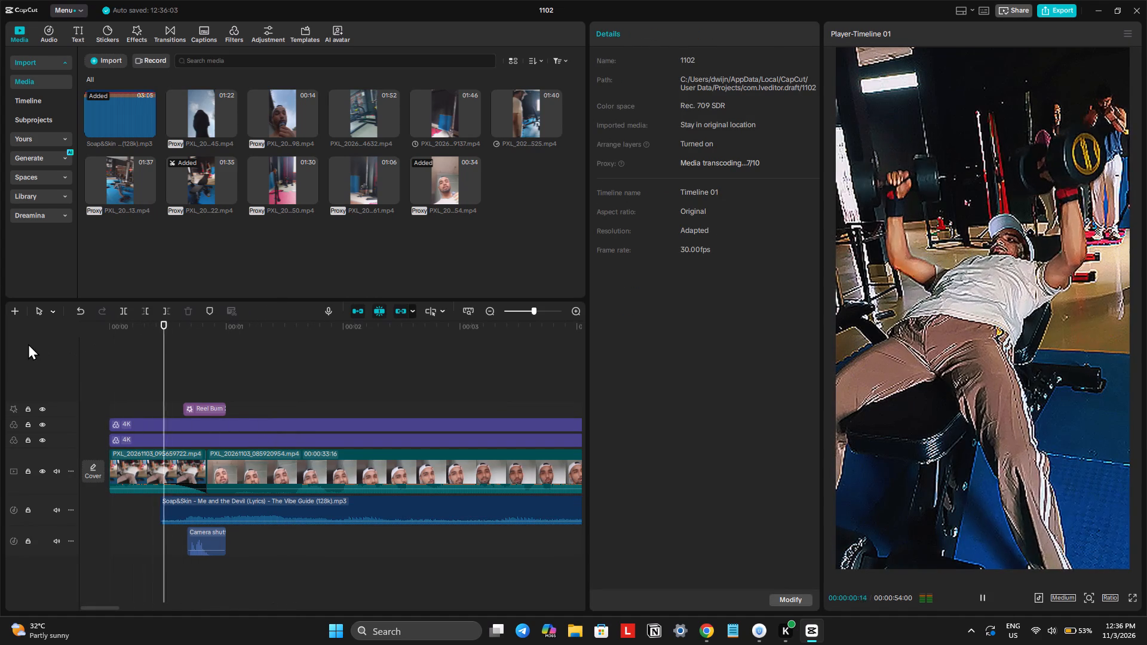
{"action": "key", "text": "space"}
{"action": "left_click", "coordinate": [119, 332]}
{"action": "left_click_drag", "start_coordinate": [119, 332], "coordinate": [82, 338]}
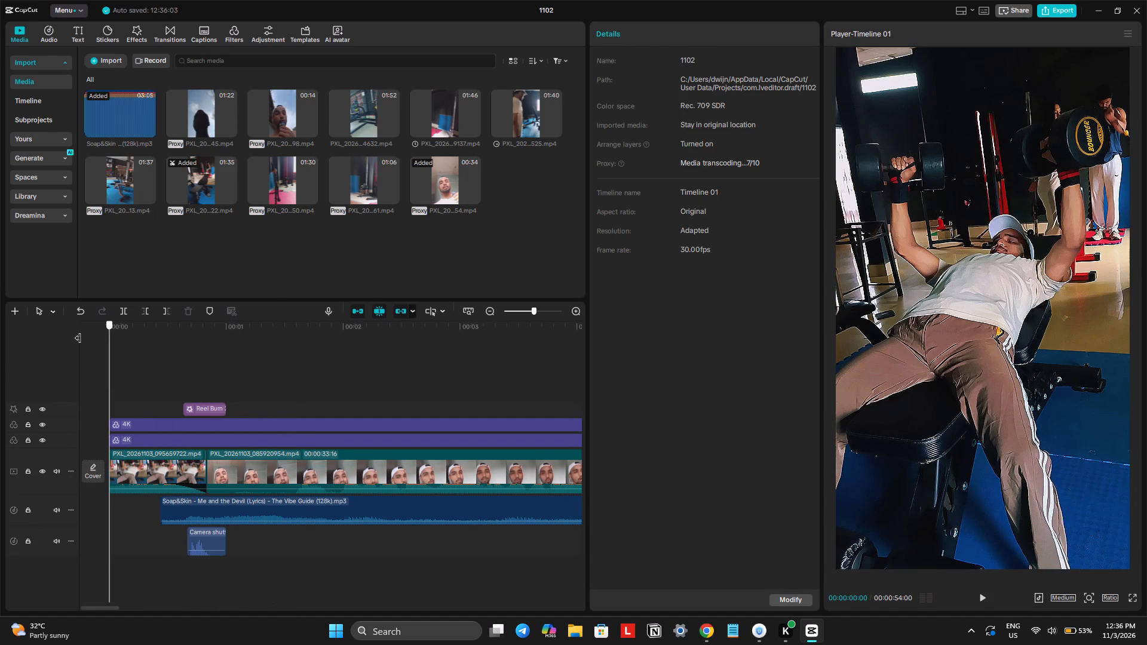
{"action": "key", "text": "space"}
{"action": "key", "text": "space"}
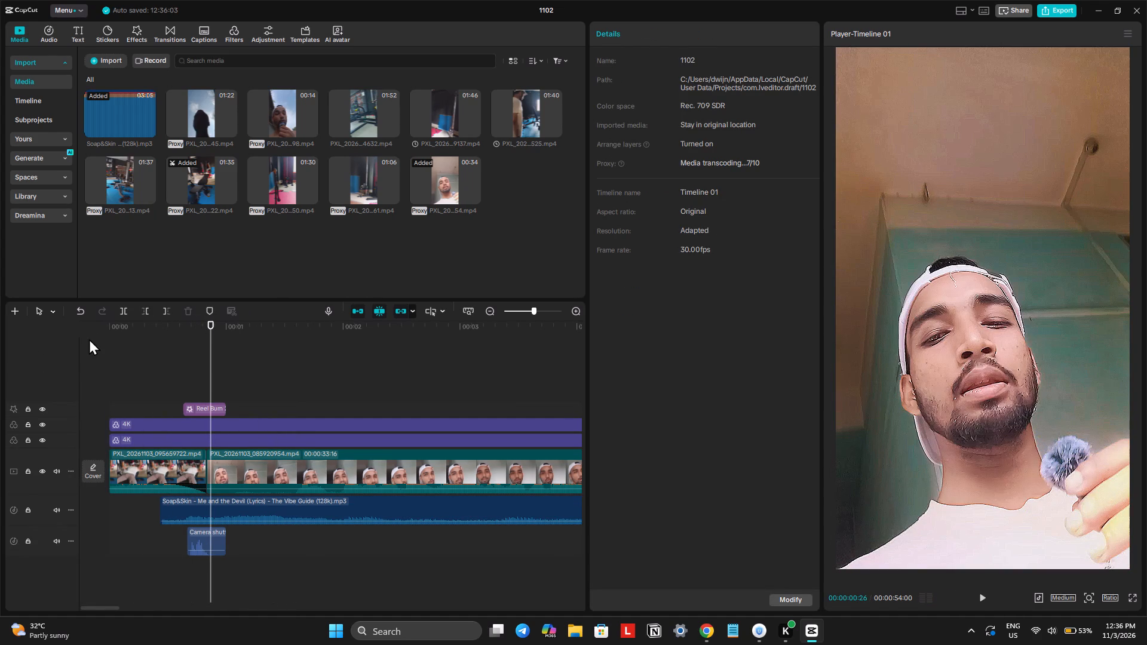
{"action": "key", "text": "space"}
{"action": "key", "text": "space"}
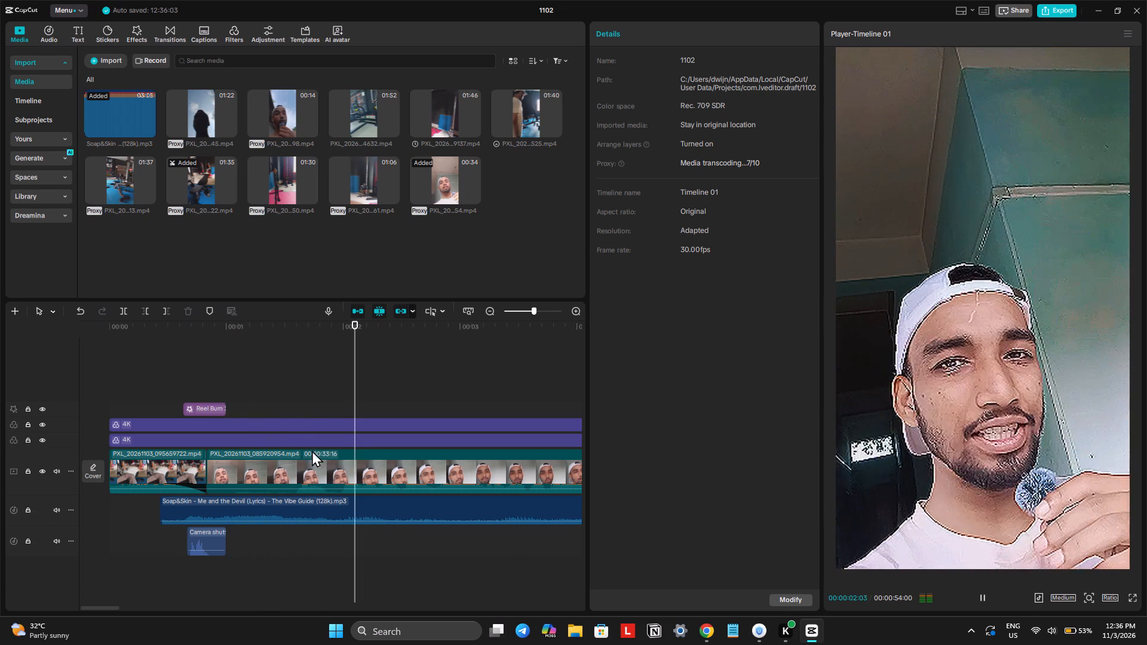
Trim about 0.8 s off the beginning of the indoor talking selfie clip, closing the gap.
{"action": "left_click", "coordinate": [286, 389]}
{"action": "left_click_drag", "start_coordinate": [286, 389], "coordinate": [298, 404]}
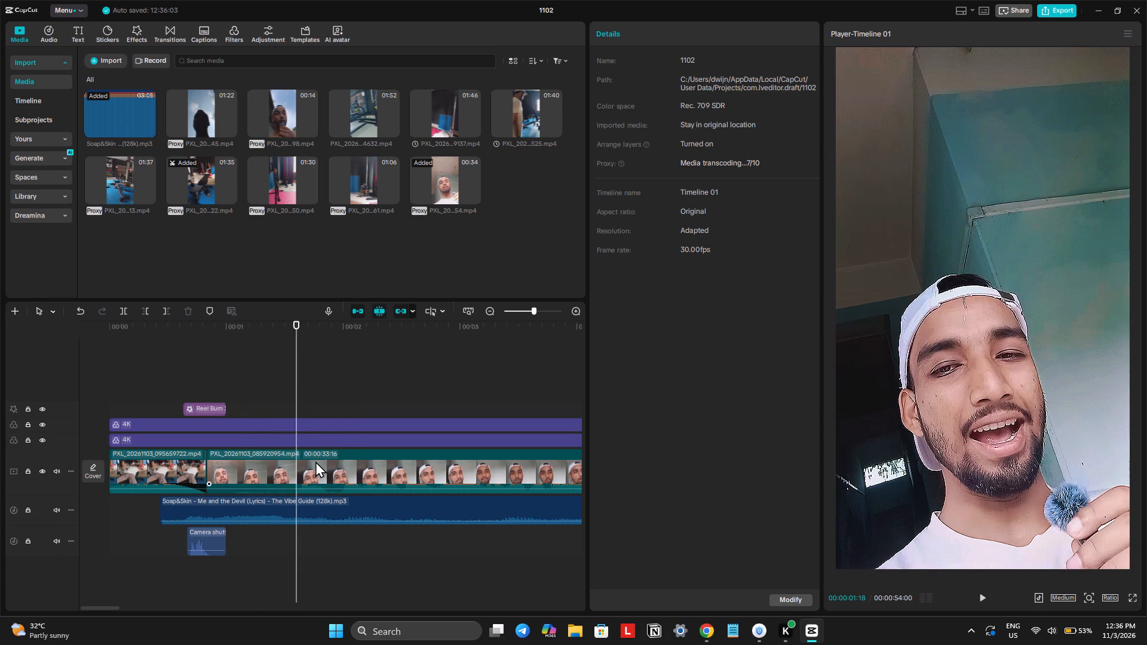
{"action": "left_click", "coordinate": [315, 461]}
{"action": "key", "text": "q"}
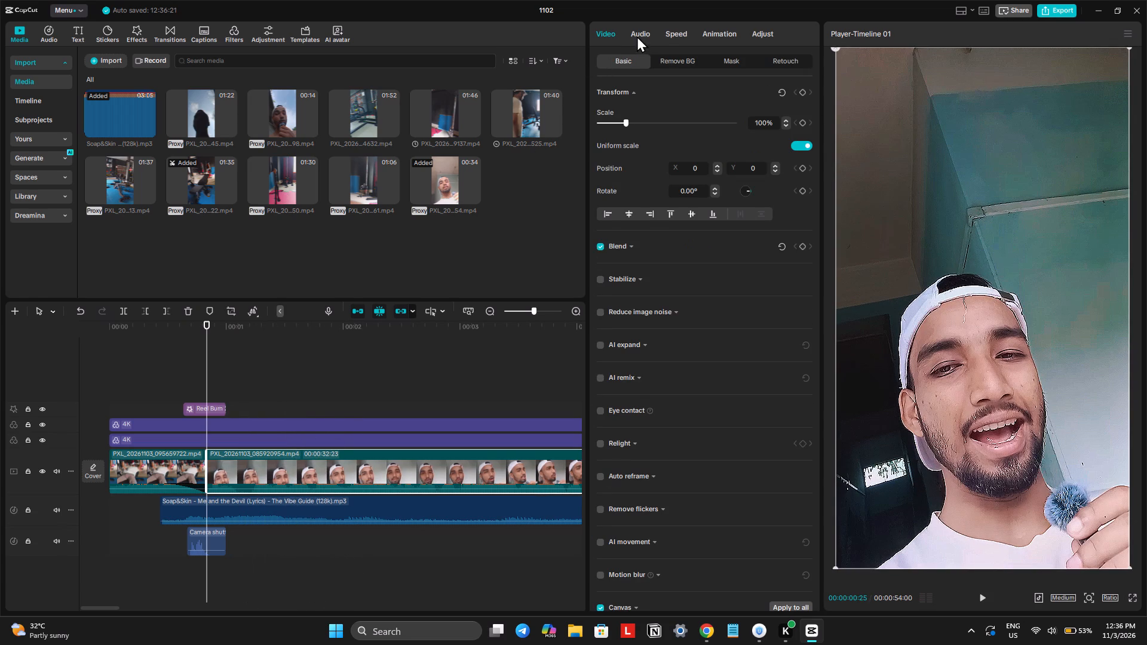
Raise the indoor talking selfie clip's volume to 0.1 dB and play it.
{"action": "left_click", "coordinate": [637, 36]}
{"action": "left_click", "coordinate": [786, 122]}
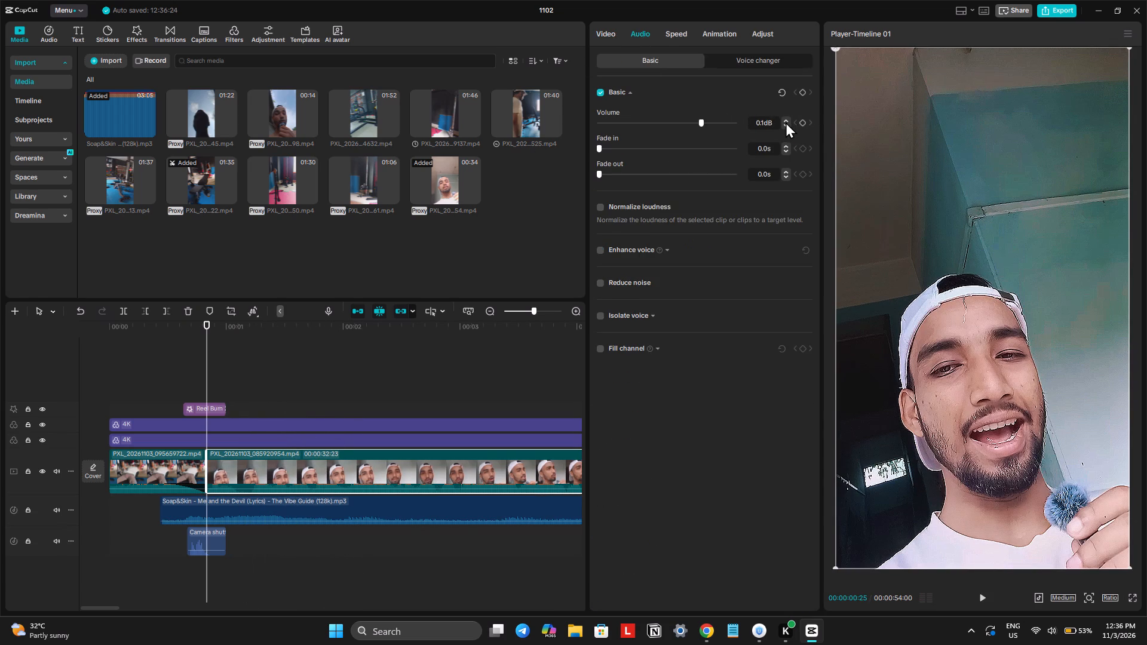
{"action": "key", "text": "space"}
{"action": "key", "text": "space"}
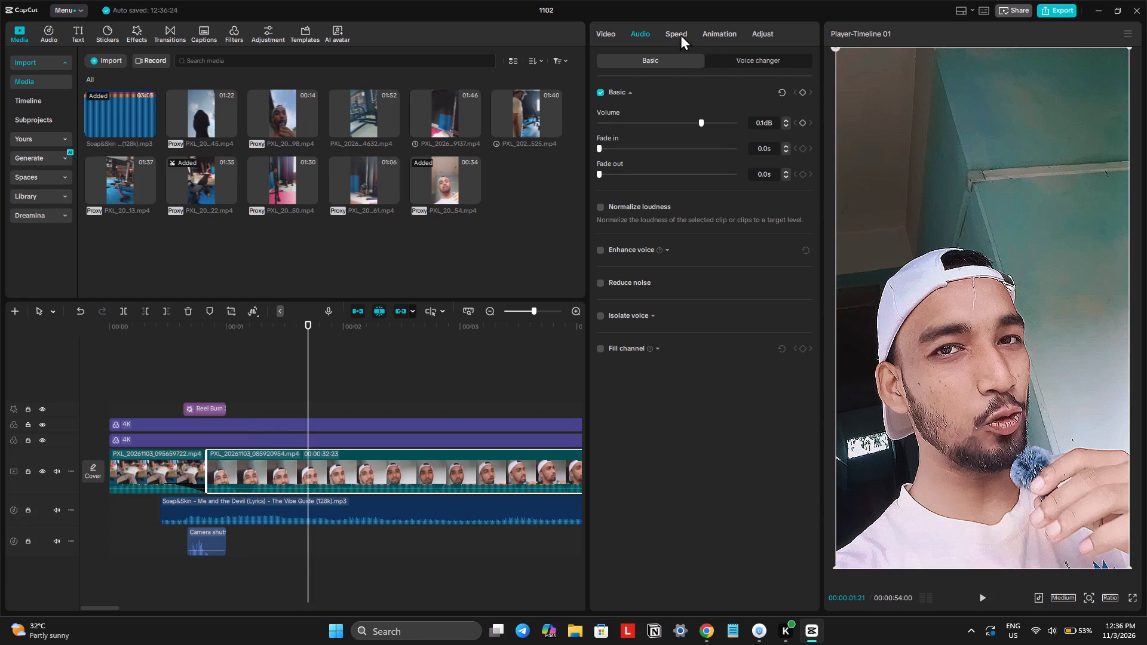
Set the indoor talking selfie clip's speed to 1.10x and play it.
{"action": "left_click", "coordinate": [680, 34]}
{"action": "left_click", "coordinate": [807, 105]}
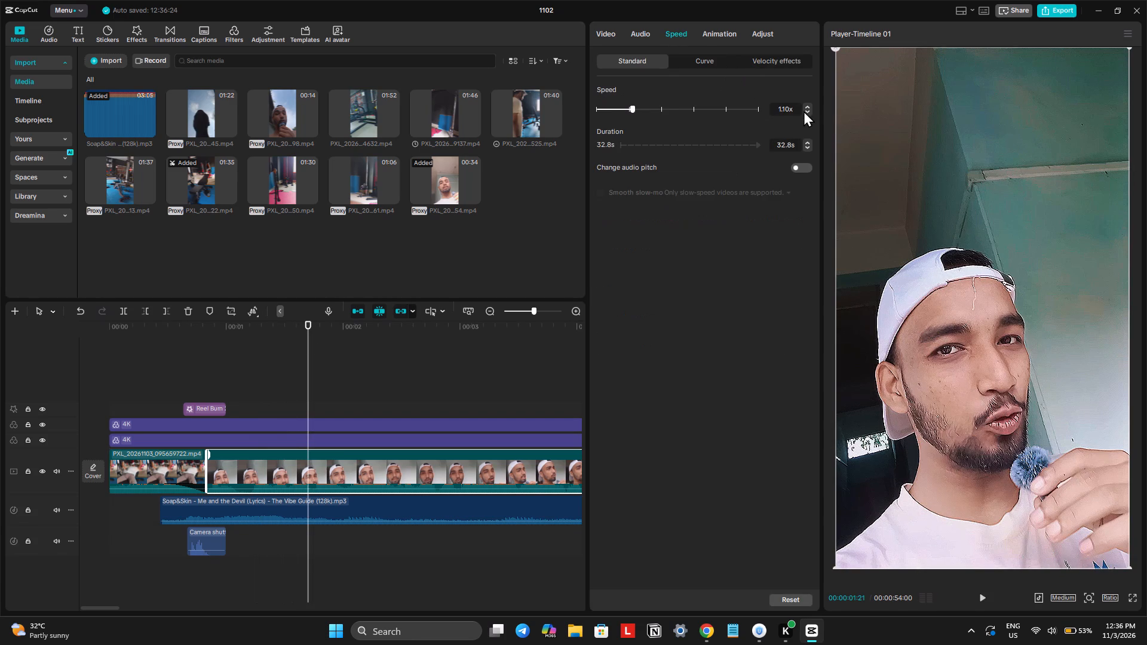
{"action": "left_click", "coordinate": [189, 343]}
{"action": "key", "text": "space"}
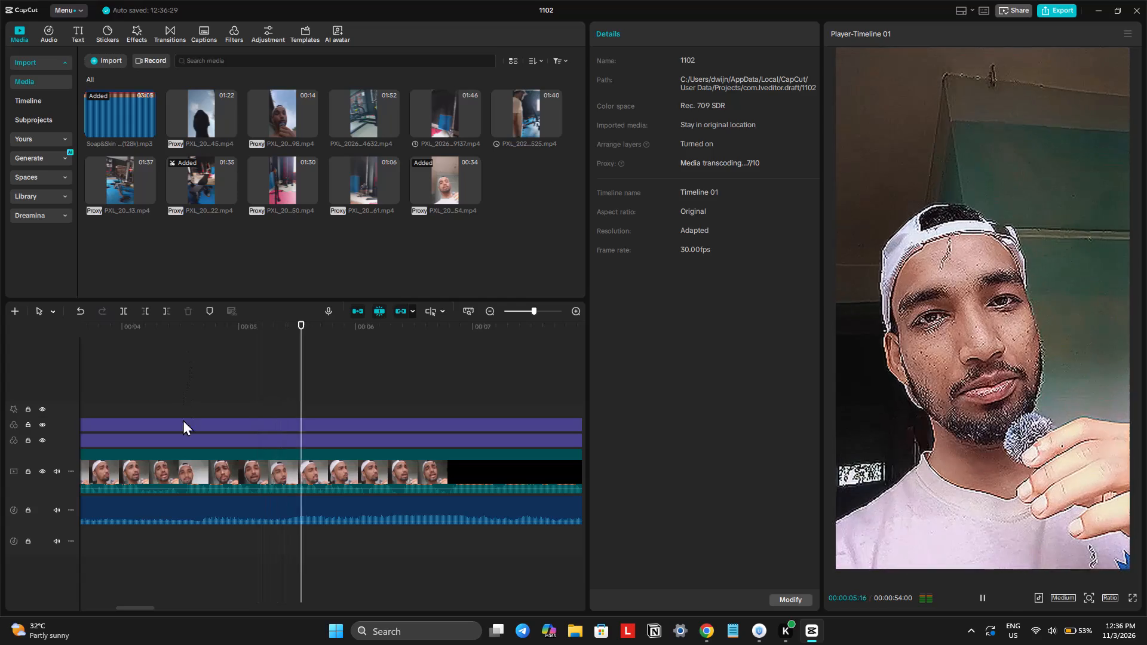
Raise the indoor talking selfie clip's volume to 9.4 dB and listen through to its end.
{"action": "left_click", "coordinate": [314, 475]}
{"action": "left_click", "coordinate": [643, 36]}
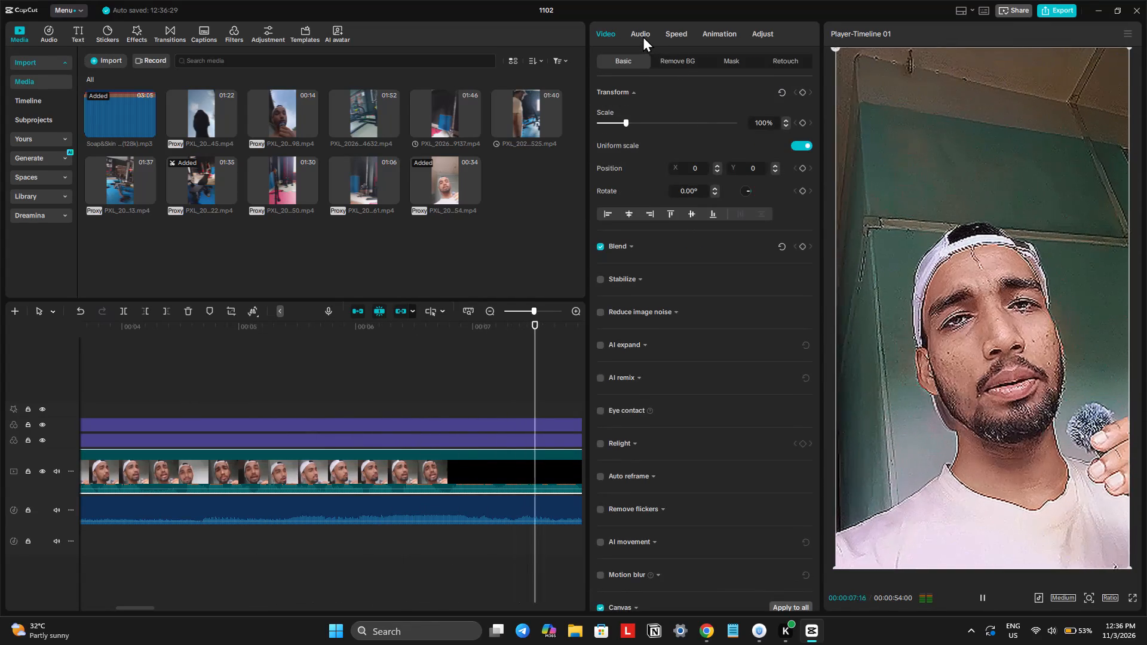
{"action": "left_click_drag", "start_coordinate": [703, 124], "coordinate": [714, 130]}
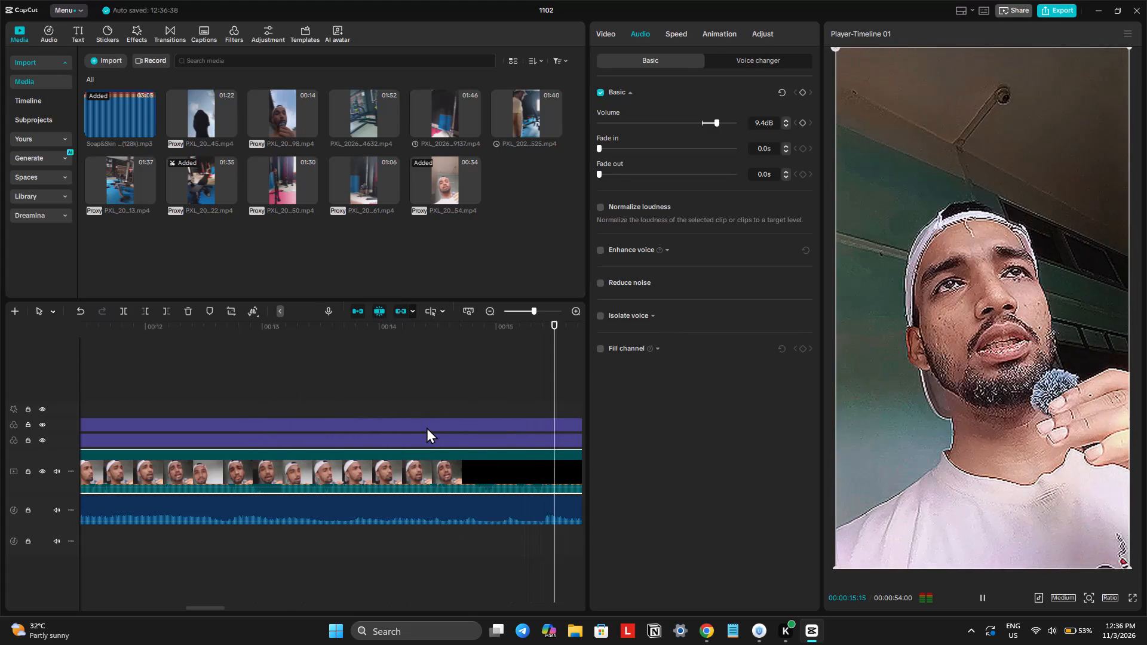
{"action": "scroll", "coordinate": [426, 426], "scroll_direction": "left", "scroll_amount": 1}
{"action": "scroll", "coordinate": [426, 426], "scroll_direction": "down", "scroll_amount": 5, "text": "ctrl"}
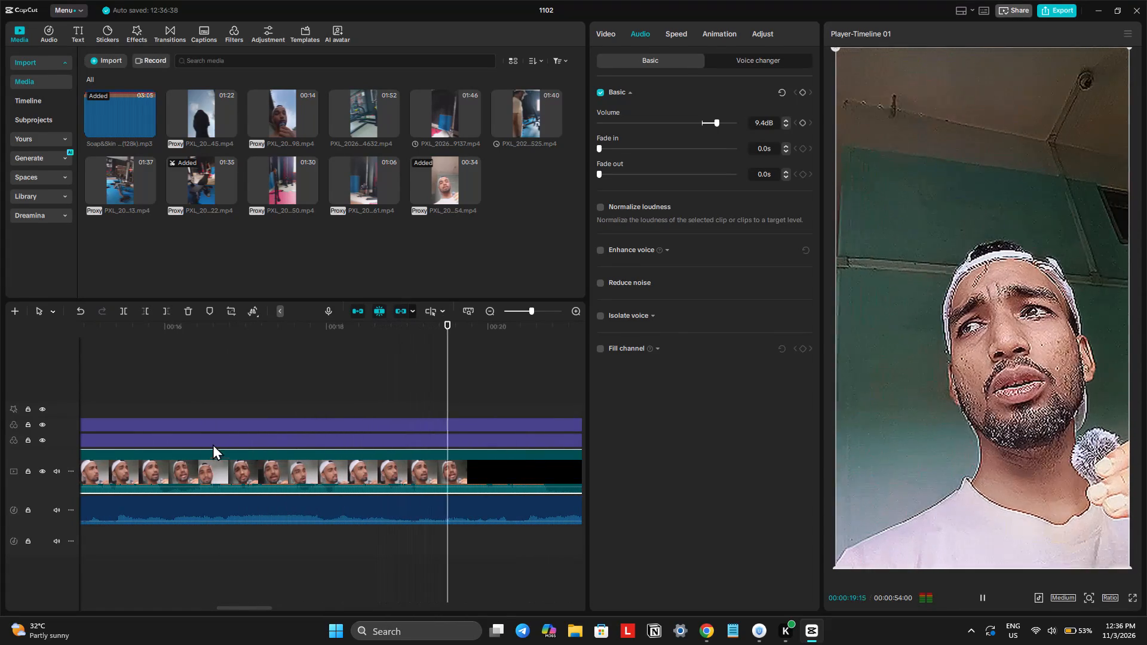
{"action": "scroll", "coordinate": [216, 445], "scroll_direction": "right", "scroll_amount": 1}
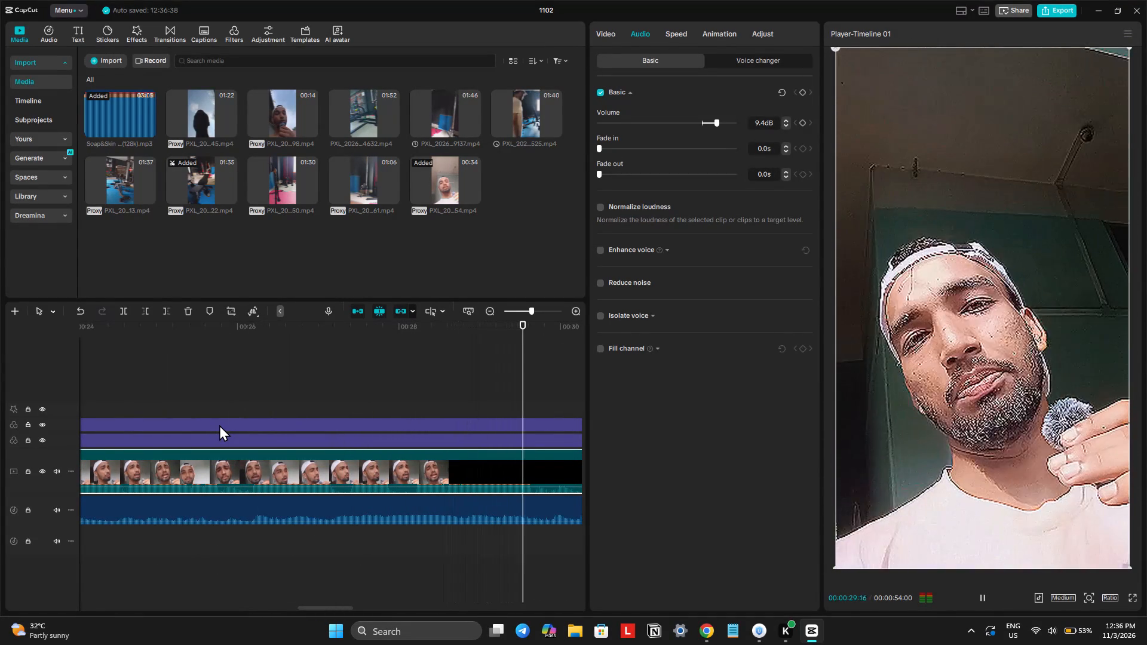
Preview the 01:22 sky selfie clip and add it to the main track directly after the indoor talking selfie clip.
{"action": "left_click", "coordinate": [162, 343]}
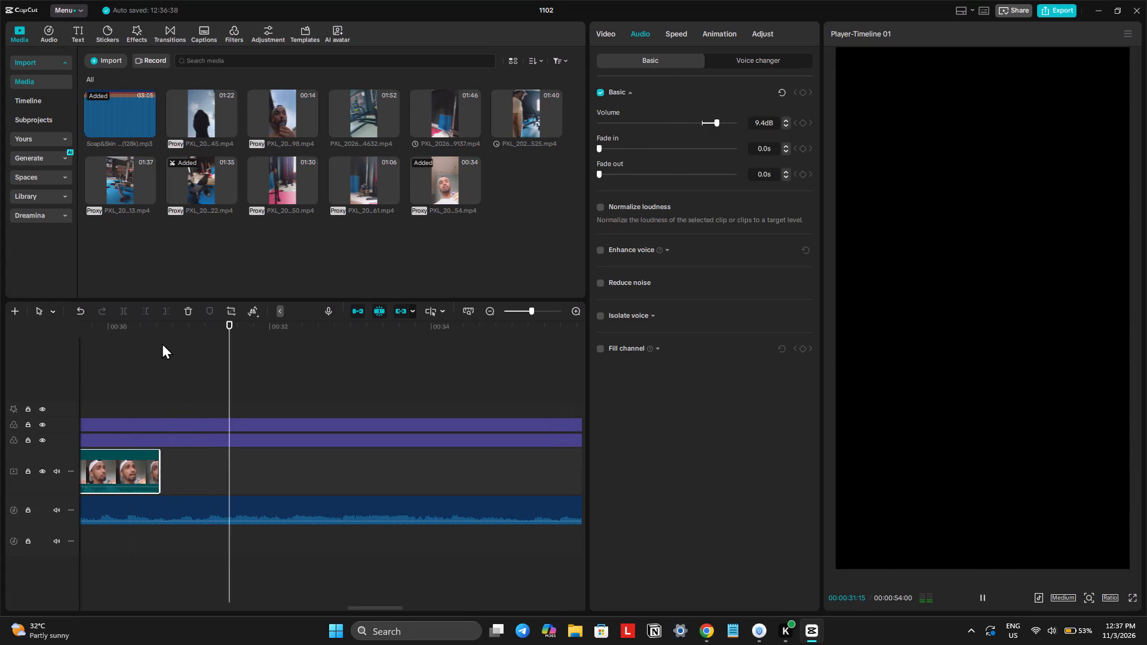
{"action": "left_click", "coordinate": [206, 113]}
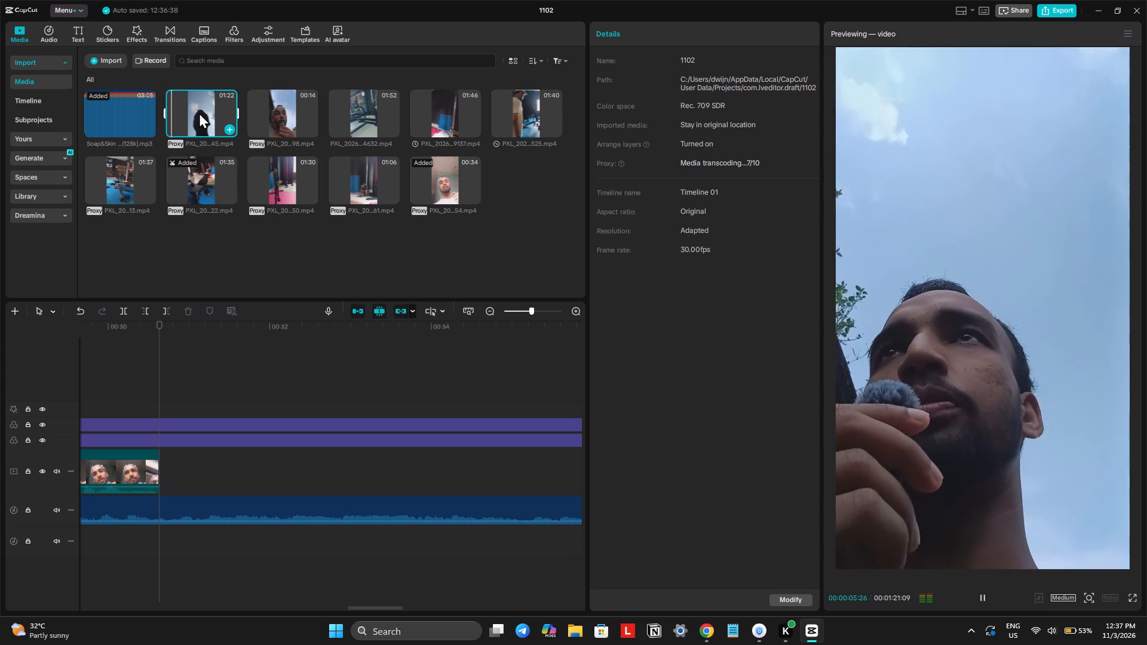
{"action": "left_click_drag", "start_coordinate": [199, 112], "coordinate": [222, 396]}
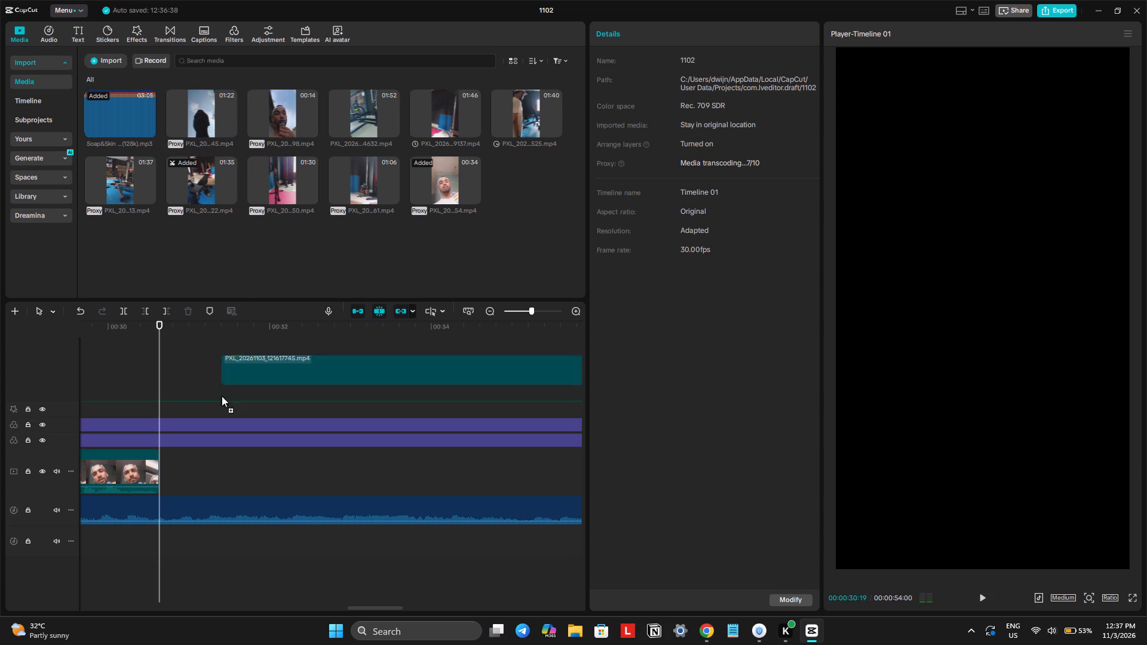
{"action": "left_click_drag", "start_coordinate": [222, 396], "coordinate": [193, 471]}
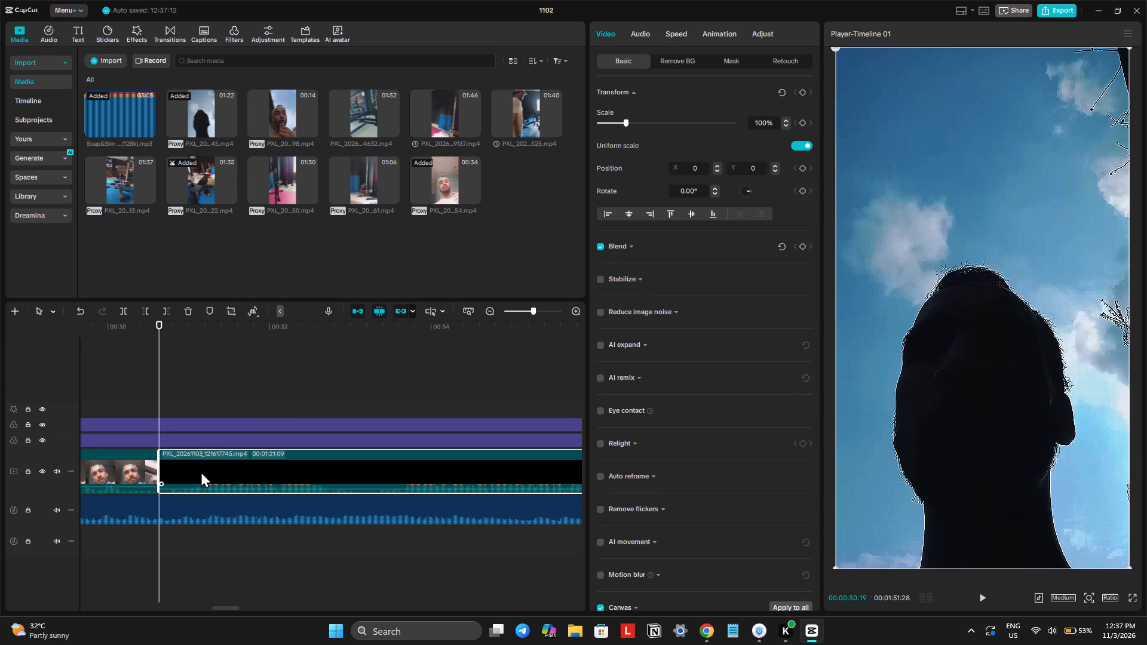
Extract the sky selfie clip's audio onto its own track and delete its video from the main track.
{"action": "right_click", "coordinate": [200, 471]}
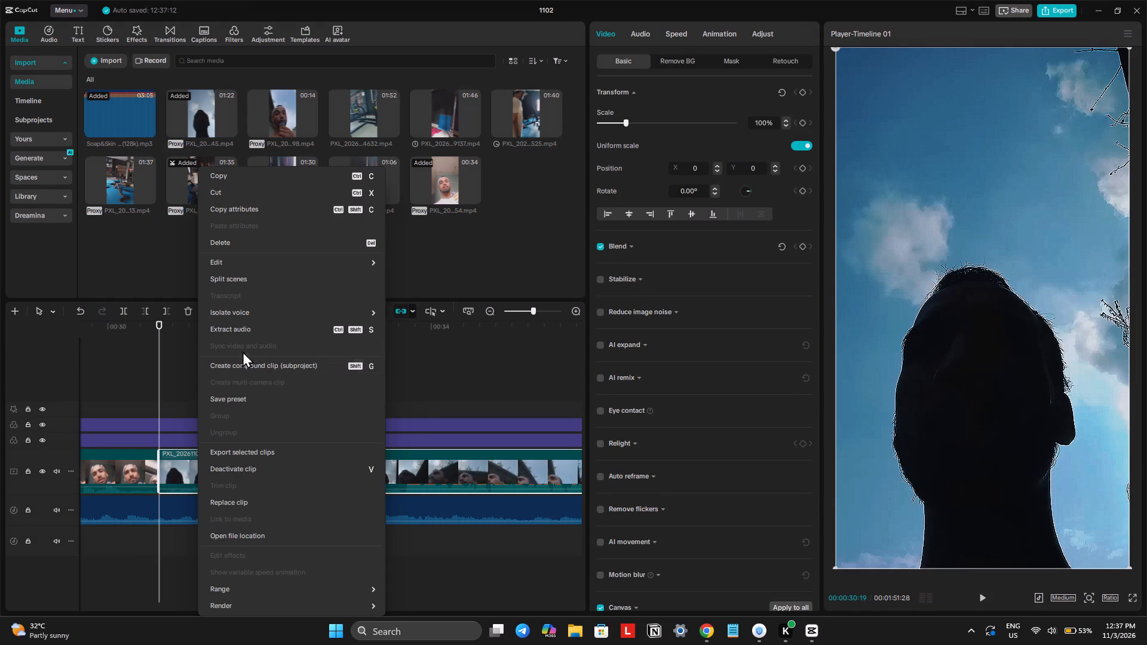
{"action": "left_click", "coordinate": [247, 331]}
{"action": "left_click", "coordinate": [228, 463]}
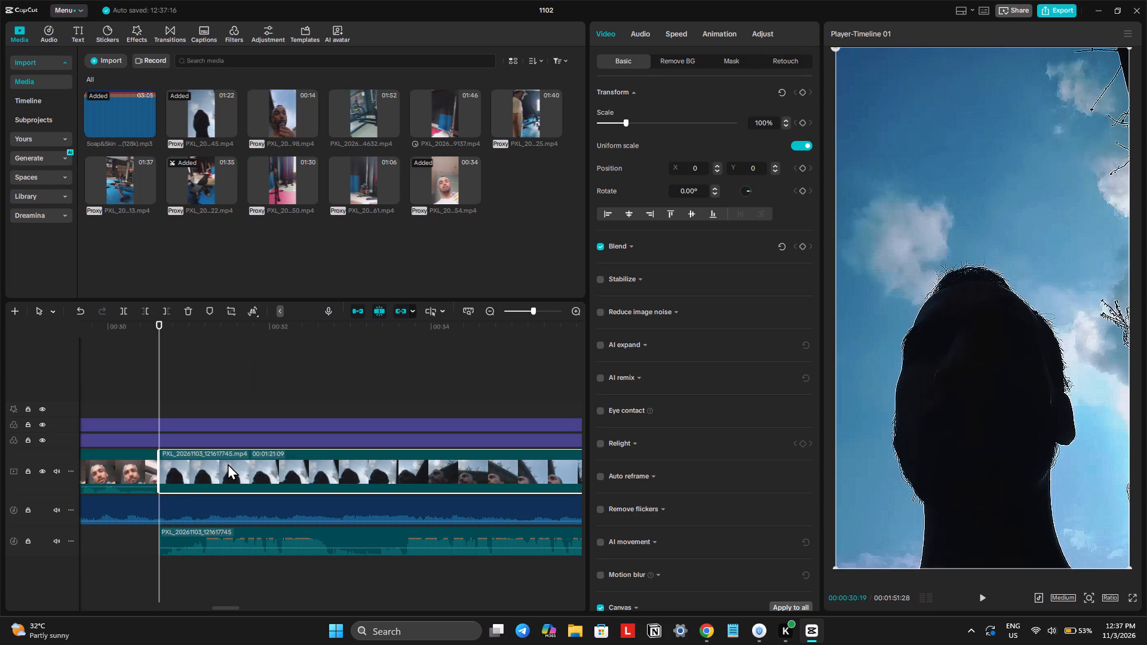
{"action": "key", "text": "Delete"}
Listen for where the speech begins in the extracted sky selfie audio and trim its start to 00:00:34:15.
{"action": "key", "text": "space"}
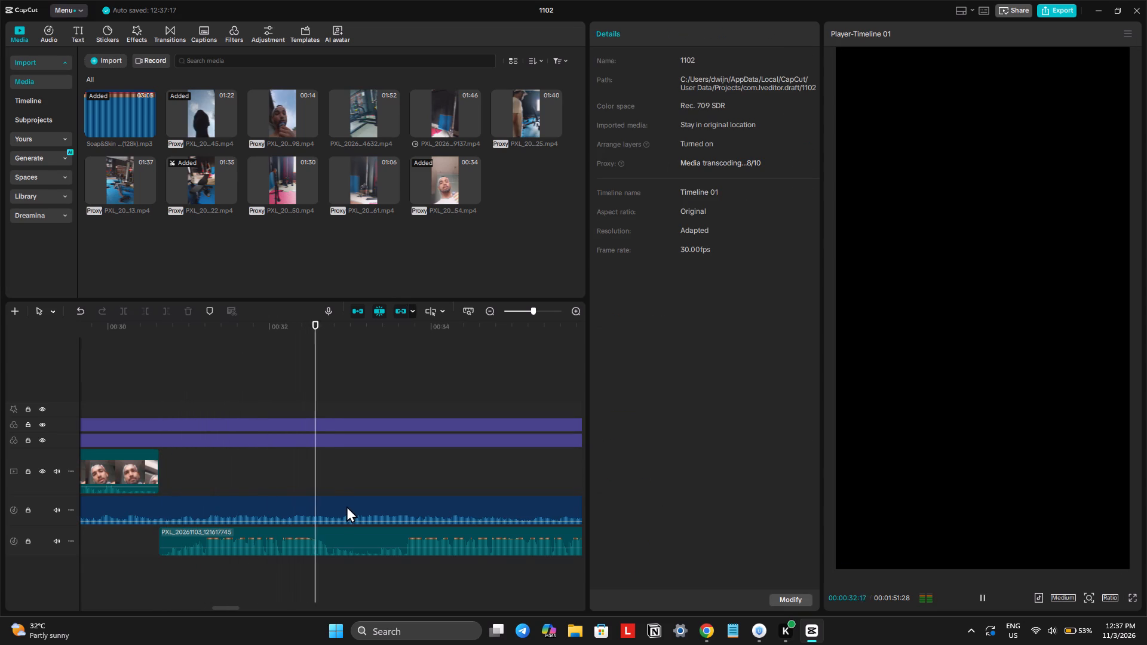
{"action": "left_click", "coordinate": [410, 389]}
{"action": "left_click", "coordinate": [410, 389]}
{"action": "left_click", "coordinate": [408, 389]}
{"action": "key", "text": "space"}
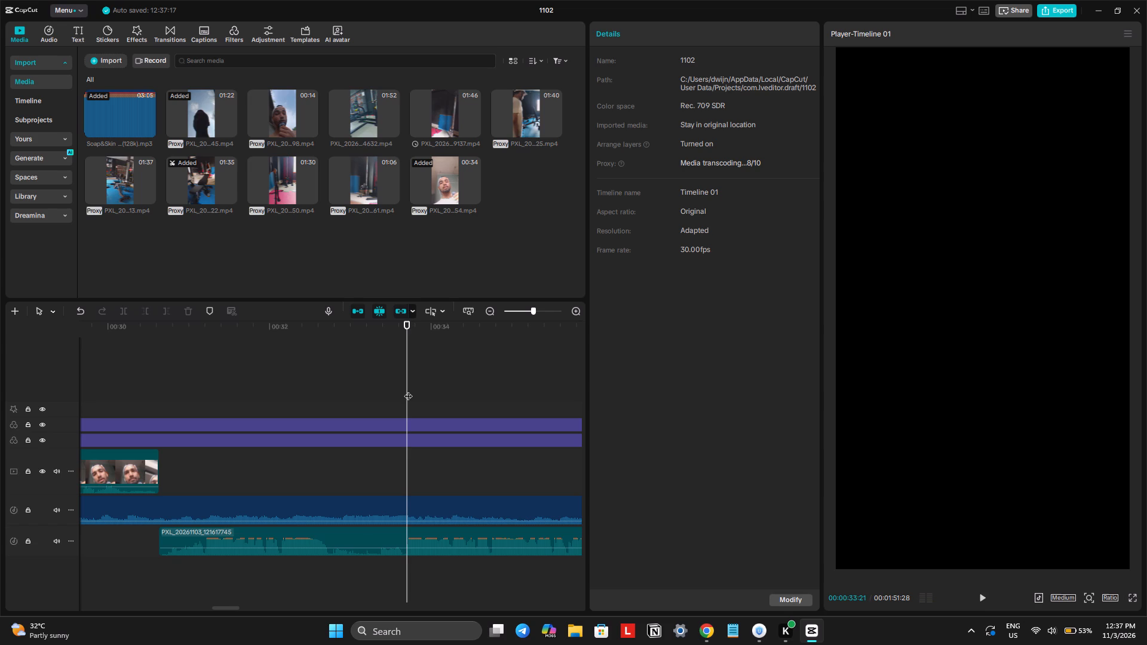
{"action": "key", "text": "space"}
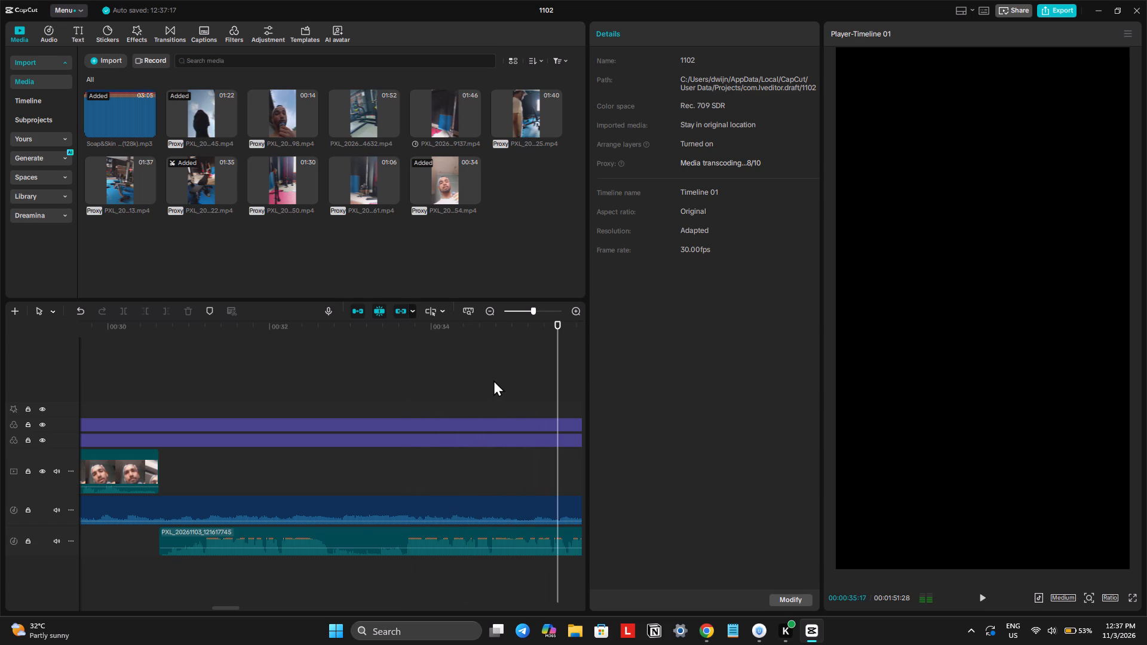
{"action": "left_click", "coordinate": [493, 380]}
{"action": "key", "text": "space"}
{"action": "left_click", "coordinate": [430, 383]}
{"action": "key", "text": "space"}
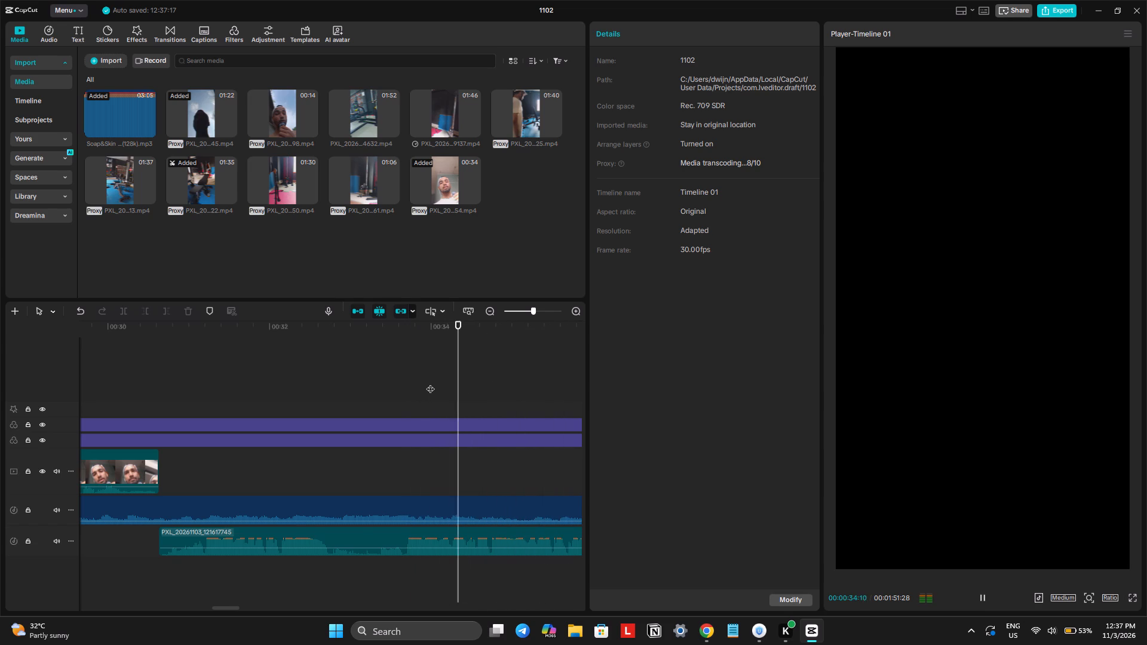
{"action": "left_click", "coordinate": [430, 383]}
{"action": "left_click_drag", "start_coordinate": [430, 383], "coordinate": [417, 391]}
{"action": "key", "text": "space"}
{"action": "key", "text": "space"}
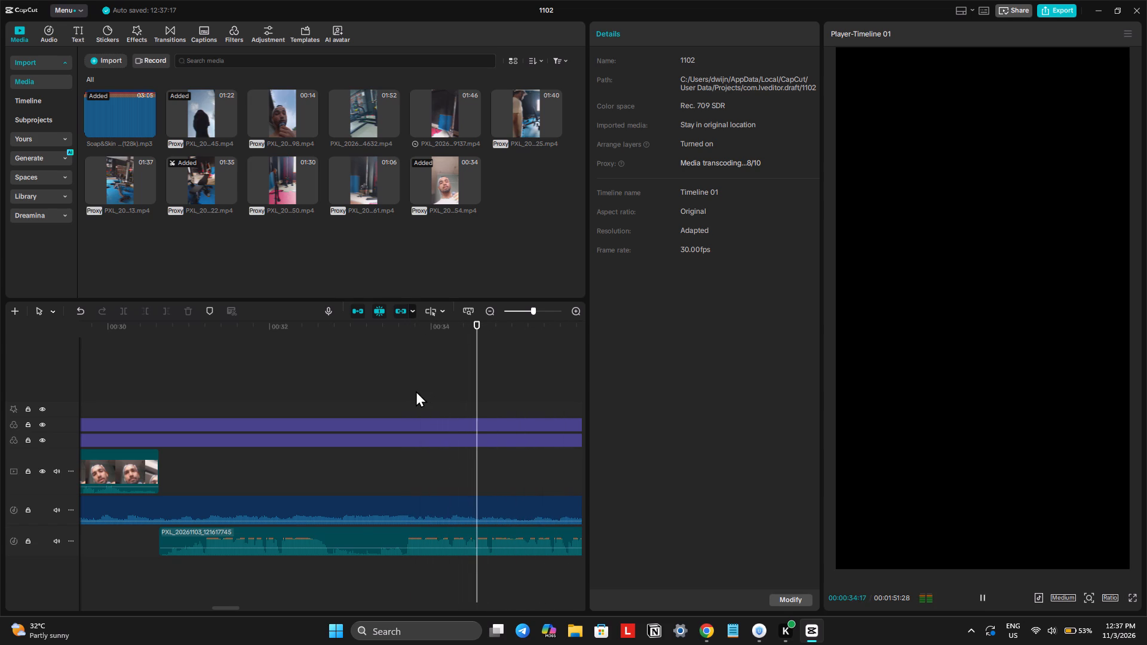
{"action": "left_click", "coordinate": [461, 532]}
{"action": "key", "text": "Left"}
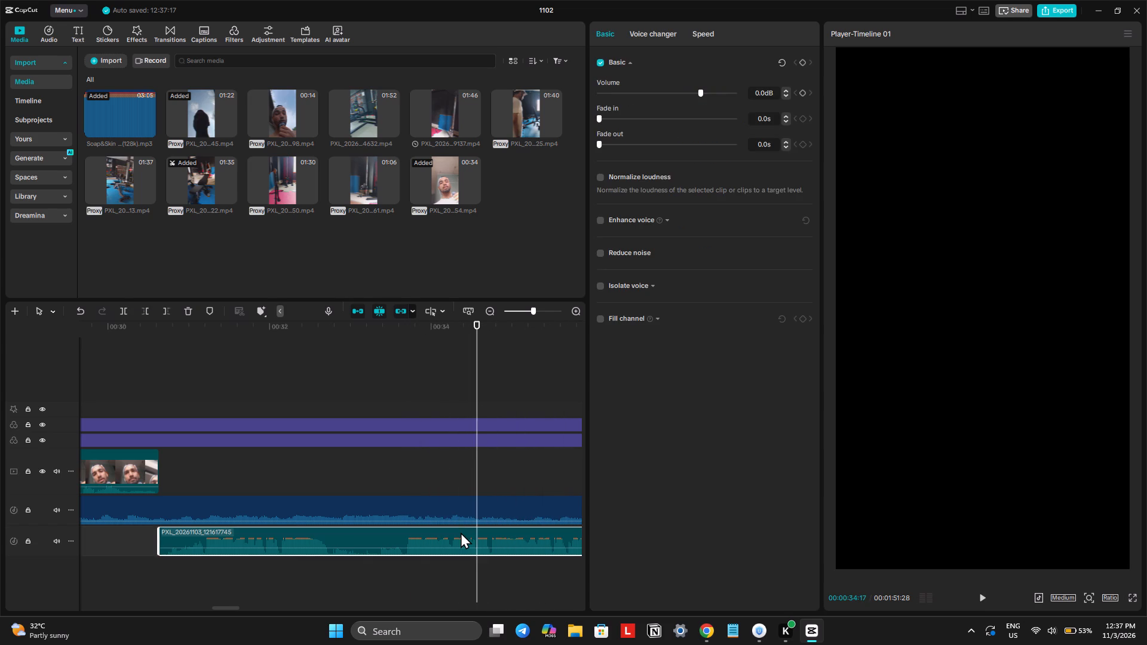
{"action": "key", "text": "Left"}
{"action": "key", "text": "q"}
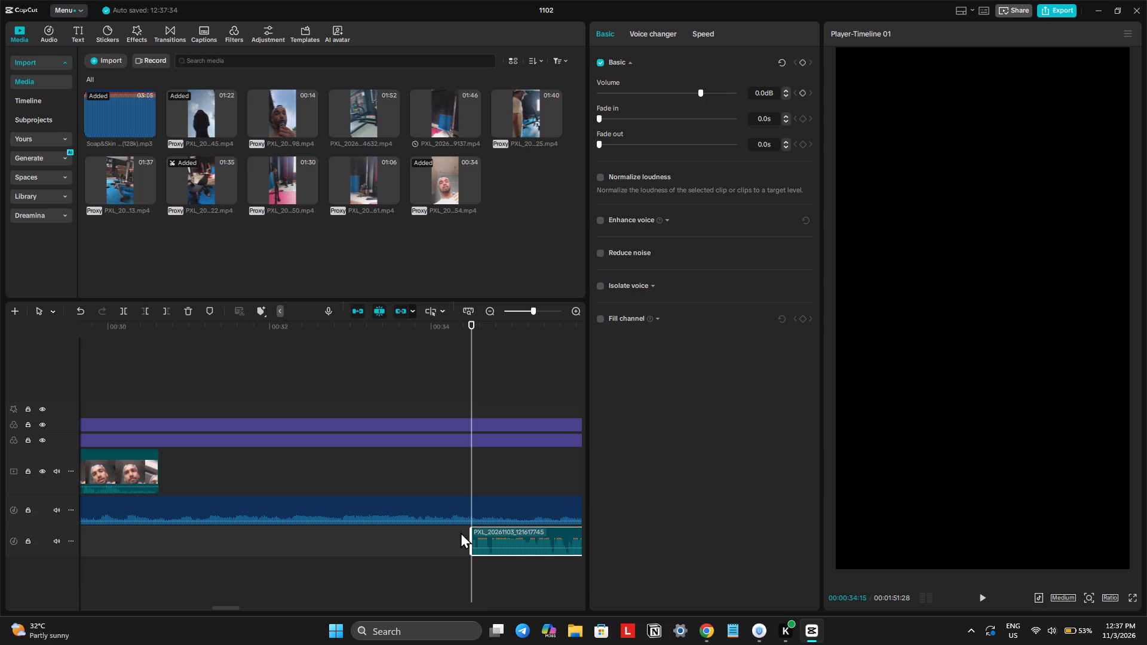
Move the trimmed sky selfie audio back to start right at the end of the indoor talking selfie clip.
{"action": "left_click_drag", "start_coordinate": [496, 539], "coordinate": [181, 540]}
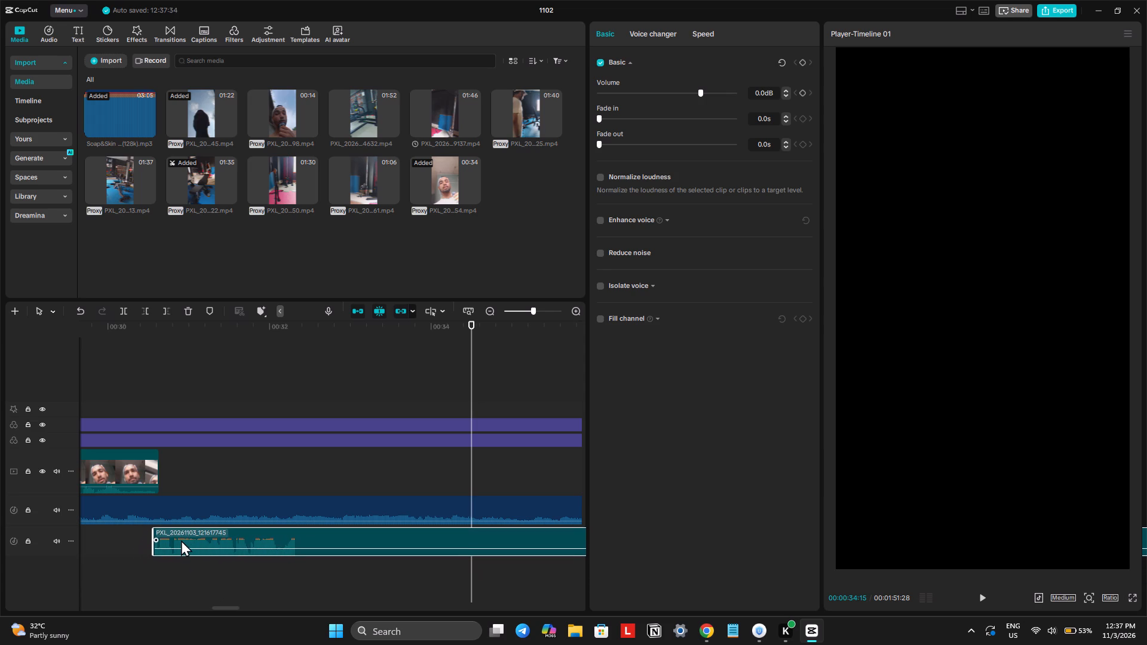
{"action": "left_click_drag", "start_coordinate": [181, 540], "coordinate": [185, 539]}
Raise the sky selfie audio's volume to 12.2 dB.
{"action": "left_click", "coordinate": [719, 93]}
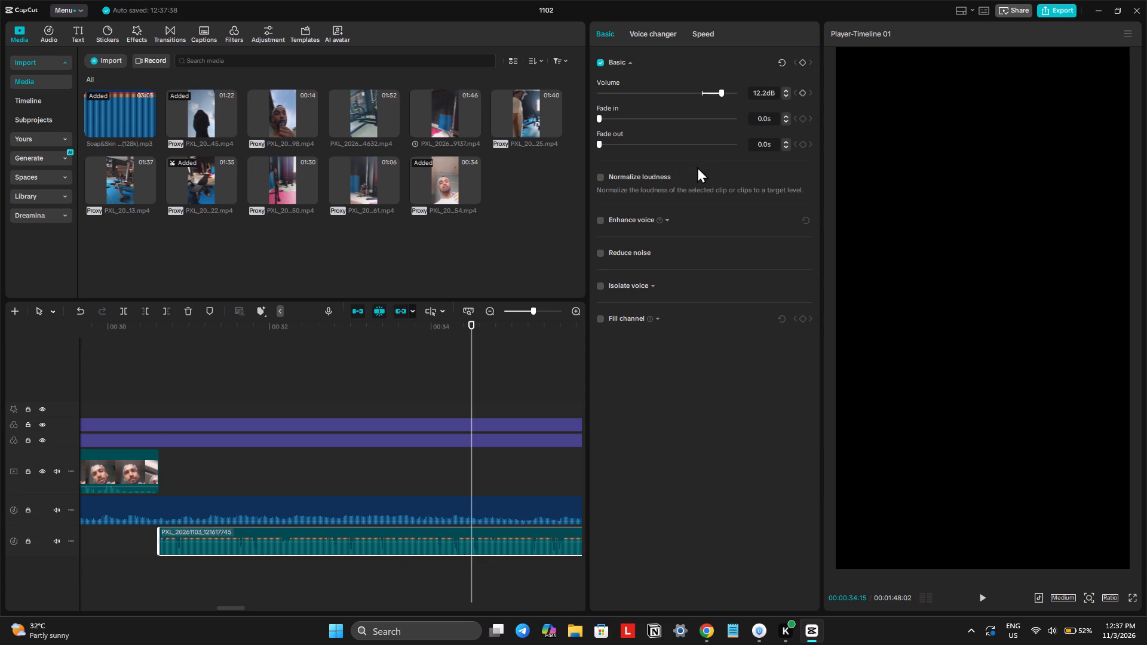
Play the indoor talking selfie clip from about 13 seconds and again from its beginning to judge voice against music.
{"action": "scroll", "coordinate": [238, 333], "scroll_direction": "right", "scroll_amount": 4}
{"action": "left_click", "coordinate": [158, 331]}
{"action": "left_click_drag", "start_coordinate": [158, 330], "coordinate": [0, 383]}
{"action": "scroll", "coordinate": [387, 368], "scroll_direction": "down", "scroll_amount": 2, "text": "ctrl"}
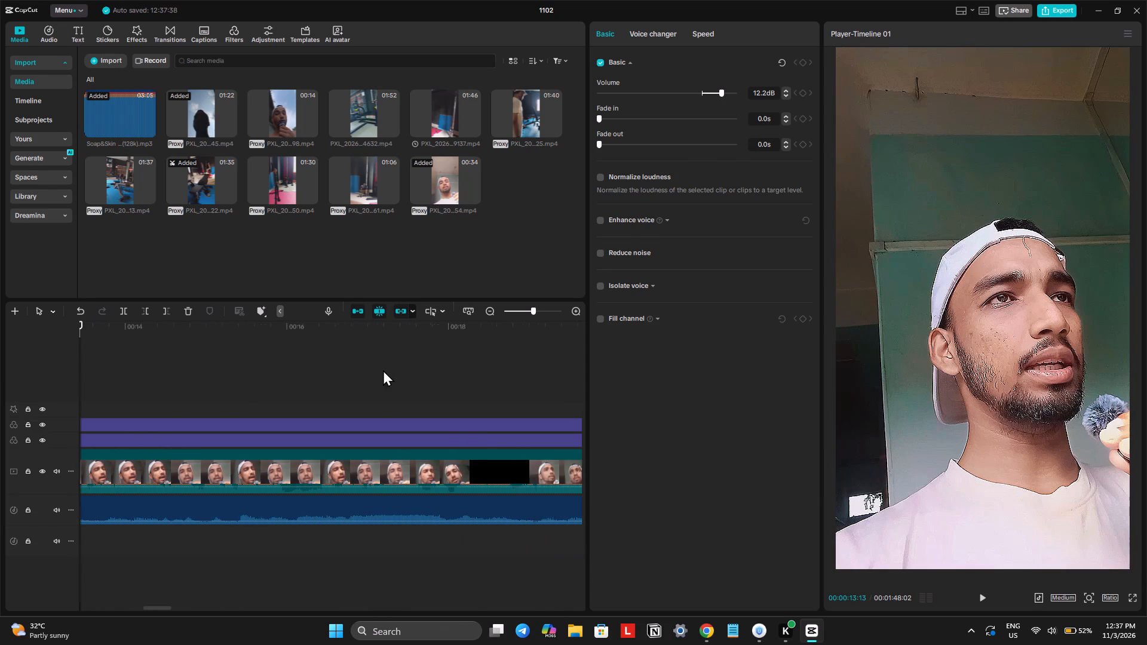
{"action": "scroll", "coordinate": [383, 370], "scroll_direction": "down", "scroll_amount": 6, "text": "ctrl"}
{"action": "key", "text": "space"}
{"action": "scroll", "coordinate": [278, 379], "scroll_direction": "down", "scroll_amount": 4, "text": "ctrl"}
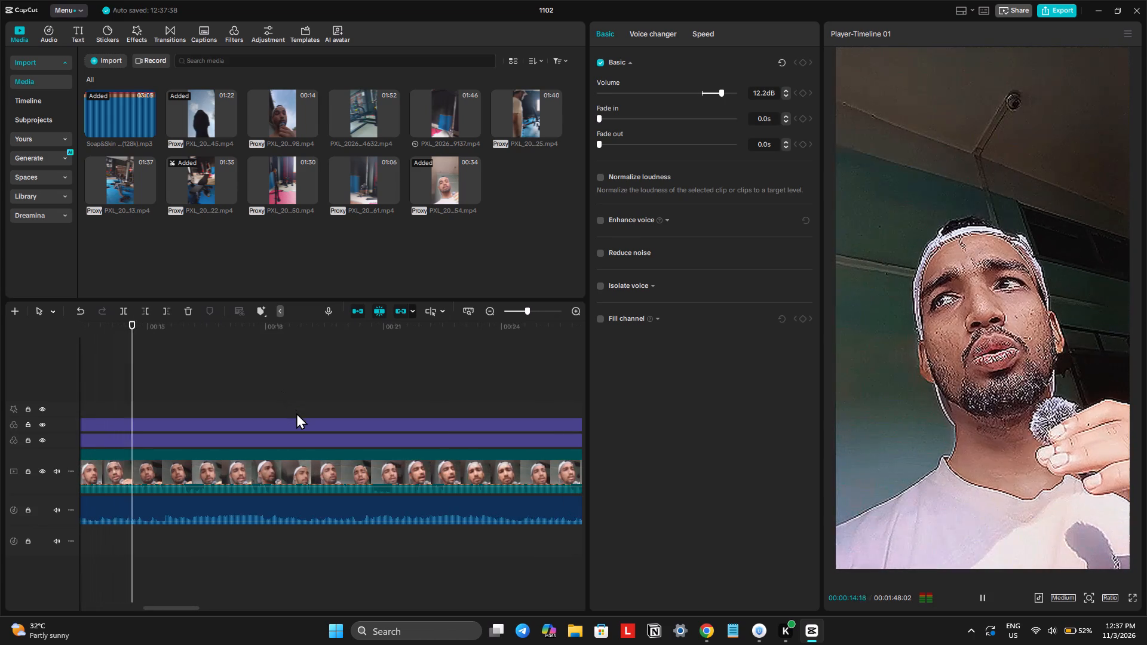
{"action": "scroll", "coordinate": [296, 413], "scroll_direction": "right", "scroll_amount": 1}
{"action": "scroll", "coordinate": [346, 459], "scroll_direction": "down", "scroll_amount": 5, "text": "ctrl"}
{"action": "key", "text": "space"}
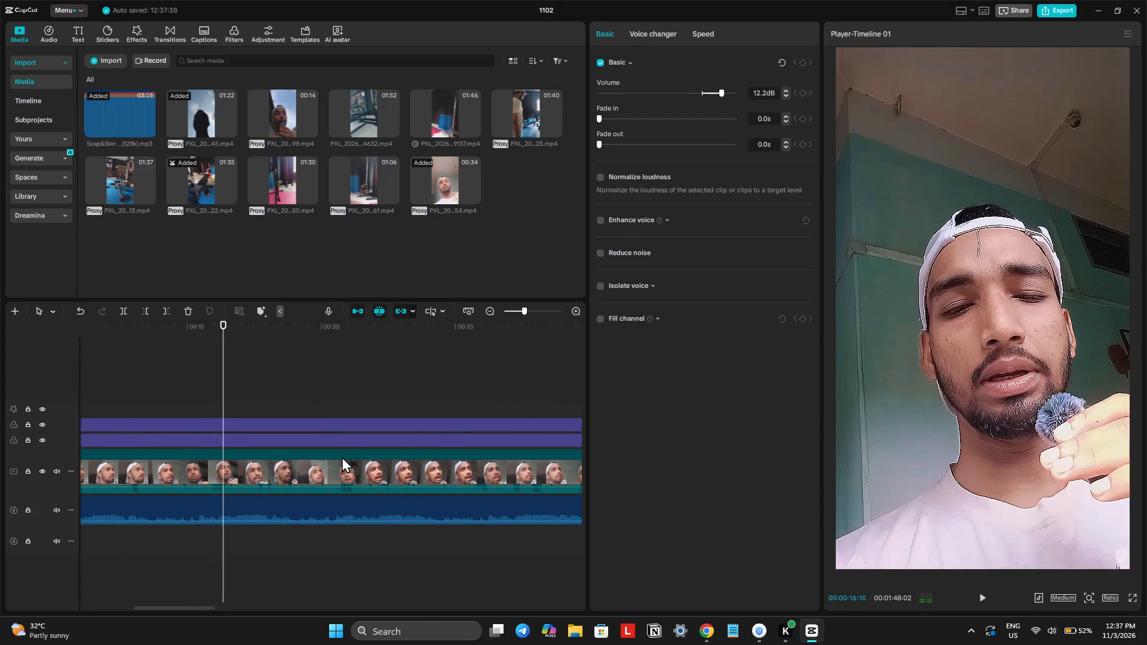
{"action": "scroll", "coordinate": [341, 456], "scroll_direction": "right", "scroll_amount": 4}
{"action": "left_click", "coordinate": [267, 470]}
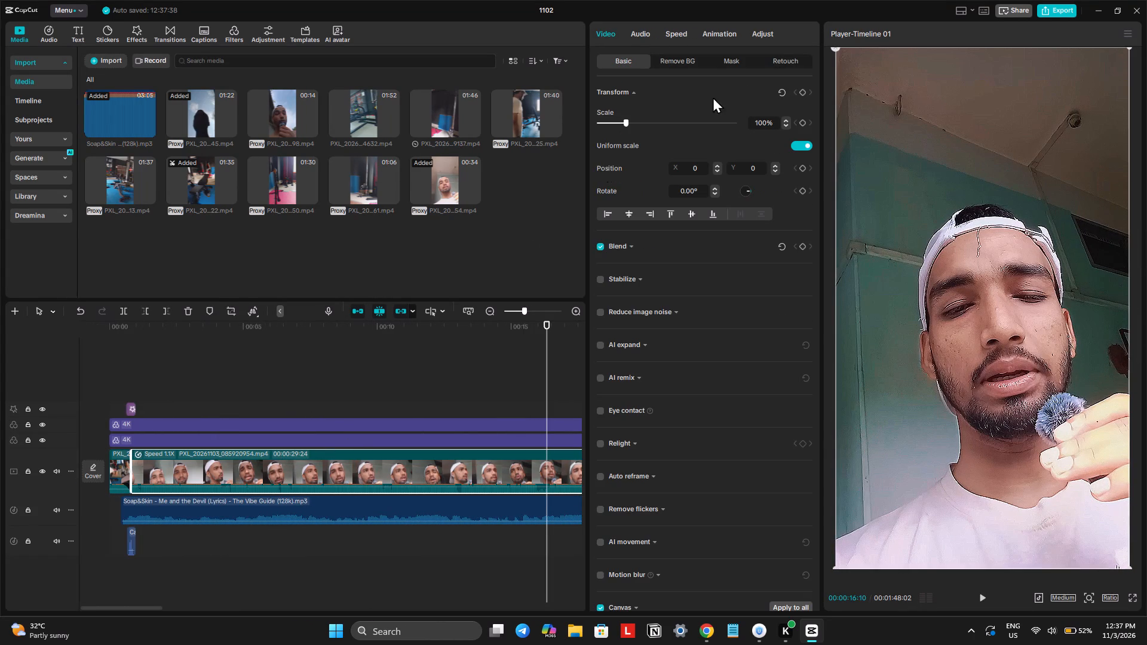
{"action": "left_click_drag", "start_coordinate": [151, 333], "coordinate": [90, 339]}
{"action": "key", "text": "space"}
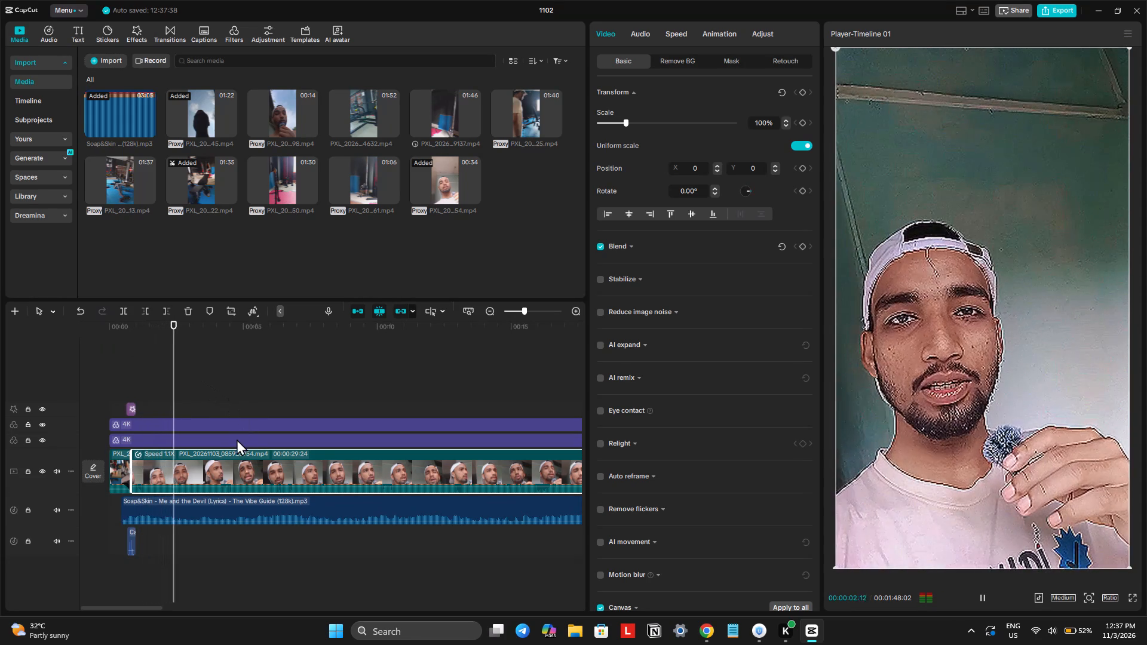
{"action": "scroll", "coordinate": [234, 446], "scroll_direction": "up", "scroll_amount": 3, "text": "ctrl"}
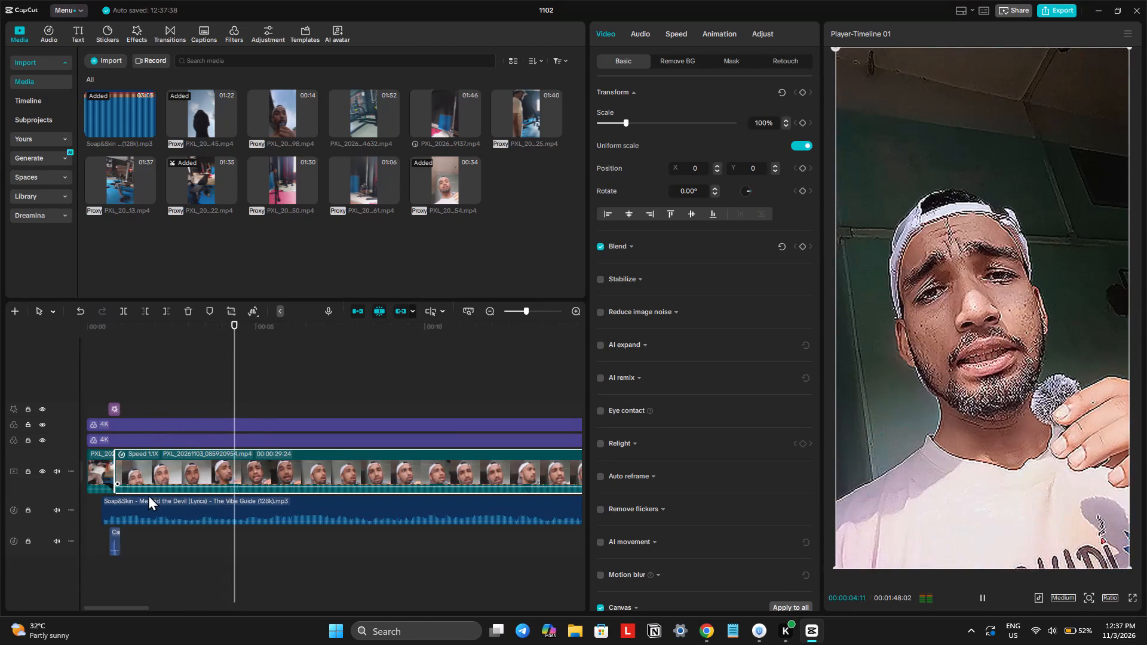
Give the Me and the Devil music a 0.9 s fade-in and lower its volume to -20.2 dB.
{"action": "key", "text": "space"}
{"action": "left_click", "coordinate": [127, 508]}
{"action": "left_click", "coordinate": [611, 123]}
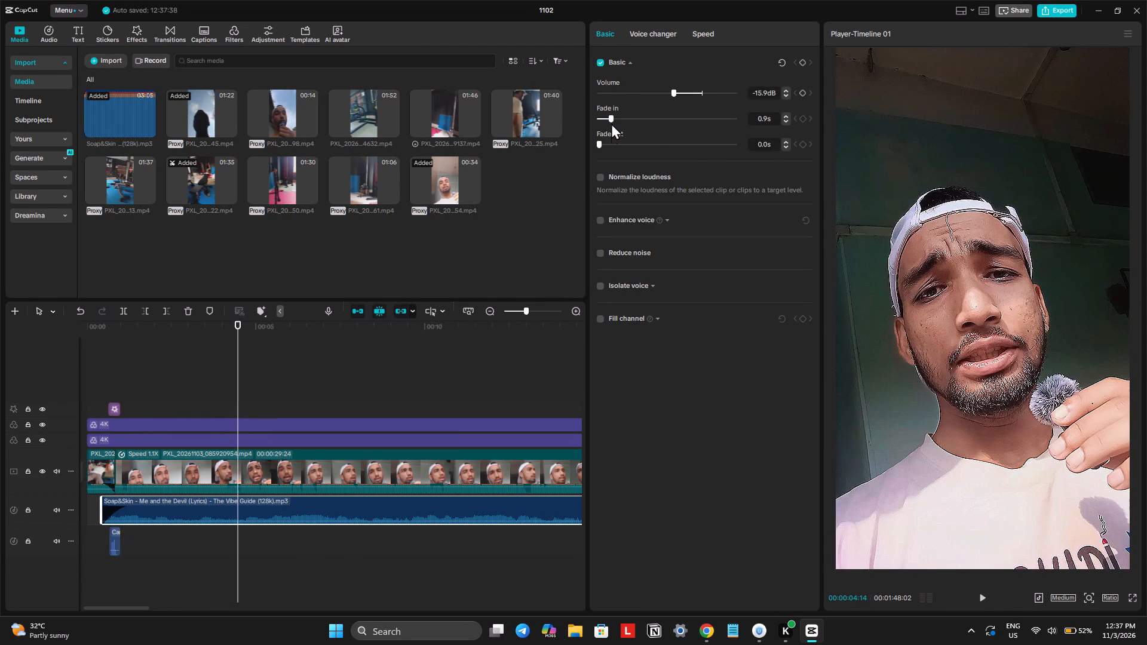
{"action": "left_click", "coordinate": [660, 95]}
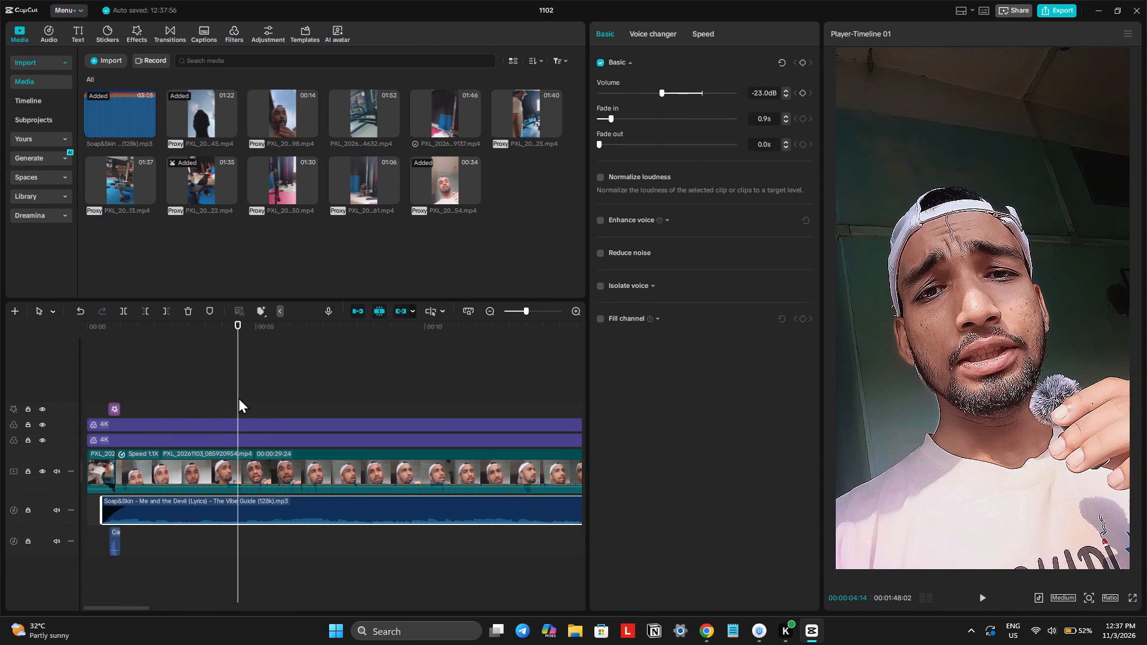
{"action": "key", "text": "space"}
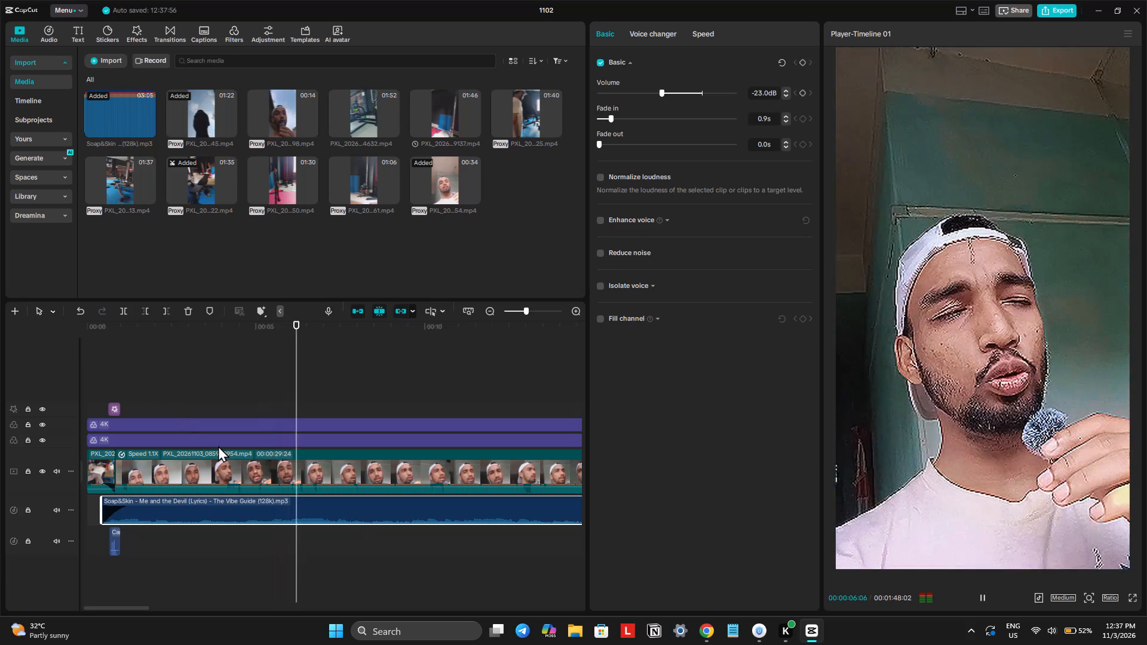
{"action": "left_click", "coordinate": [663, 93]}
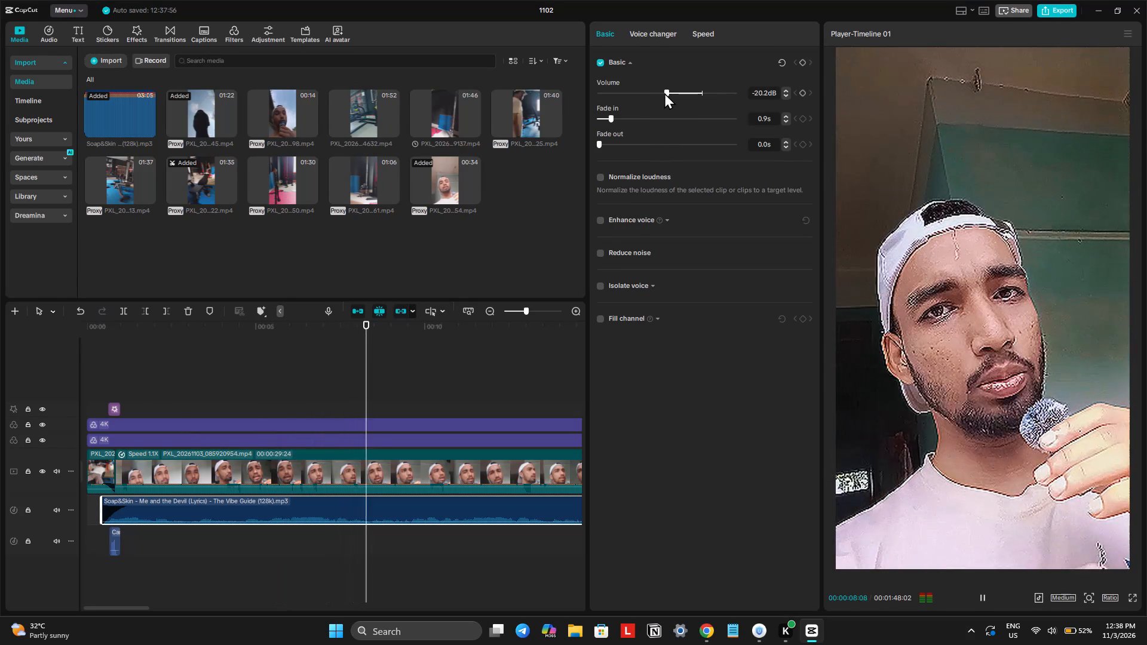
Listen through the rest of the indoor talking selfie clip to check the music level against the voice.
{"action": "scroll", "coordinate": [403, 471], "scroll_direction": "up", "scroll_amount": 5, "text": "ctrl"}
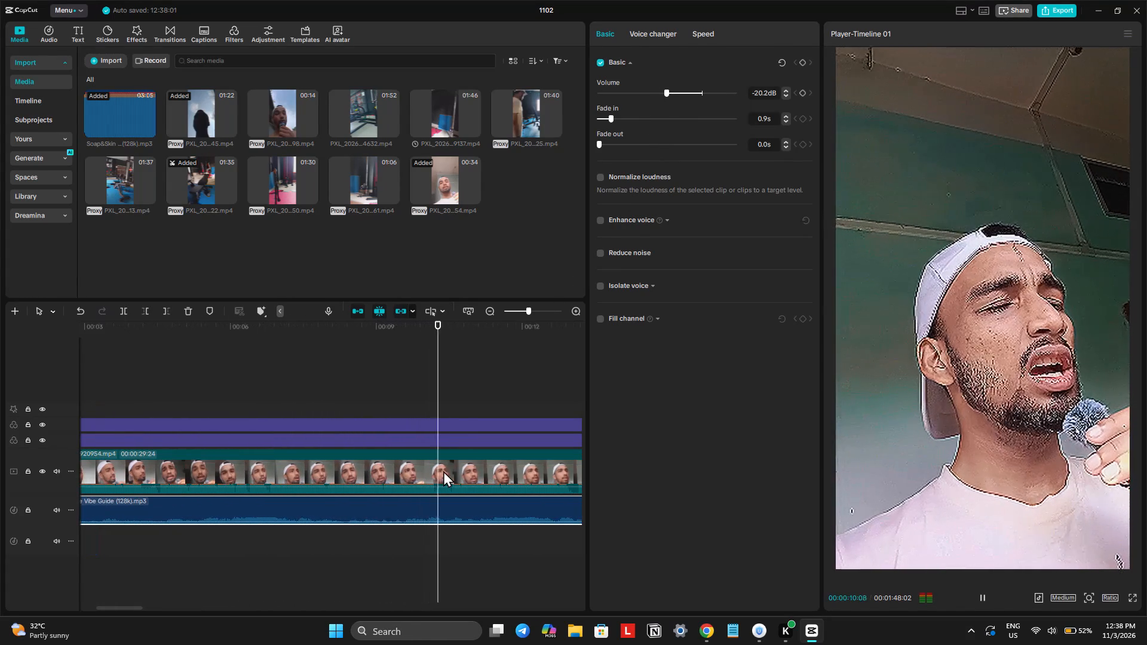
{"action": "scroll", "coordinate": [445, 444], "scroll_direction": "left", "scroll_amount": 1}
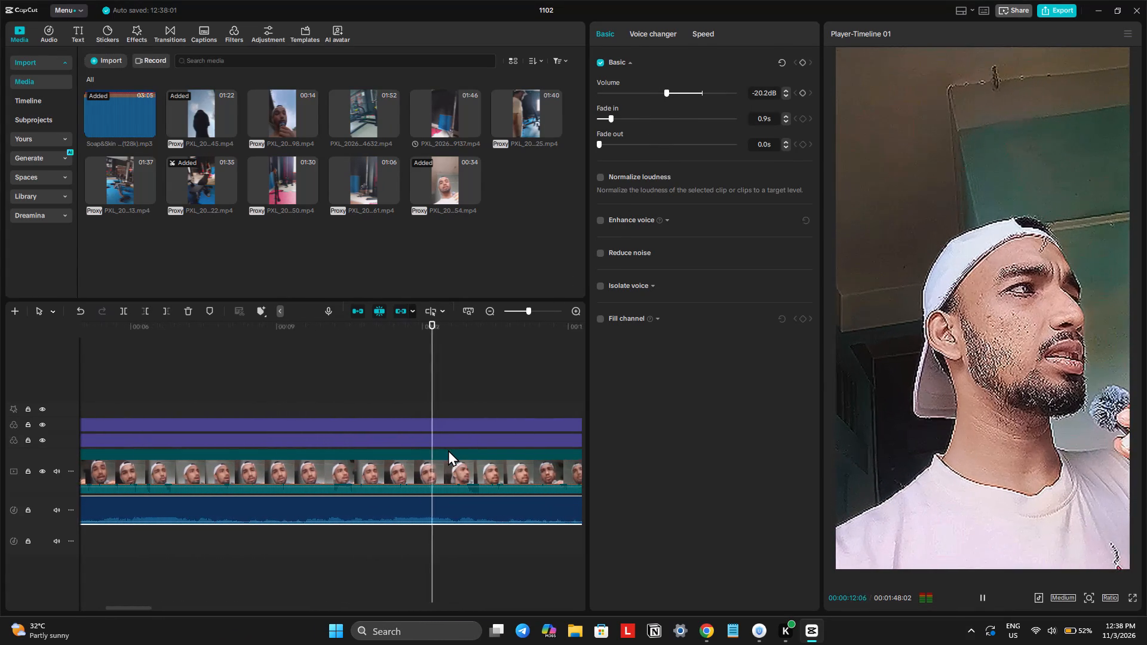
{"action": "scroll", "coordinate": [448, 450], "scroll_direction": "left", "scroll_amount": 2}
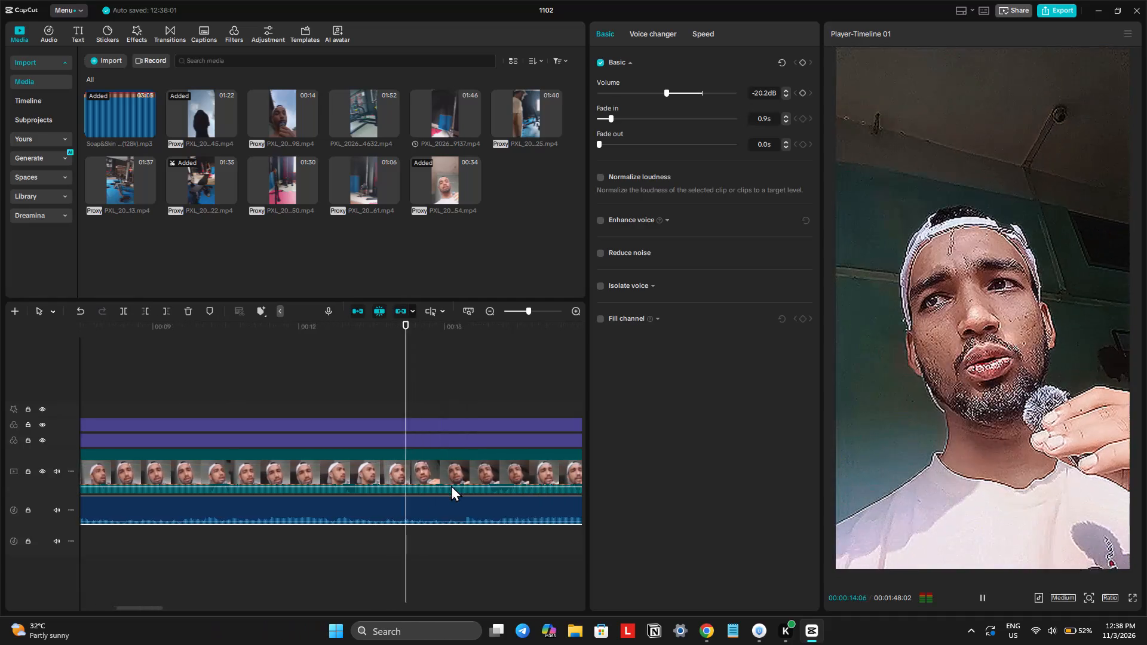
{"action": "scroll", "coordinate": [451, 485], "scroll_direction": "left", "scroll_amount": 1}
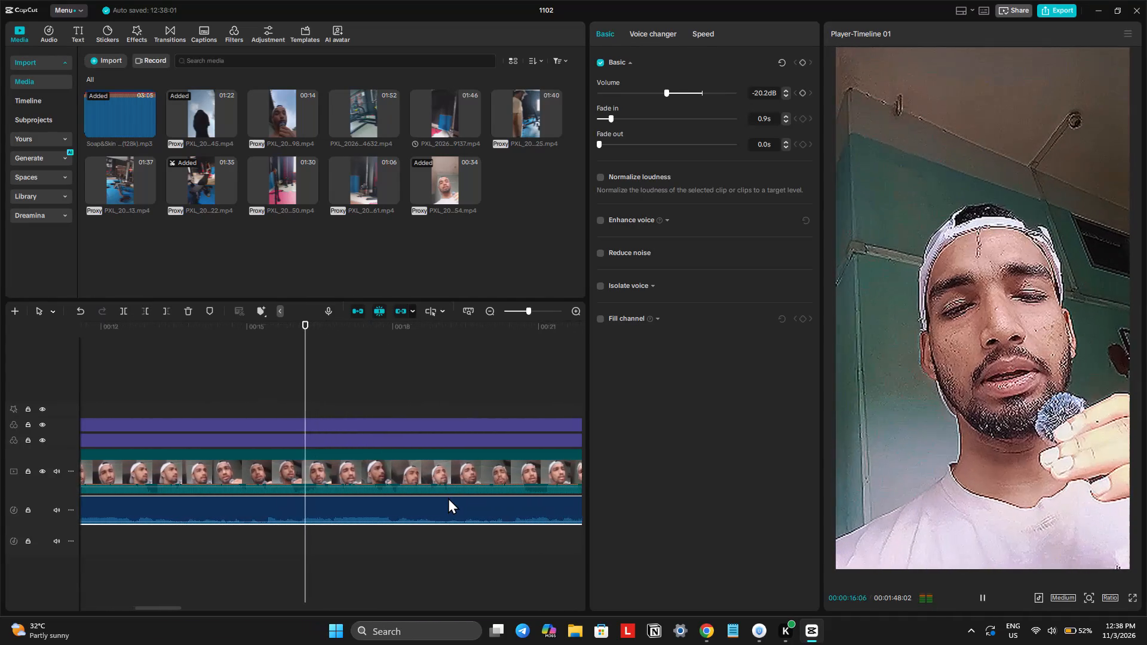
{"action": "scroll", "coordinate": [448, 497], "scroll_direction": "left", "scroll_amount": 1}
{"action": "scroll", "coordinate": [377, 502], "scroll_direction": "left", "scroll_amount": 1}
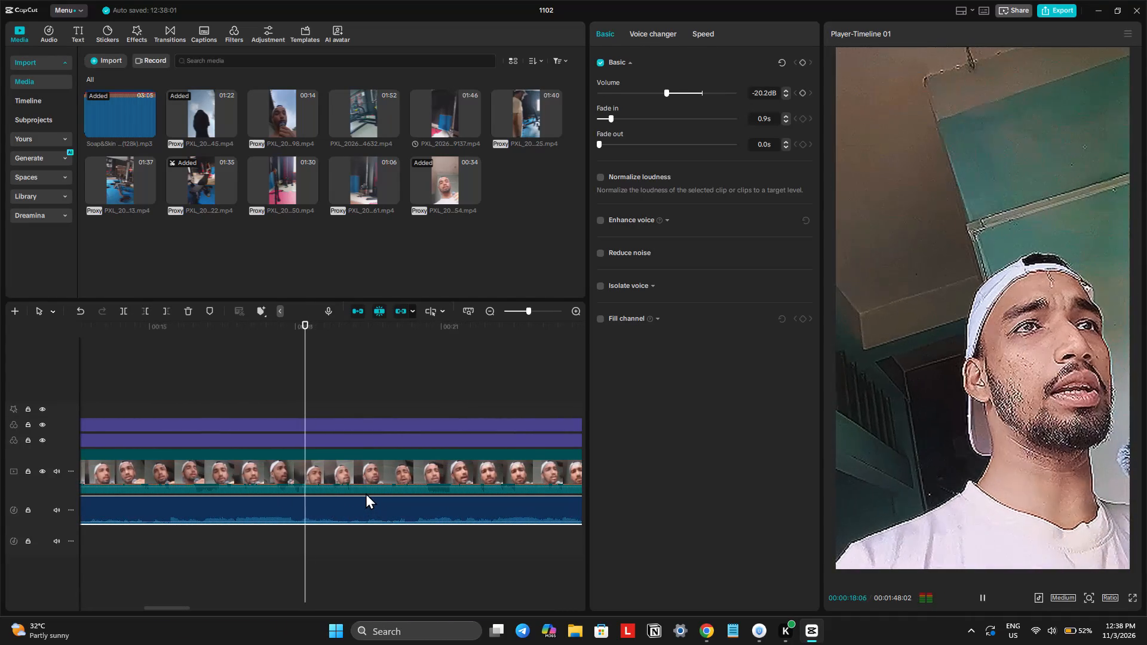
{"action": "scroll", "coordinate": [366, 493], "scroll_direction": "left", "scroll_amount": 1}
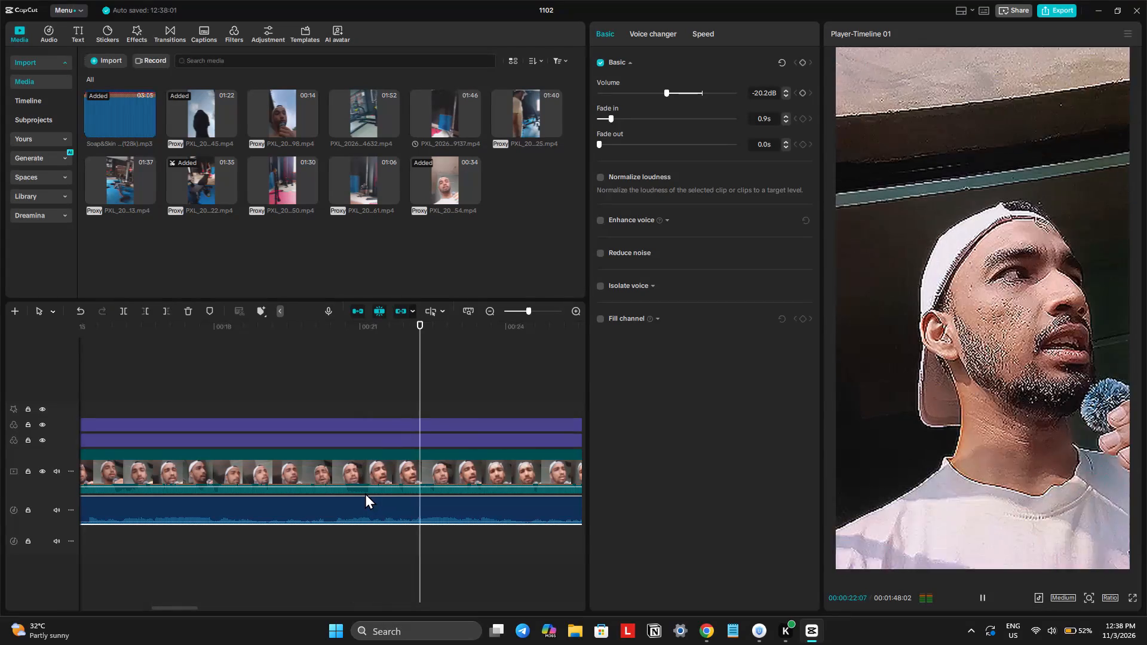
{"action": "scroll", "coordinate": [365, 493], "scroll_direction": "left", "scroll_amount": 1}
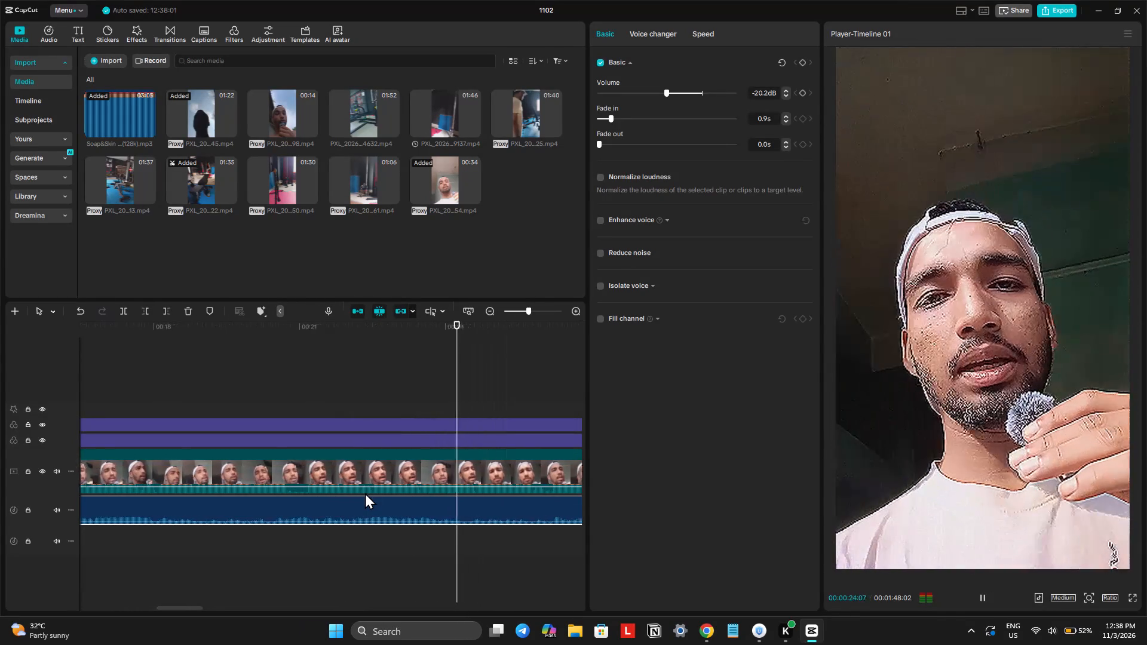
{"action": "scroll", "coordinate": [365, 493], "scroll_direction": "left", "scroll_amount": 2}
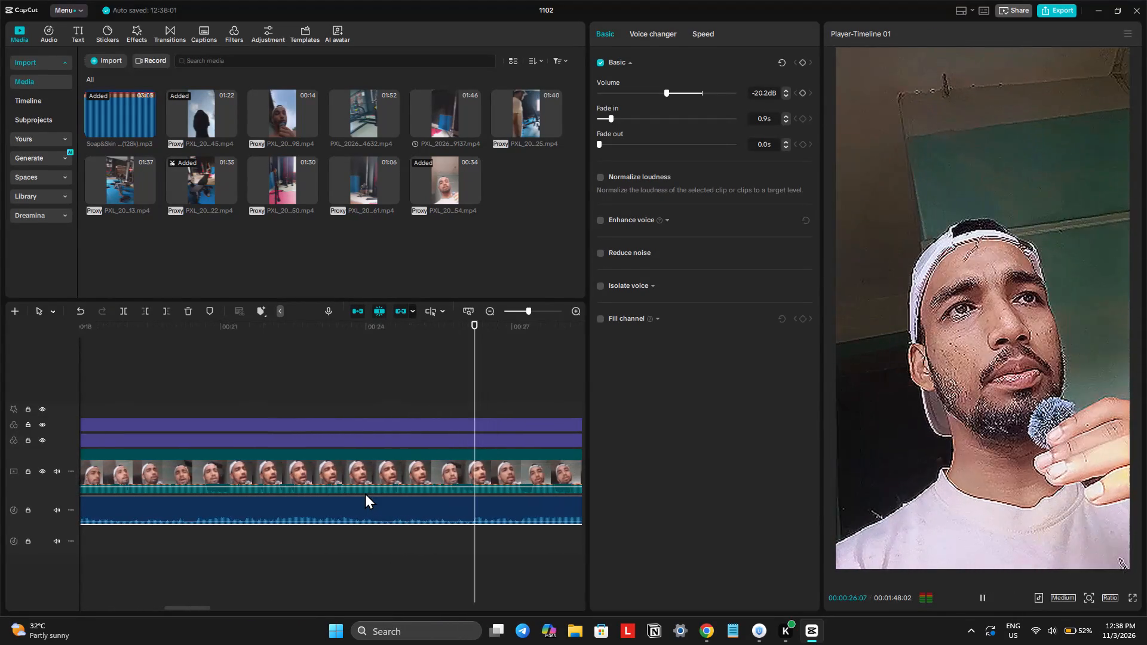
{"action": "scroll", "coordinate": [365, 493], "scroll_direction": "left", "scroll_amount": 1}
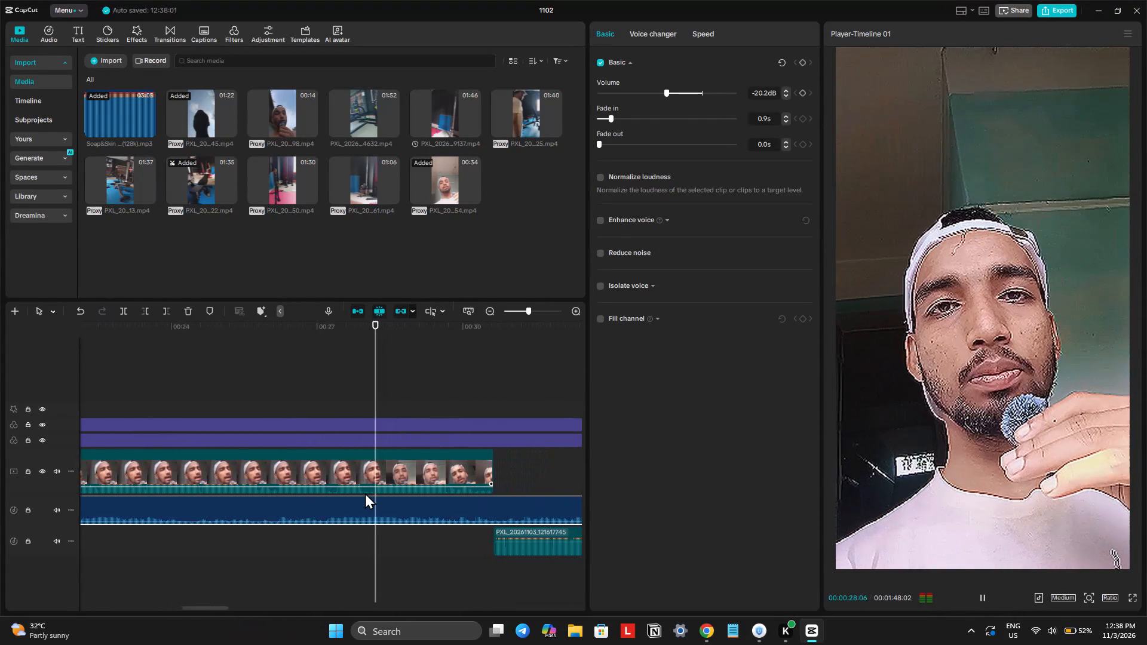
{"action": "scroll", "coordinate": [365, 493], "scroll_direction": "left", "scroll_amount": 1}
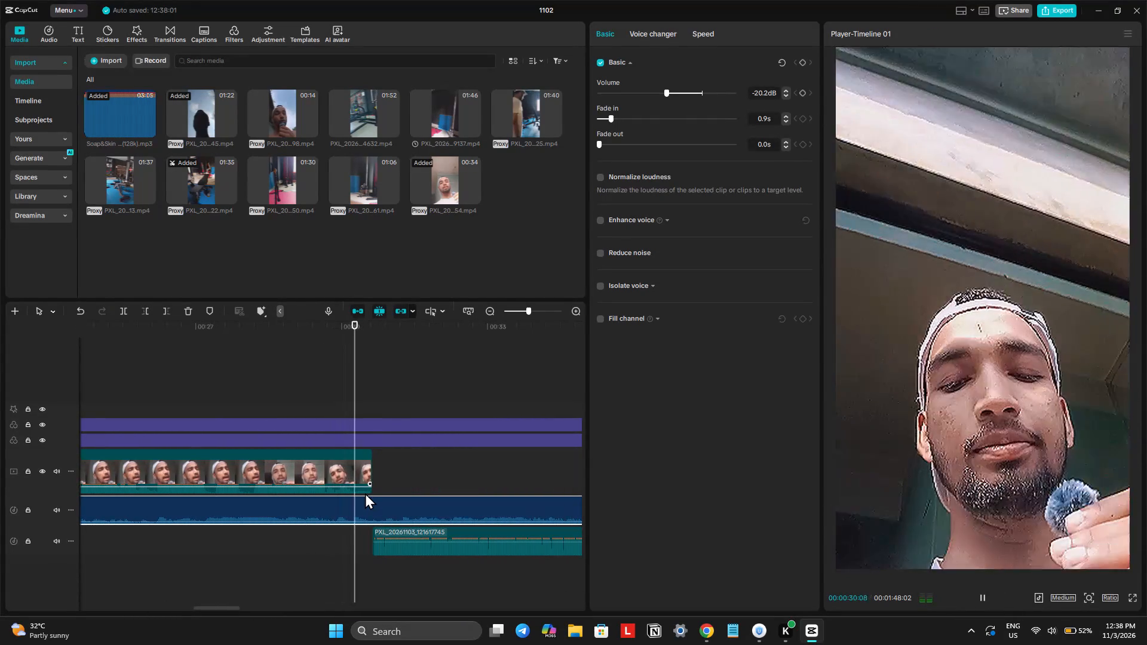
Replay the last moments of the indoor talking selfie clip and trim its end to 00:00:30:00.
{"action": "key", "text": "space"}
{"action": "left_click", "coordinate": [300, 406]}
{"action": "key", "text": "space"}
{"action": "key", "text": "space"}
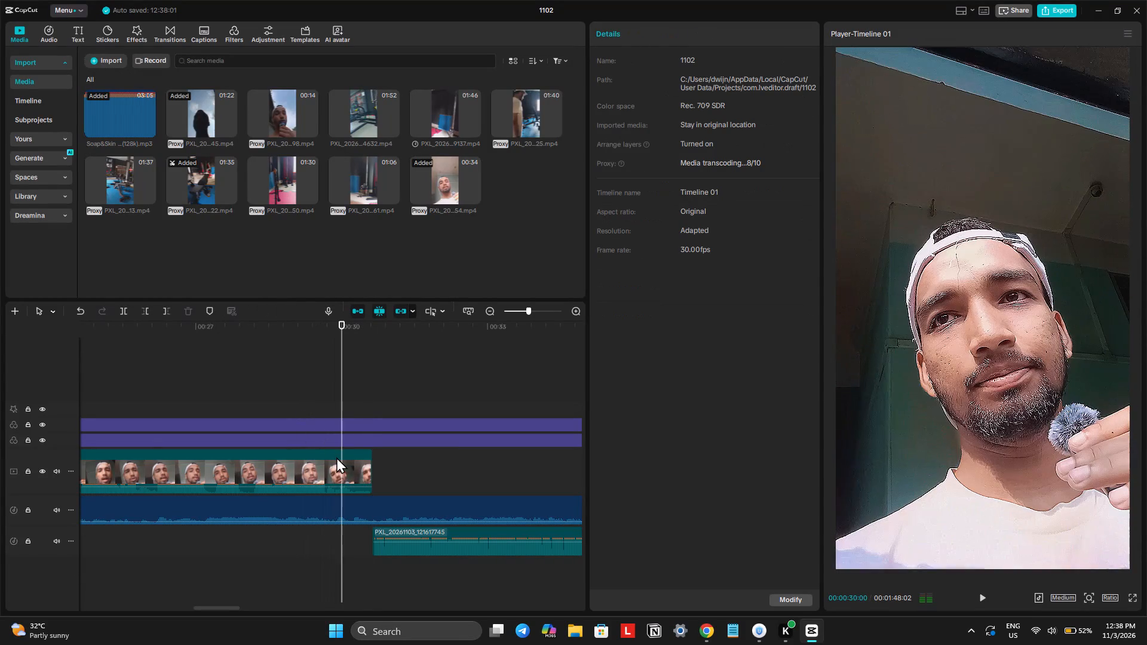
{"action": "left_click", "coordinate": [336, 459]}
{"action": "key", "text": "w"}
Move the sky selfie audio back to start at the talking clip's trimmed end and play its opening.
{"action": "left_click_drag", "start_coordinate": [402, 535], "coordinate": [391, 535]}
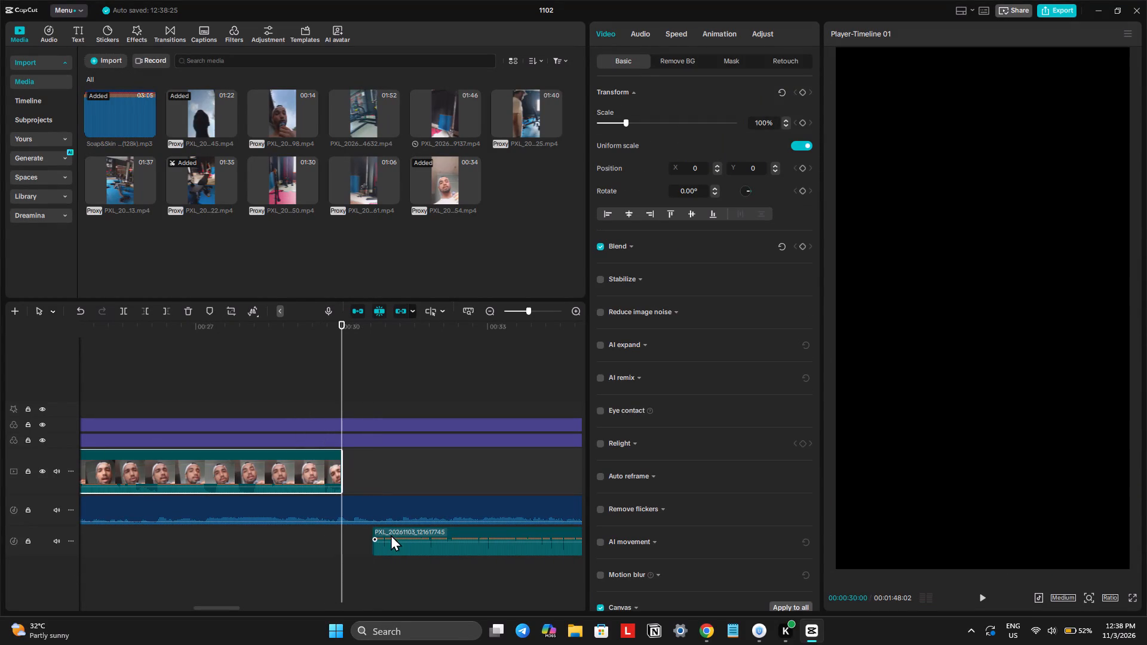
{"action": "left_click_drag", "start_coordinate": [391, 535], "coordinate": [372, 534]}
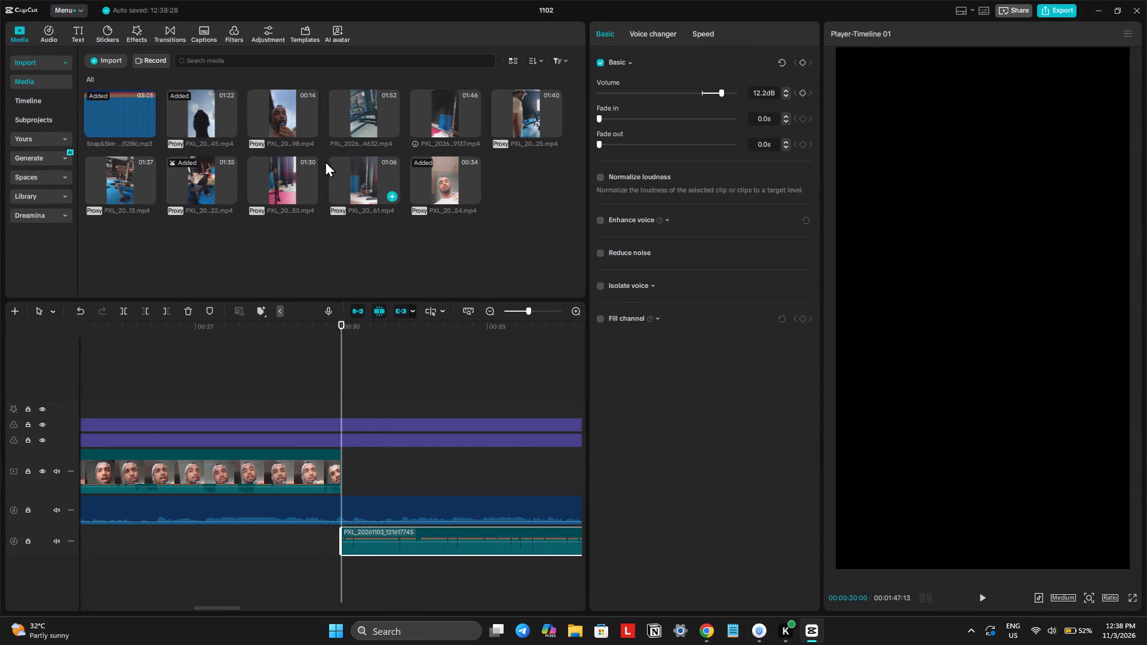
{"action": "key", "text": "space"}
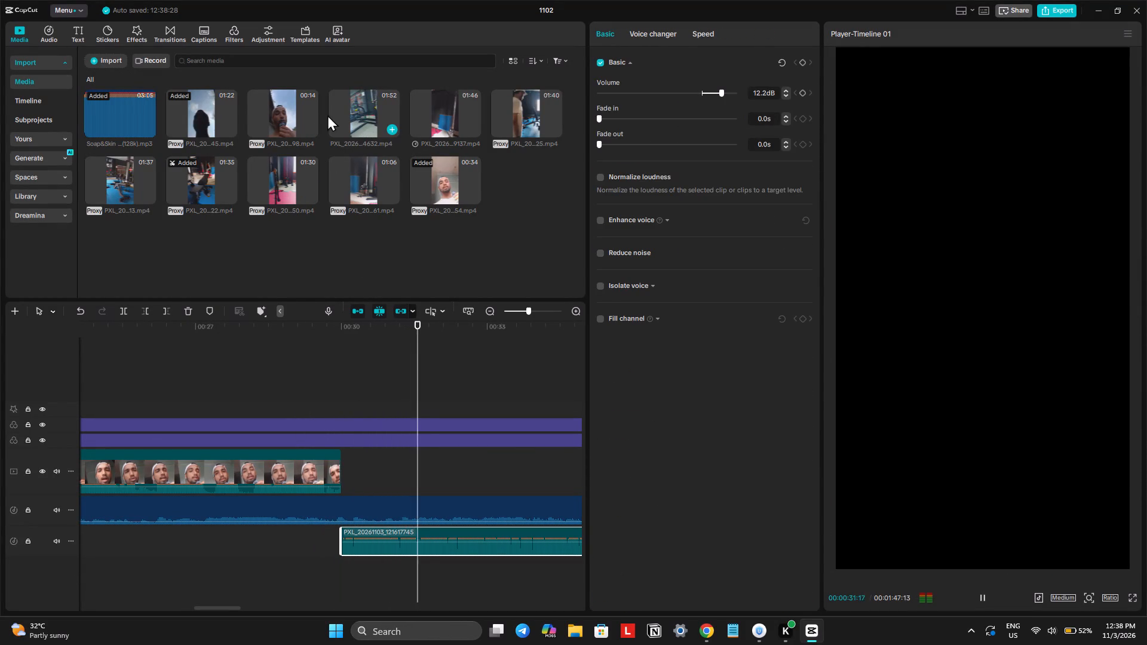
{"action": "key", "text": "space"}
Preview the 01:52 gym bench clip and add it to the main track directly after the indoor talking selfie clip.
{"action": "left_click", "coordinate": [347, 114]}
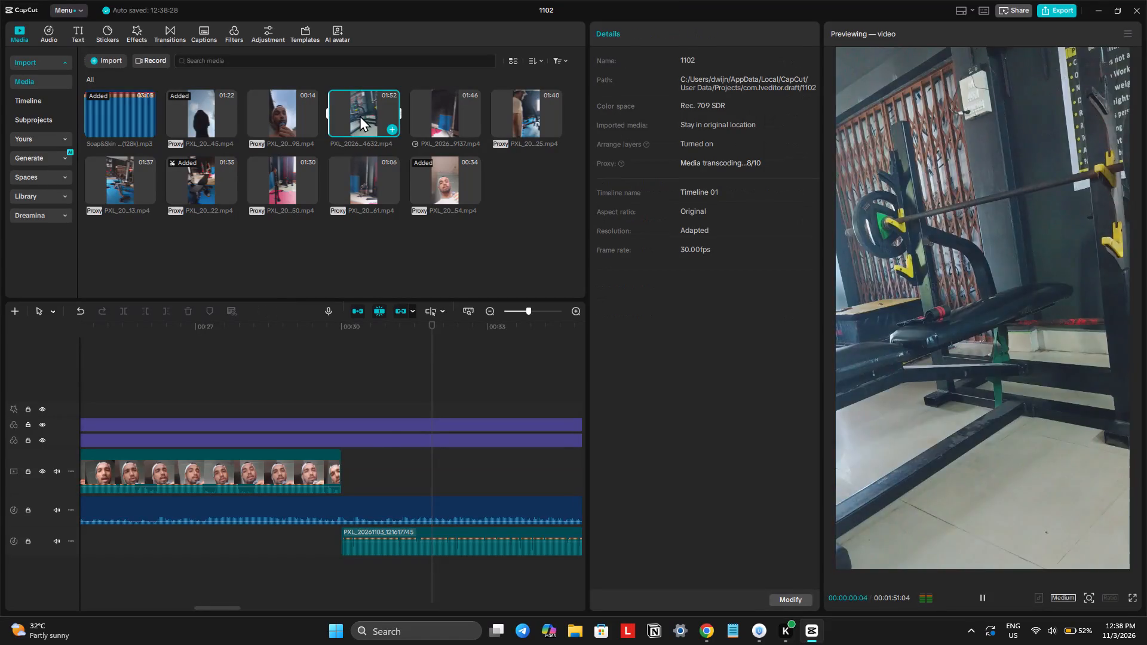
{"action": "left_click_drag", "start_coordinate": [360, 115], "coordinate": [365, 468]}
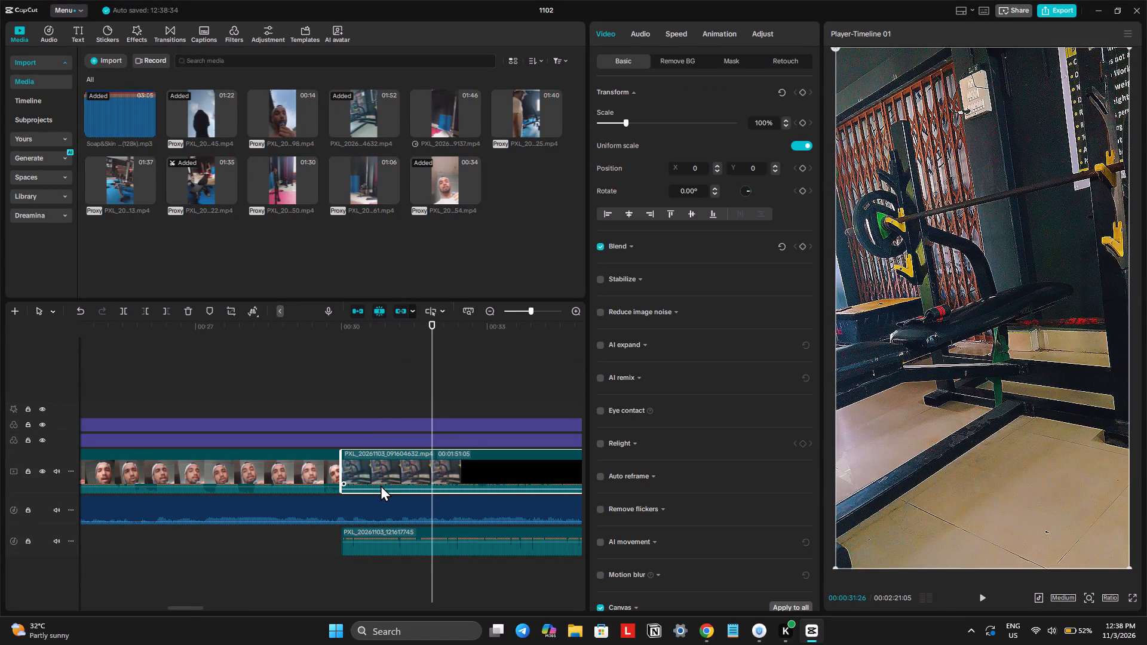
Look through the gym bench clip and trim about 29 seconds off its start, to where the seated man handles his wrist wraps.
{"action": "left_click_drag", "start_coordinate": [381, 489], "coordinate": [394, 530]}
{"action": "left_click", "coordinate": [334, 408]}
{"action": "key", "text": "space"}
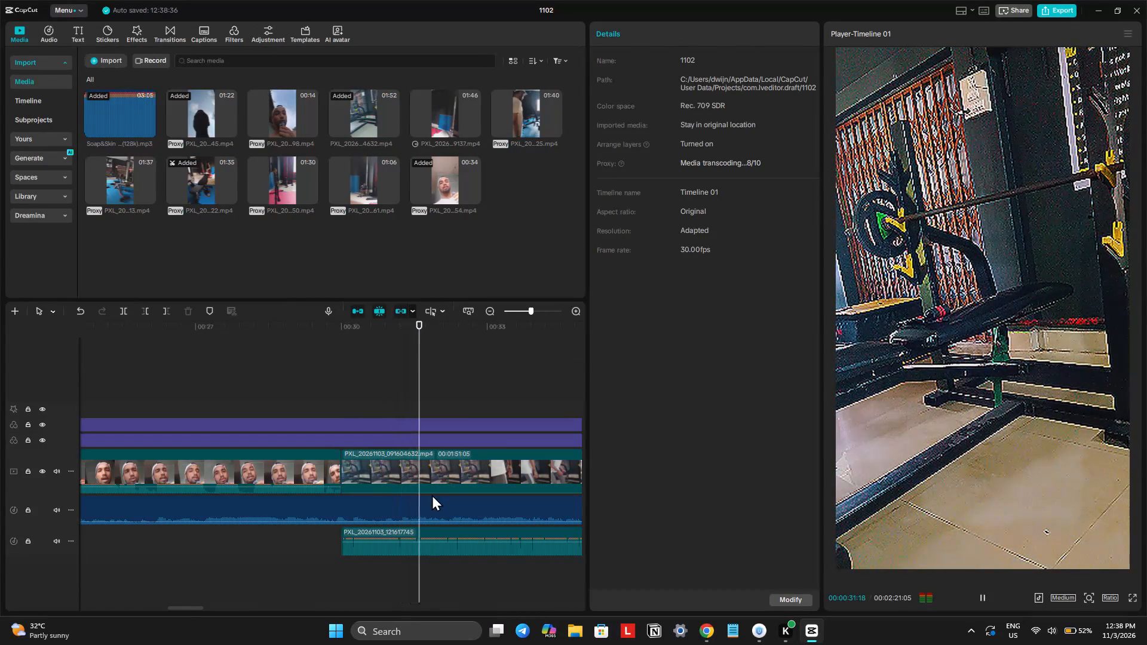
{"action": "scroll", "coordinate": [432, 494], "scroll_direction": "left", "scroll_amount": 1}
{"action": "left_click", "coordinate": [530, 330]}
{"action": "left_click_drag", "start_coordinate": [530, 330], "coordinate": [543, 330]}
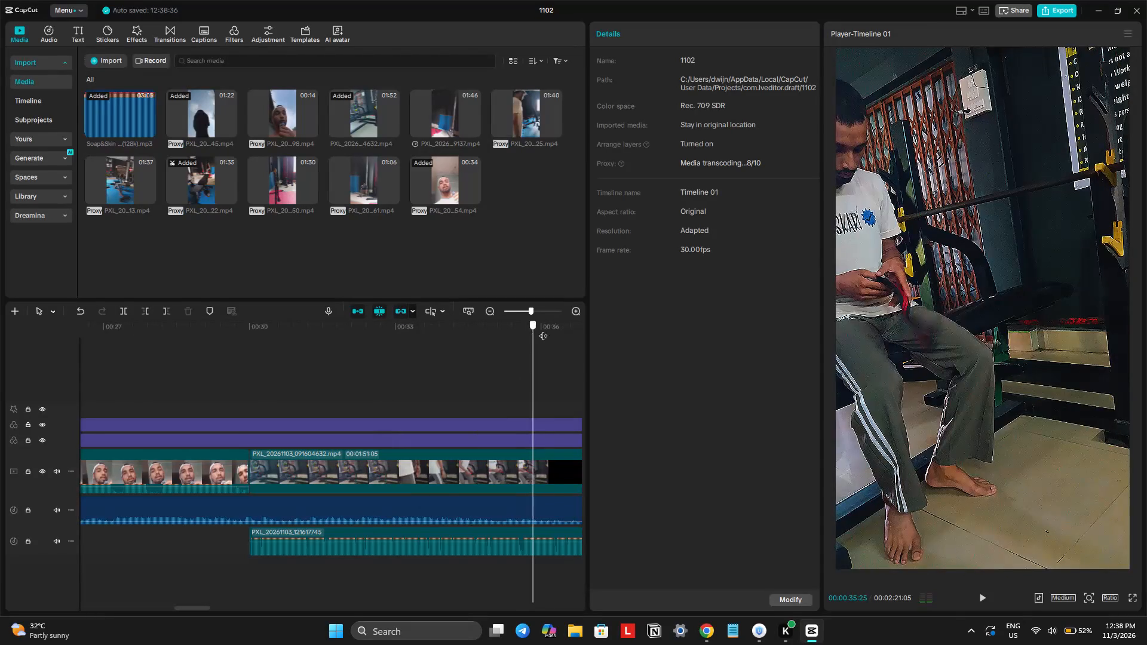
{"action": "left_click_drag", "start_coordinate": [543, 330], "coordinate": [579, 362]}
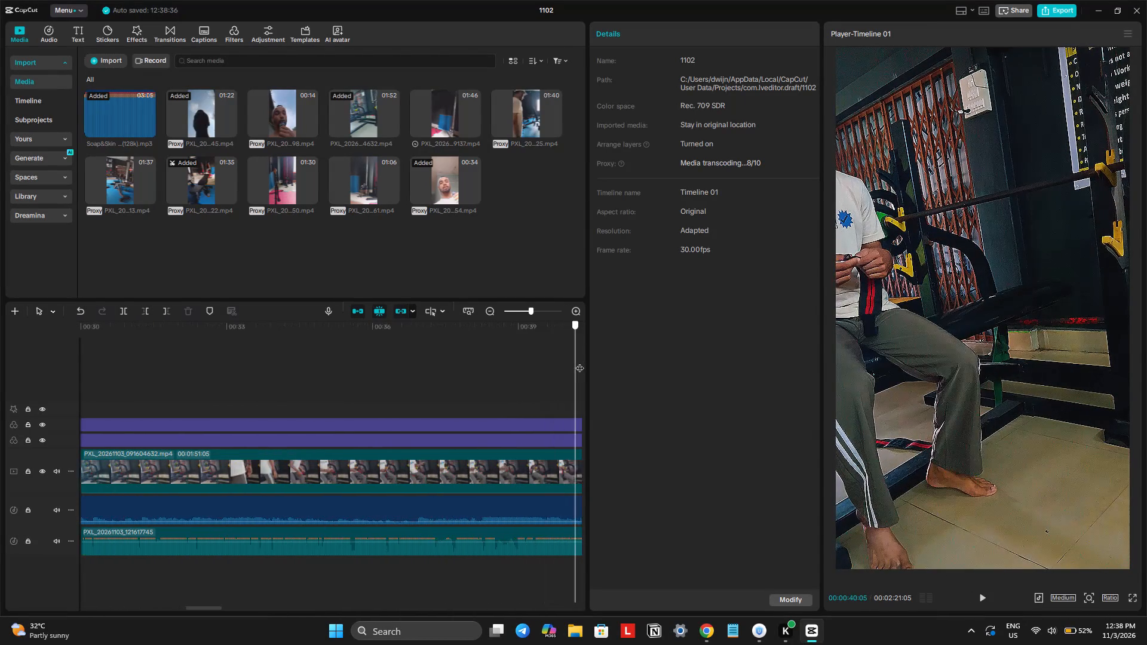
{"action": "left_click_drag", "start_coordinate": [579, 362], "coordinate": [609, 370]}
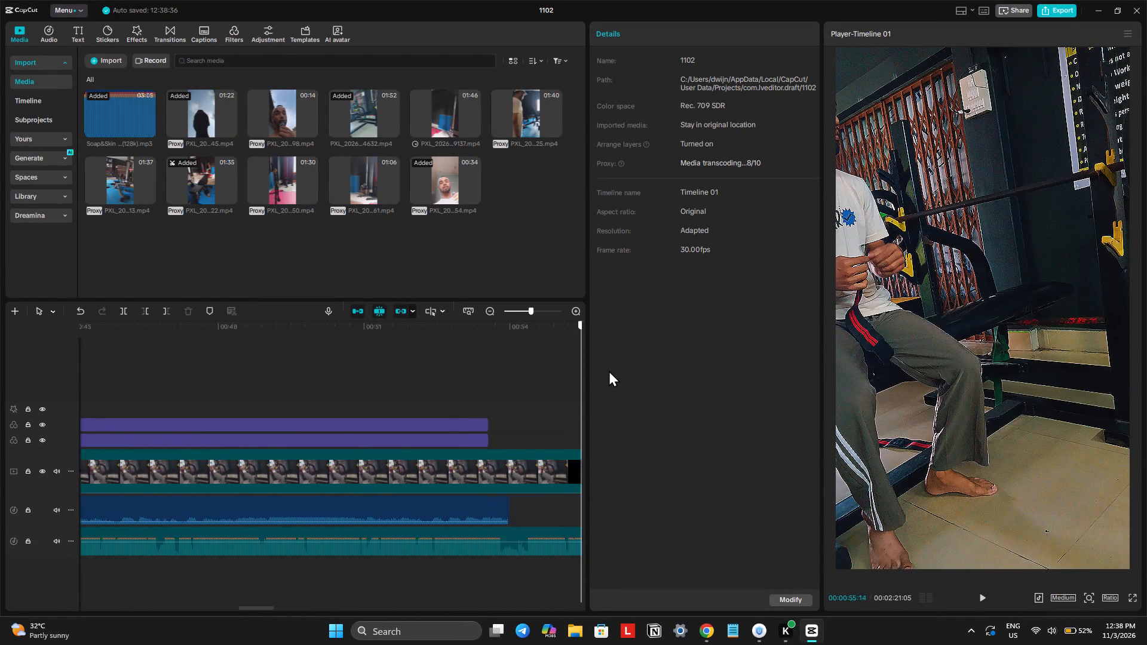
{"action": "left_click_drag", "start_coordinate": [609, 370], "coordinate": [564, 410]}
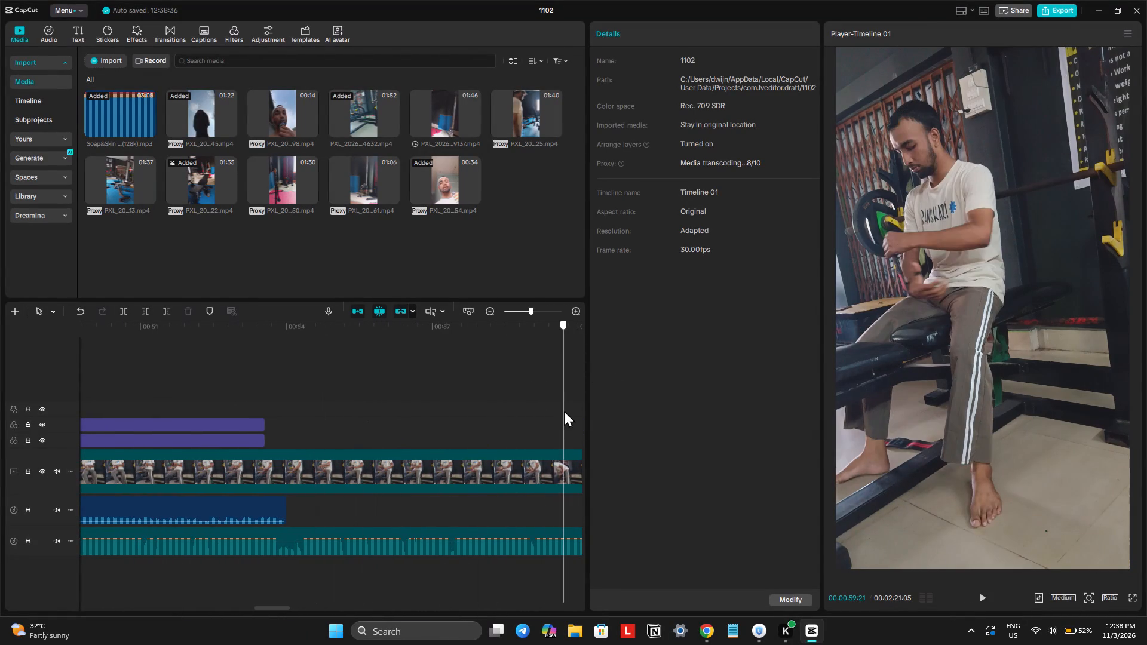
{"action": "left_click_drag", "start_coordinate": [564, 410], "coordinate": [550, 414]}
{"action": "left_click", "coordinate": [559, 474]}
{"action": "key", "text": "q"}
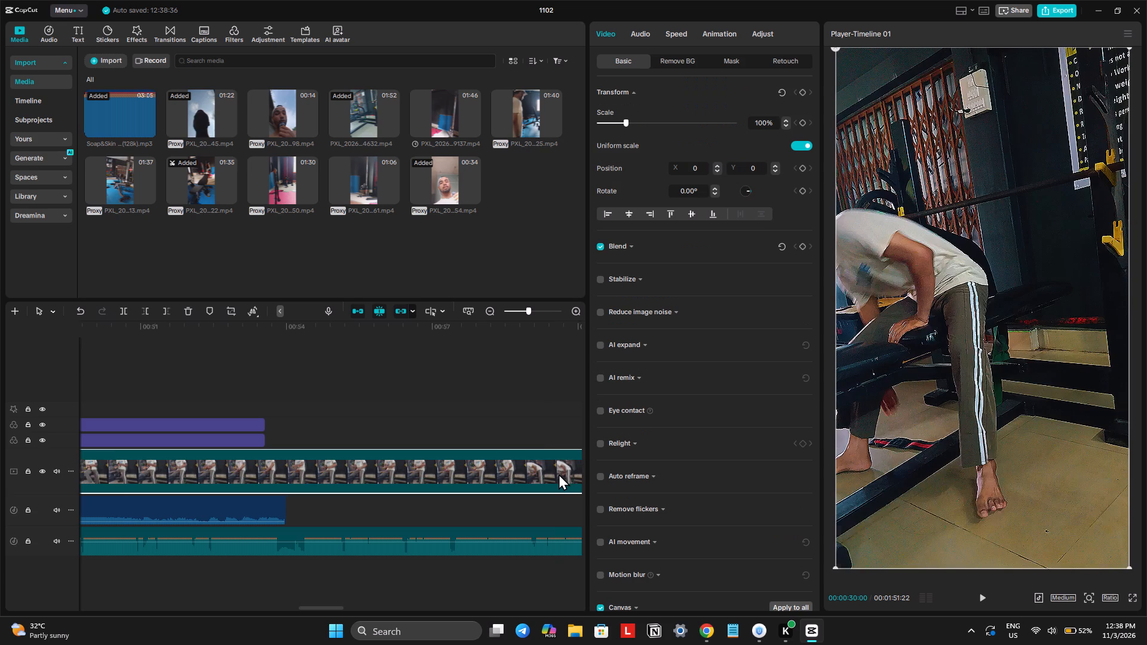
Split the bench clip at 00:00:32:05 and trim about 6 seconds off the start of the second piece.
{"action": "key", "text": "space"}
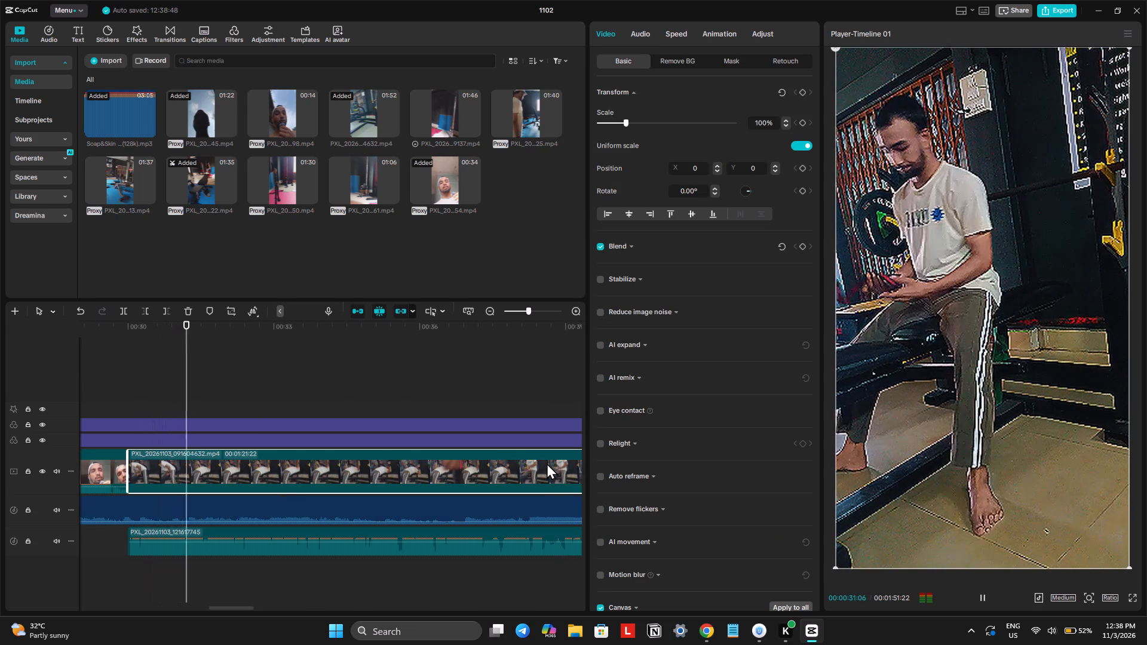
{"action": "key", "text": "space"}
{"action": "left_click", "coordinate": [343, 472]}
{"action": "key", "text": "ctrl+b"}
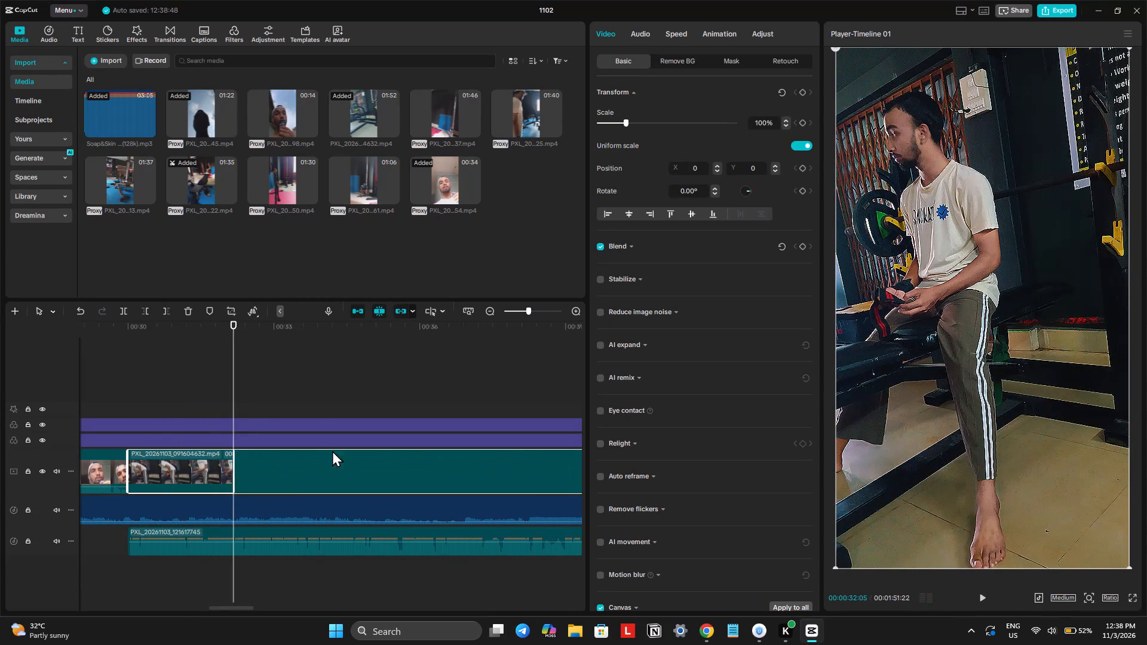
{"action": "left_click_drag", "start_coordinate": [231, 330], "coordinate": [504, 382]}
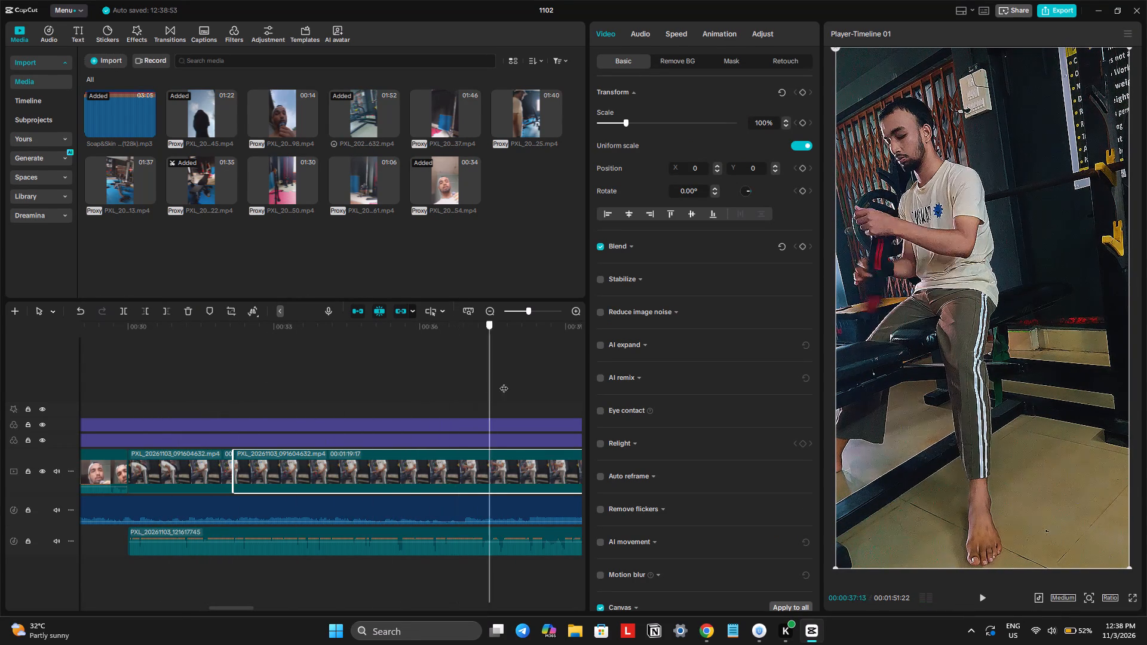
{"action": "left_click_drag", "start_coordinate": [504, 382], "coordinate": [511, 384]}
{"action": "left_click", "coordinate": [524, 475]}
{"action": "key", "text": "q"}
Delete the short bench clip piece between the indoor talking selfie and the trimmed wrist-wrapping piece.
{"action": "left_click", "coordinate": [185, 470]}
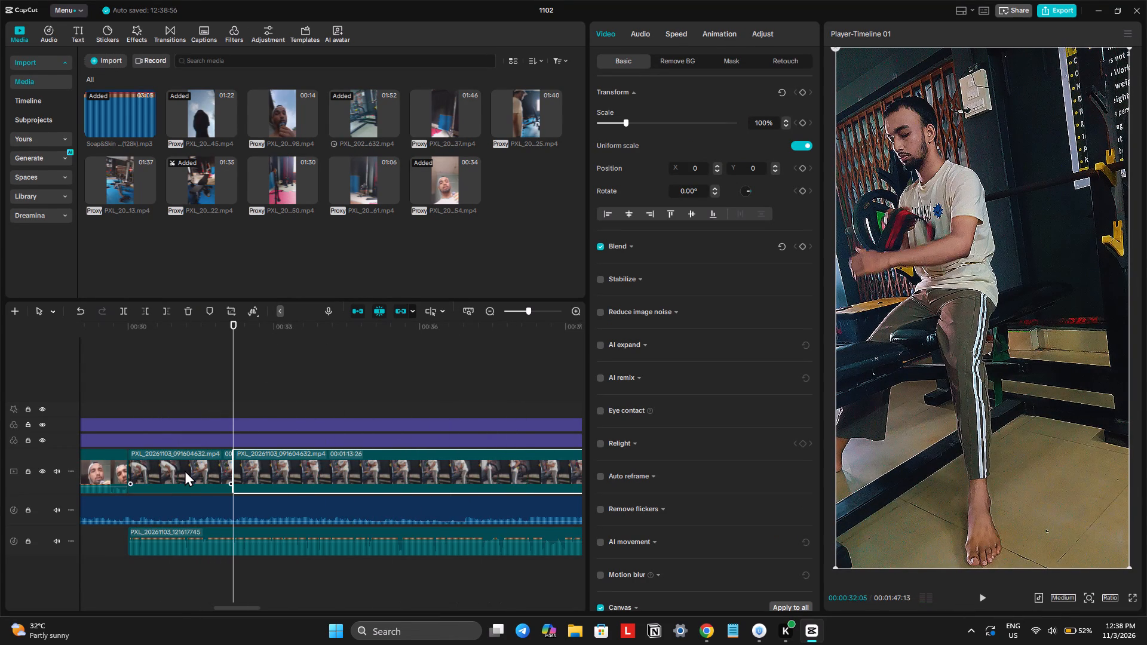
{"action": "key", "text": "Delete"}
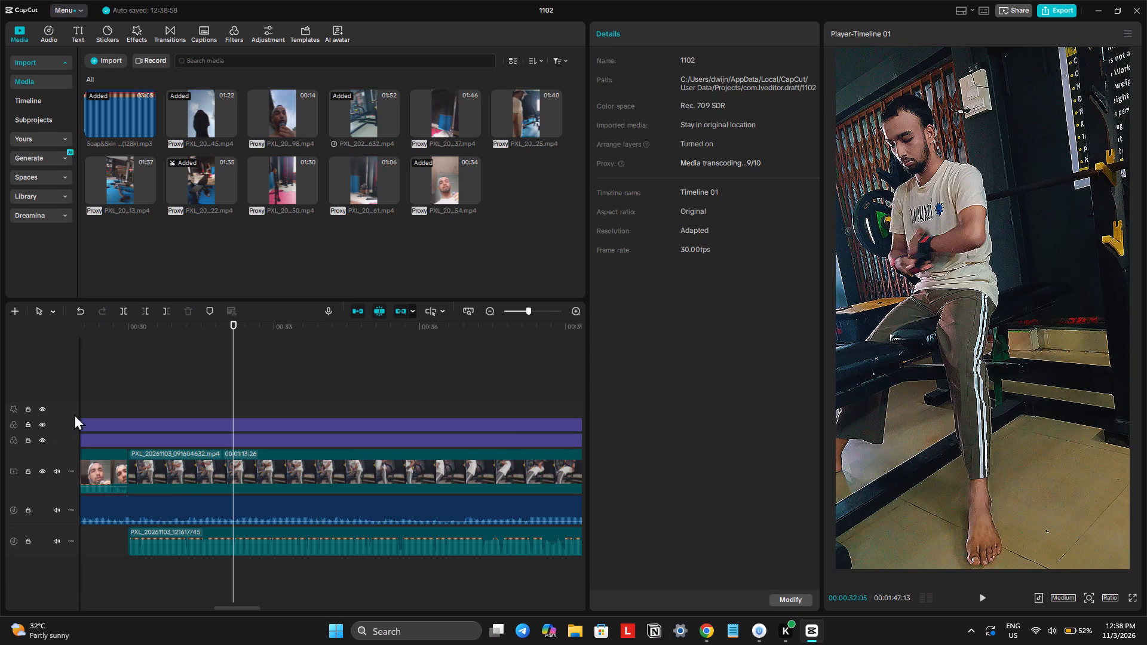
Split the wrist-wrapping clip at 00:00:31:18 and trim about 12 seconds off the second piece so it starts at the barbell press.
{"action": "left_click", "coordinate": [96, 403]}
{"action": "key", "text": "space"}
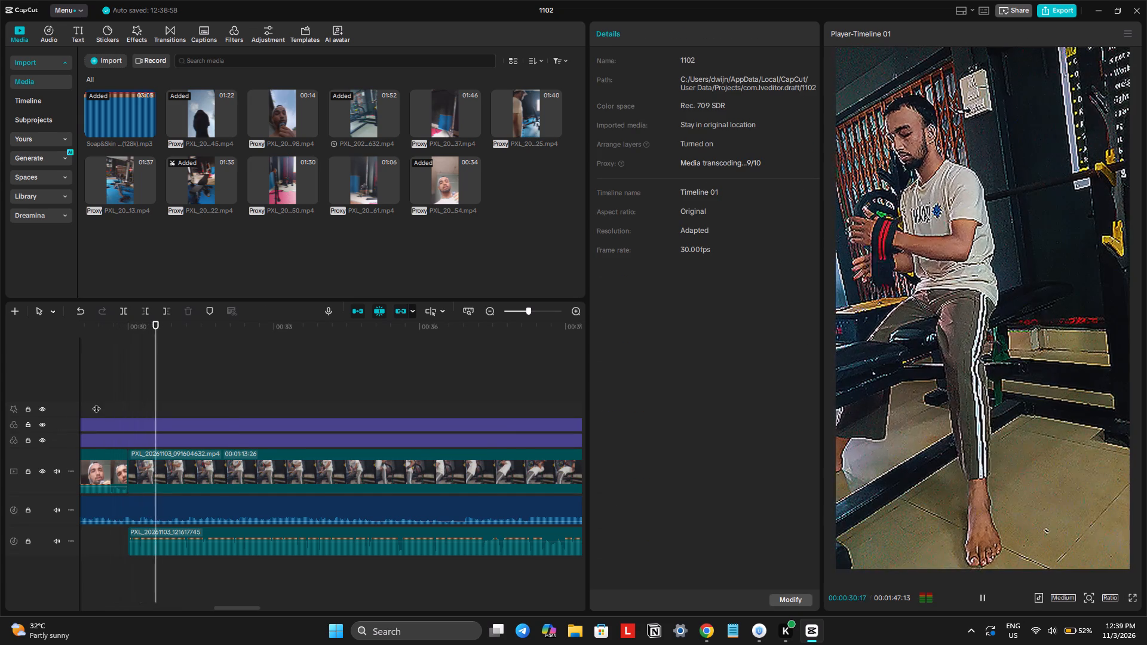
{"action": "key", "text": "space"}
{"action": "left_click", "coordinate": [219, 472]}
{"action": "key", "text": "ctrl+b"}
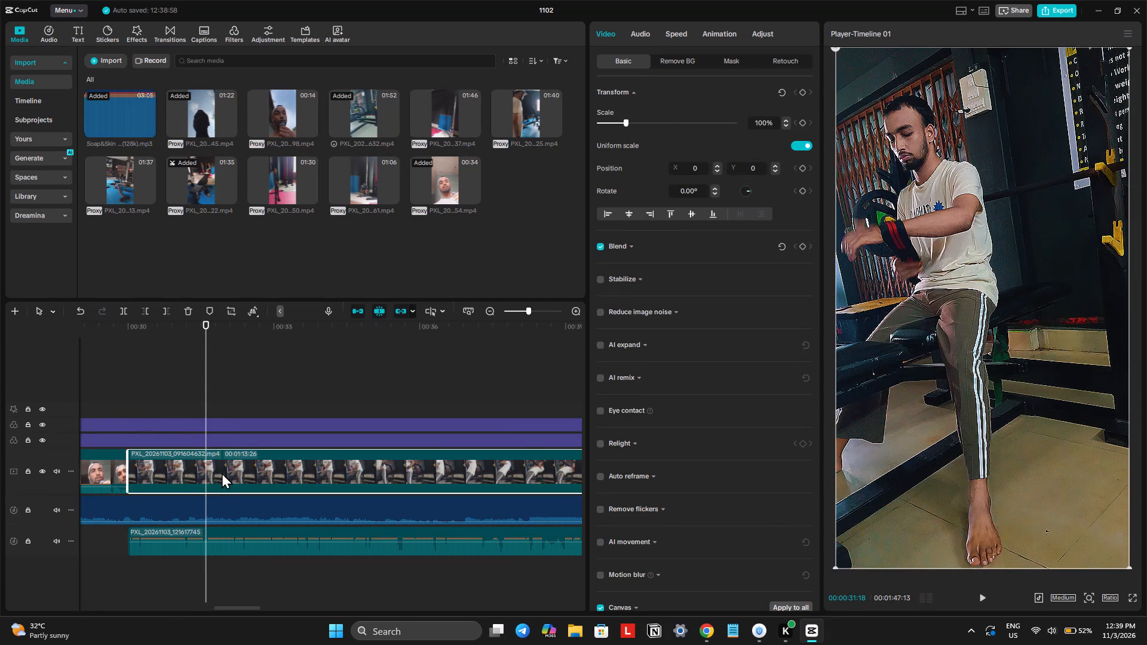
{"action": "left_click_drag", "start_coordinate": [204, 332], "coordinate": [430, 358]}
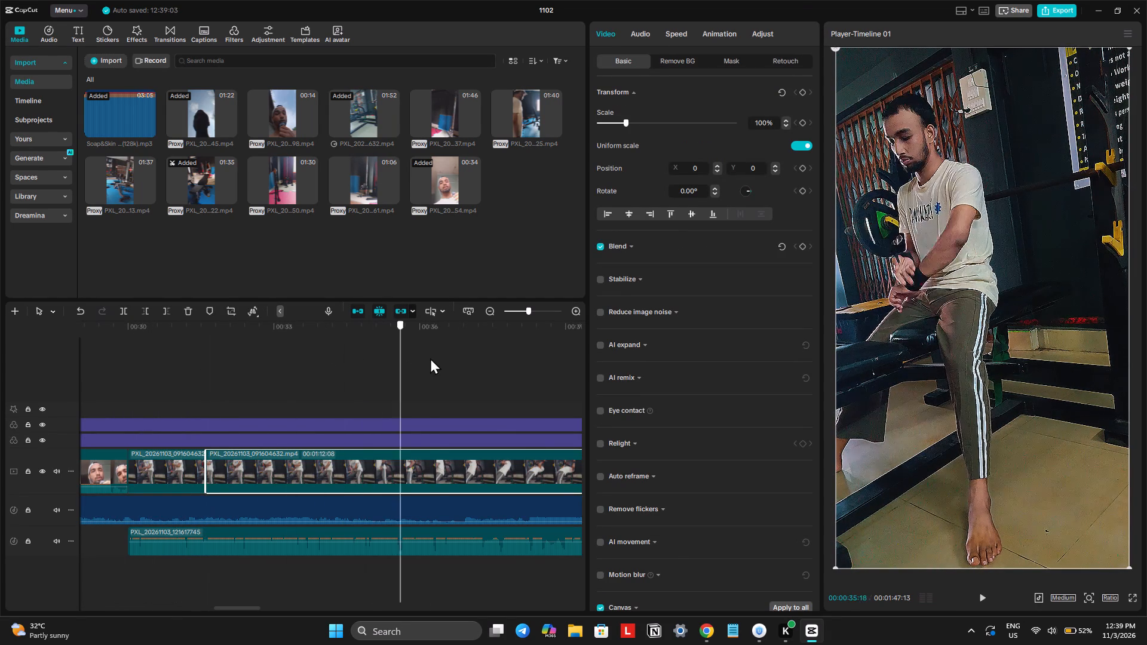
{"action": "left_click_drag", "start_coordinate": [430, 358], "coordinate": [525, 360]}
{"action": "scroll", "coordinate": [480, 358], "scroll_direction": "left", "scroll_amount": 2}
{"action": "left_click", "coordinate": [519, 462]}
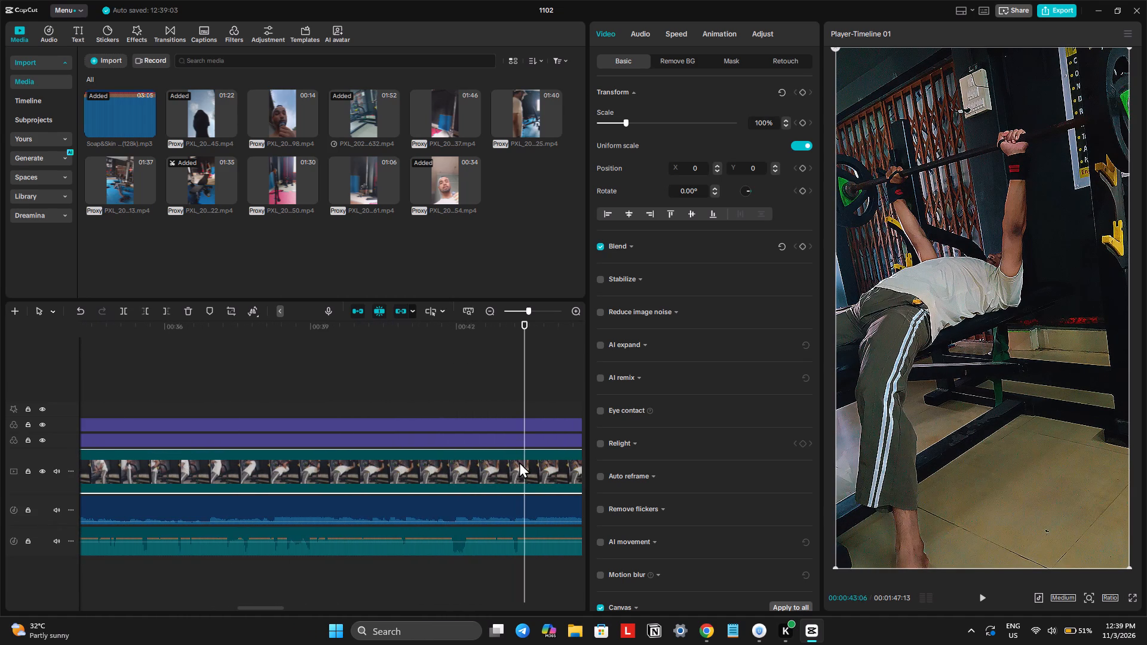
{"action": "key", "text": "q"}
{"action": "scroll", "coordinate": [468, 463], "scroll_direction": "right", "scroll_amount": 2}
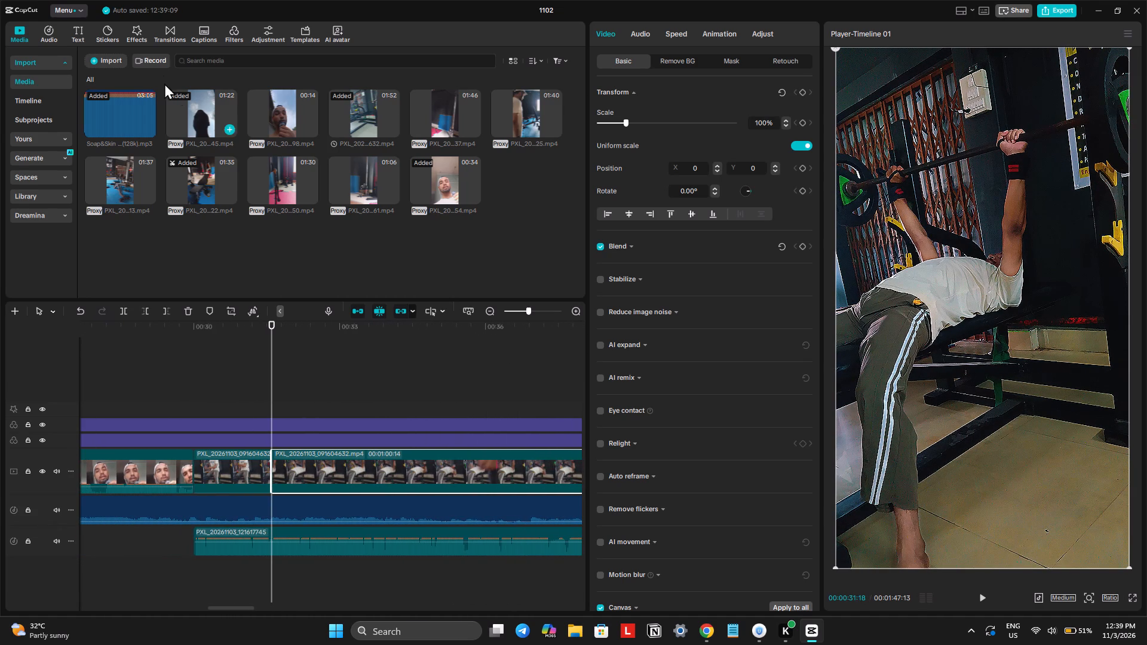
Add the favorite Mix transition with a 0.3 s duration at the cut between the wrist-wrapping and bench press pieces.
{"action": "double_click", "coordinate": [169, 30]}
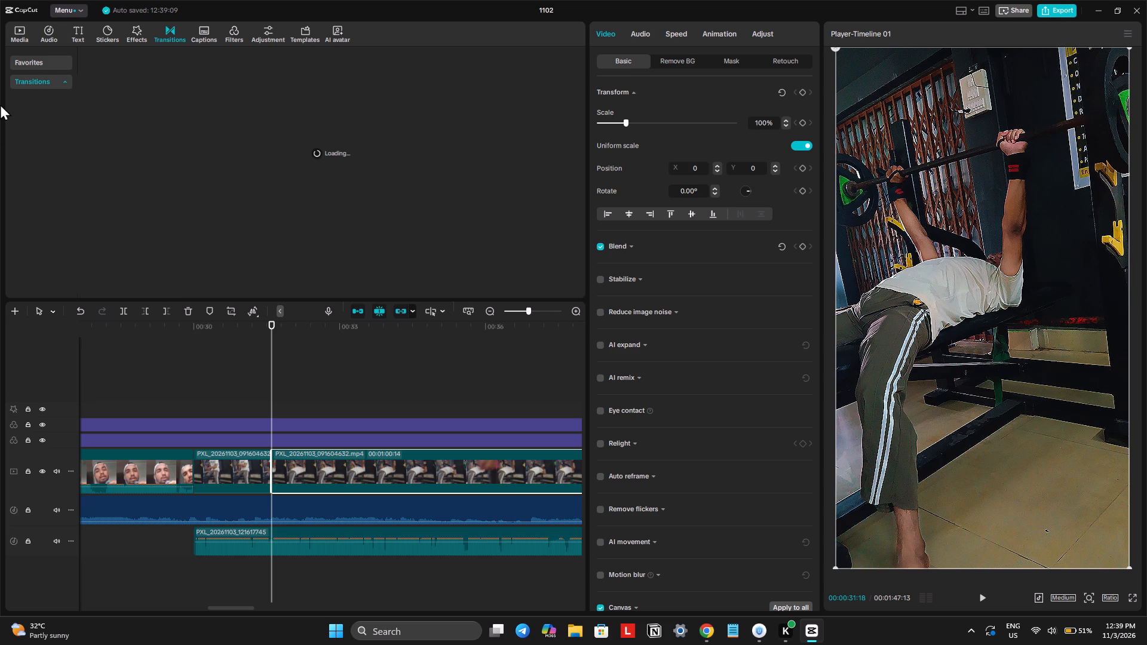
{"action": "left_click", "coordinate": [63, 63]}
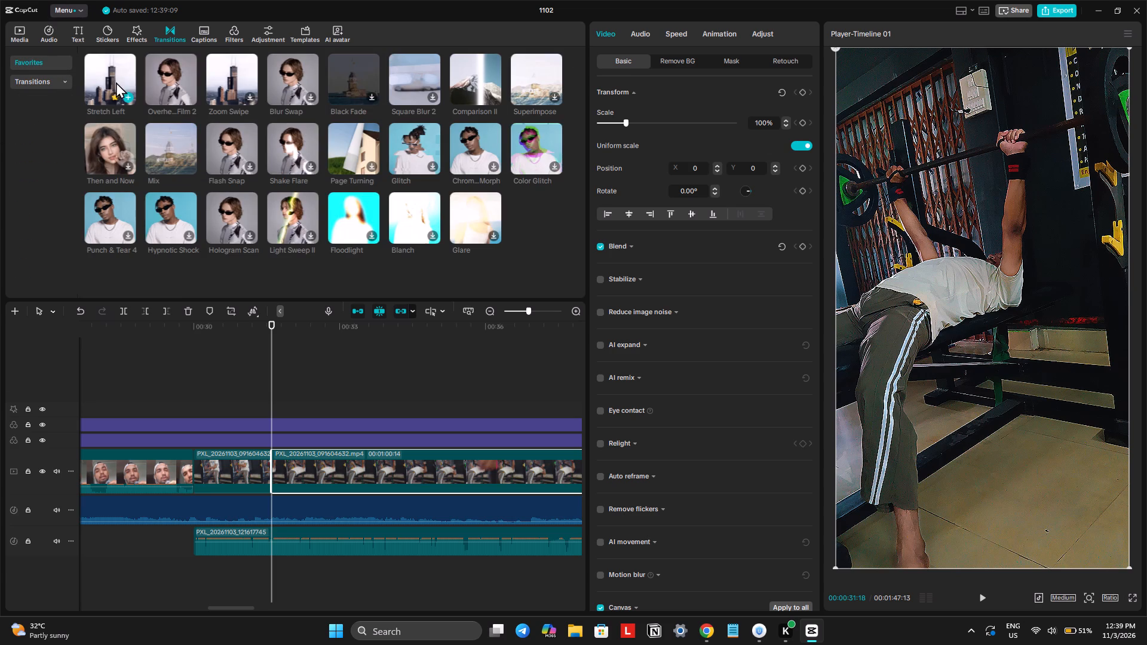
{"action": "left_click_drag", "start_coordinate": [164, 143], "coordinate": [258, 468]}
{"action": "left_click_drag", "start_coordinate": [658, 113], "coordinate": [658, 119]}
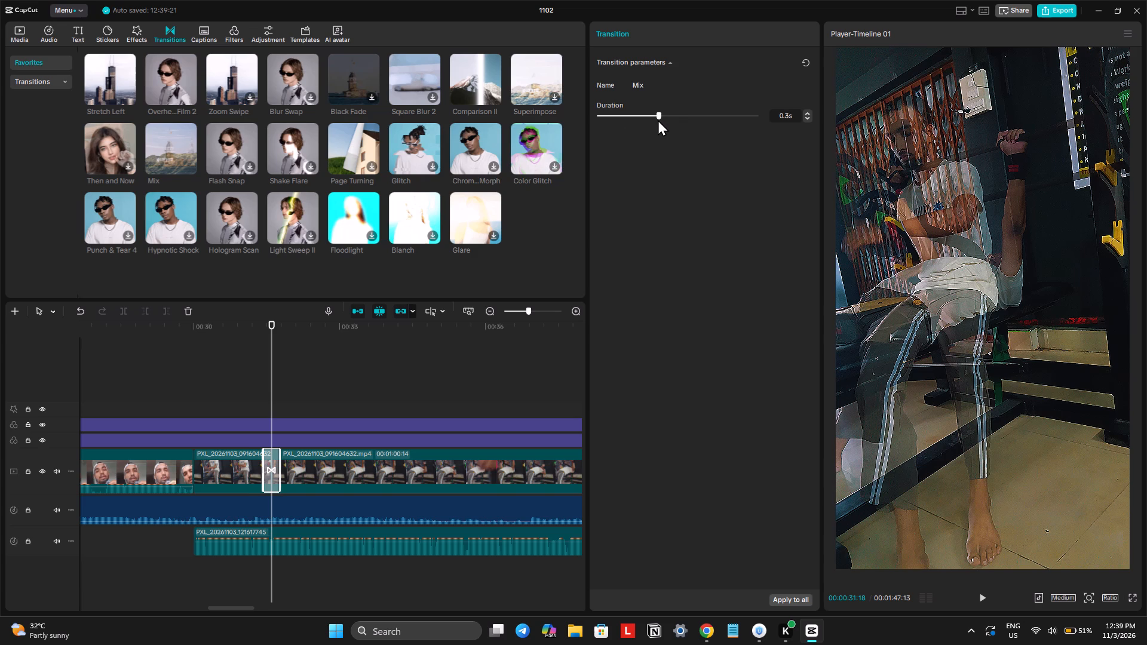
{"action": "left_click_drag", "start_coordinate": [658, 119], "coordinate": [657, 120]}
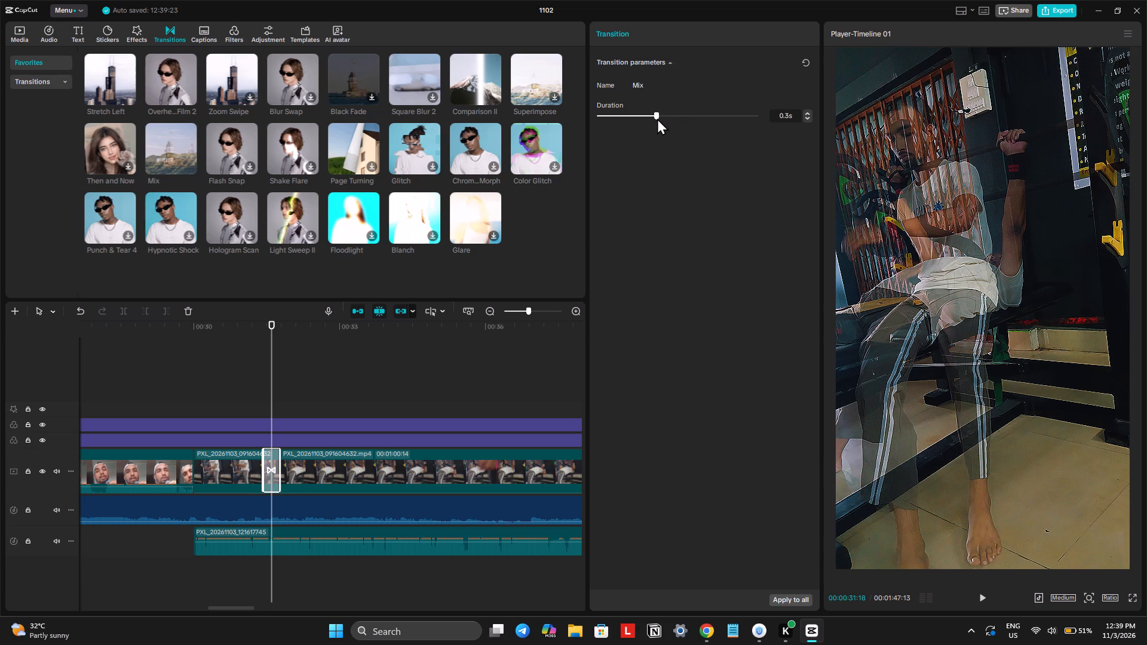
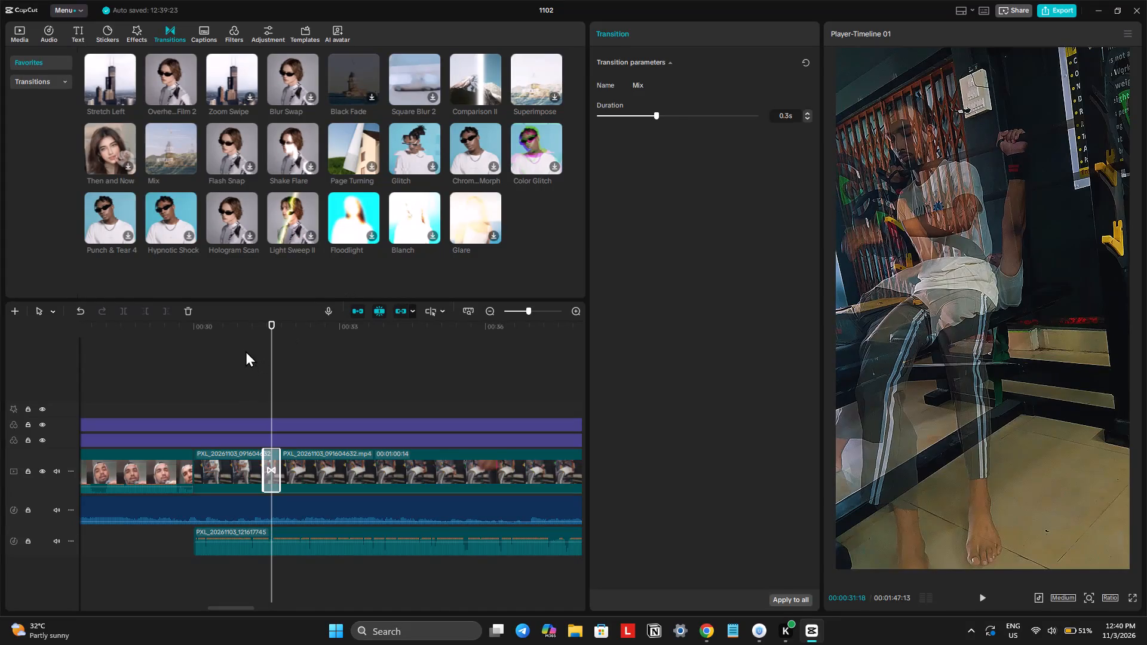
Split the bench press clip at about 00:00:33:19.
{"action": "left_click", "coordinate": [248, 348]}
{"action": "key", "text": "space"}
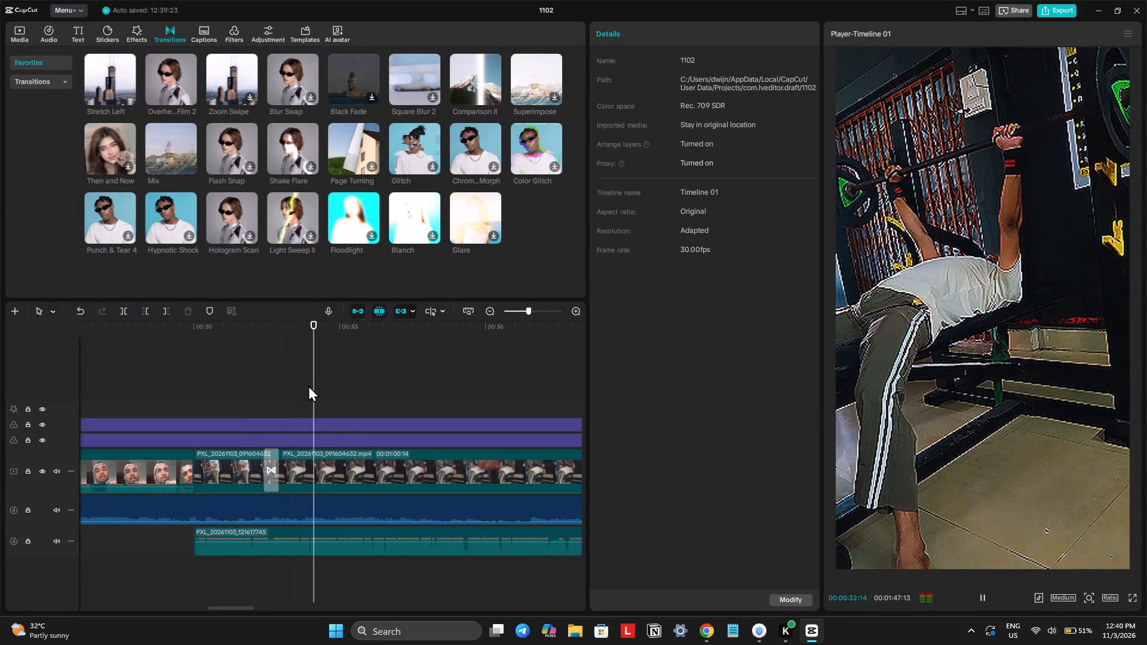
{"action": "scroll", "coordinate": [351, 450], "scroll_direction": "left", "scroll_amount": 1}
{"action": "key", "text": "space"}
{"action": "left_click", "coordinate": [355, 470]}
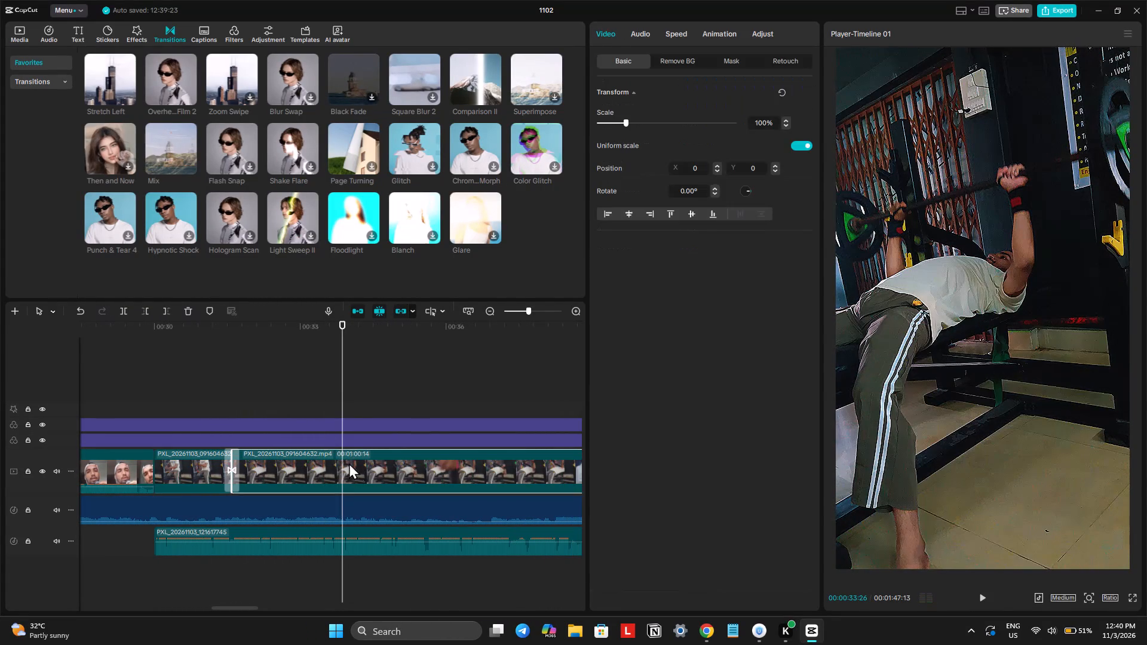
{"action": "left_click", "coordinate": [299, 364]}
{"action": "key", "text": "space"}
{"action": "key", "text": "space"}
{"action": "left_click", "coordinate": [325, 481]}
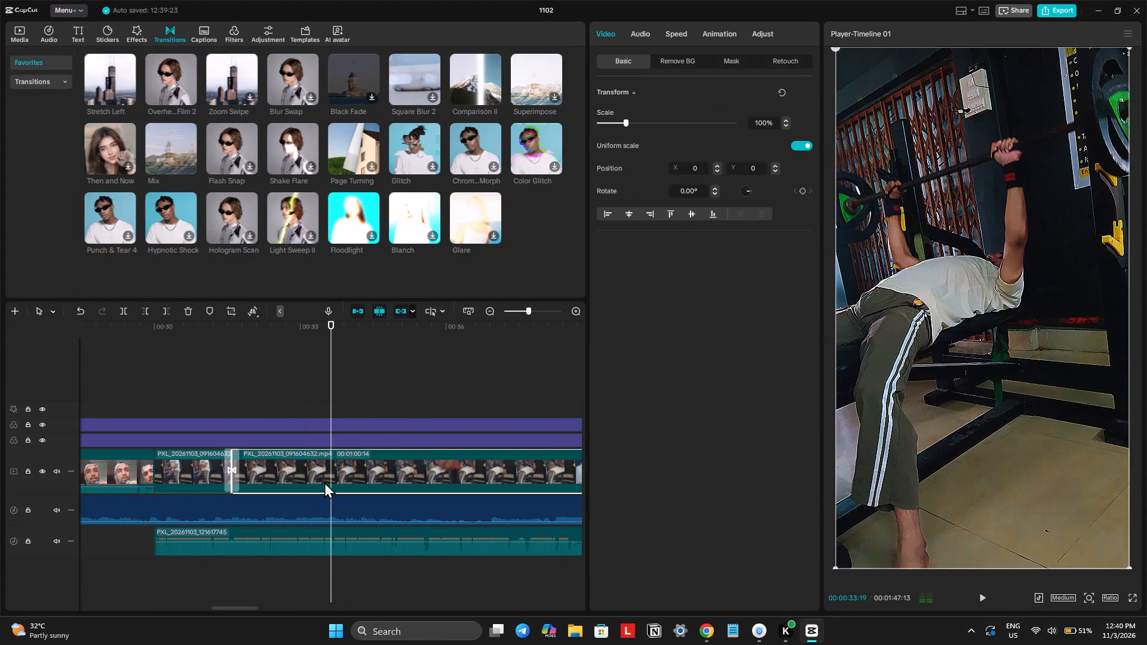
{"action": "key", "text": "ctrl+b"}
Set the speed of the bench press piece after the new split to 1.2x.
{"action": "key", "text": "space"}
{"action": "scroll", "coordinate": [397, 405], "scroll_direction": "left", "scroll_amount": 1}
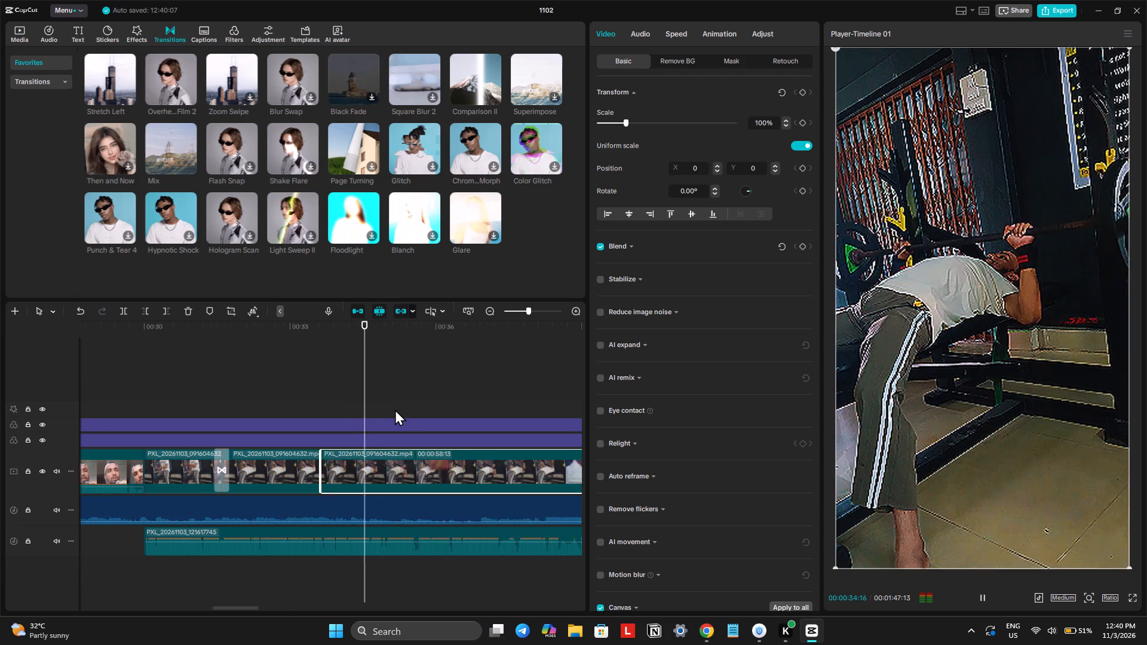
{"action": "scroll", "coordinate": [395, 409], "scroll_direction": "left", "scroll_amount": 1}
{"action": "key", "text": "space"}
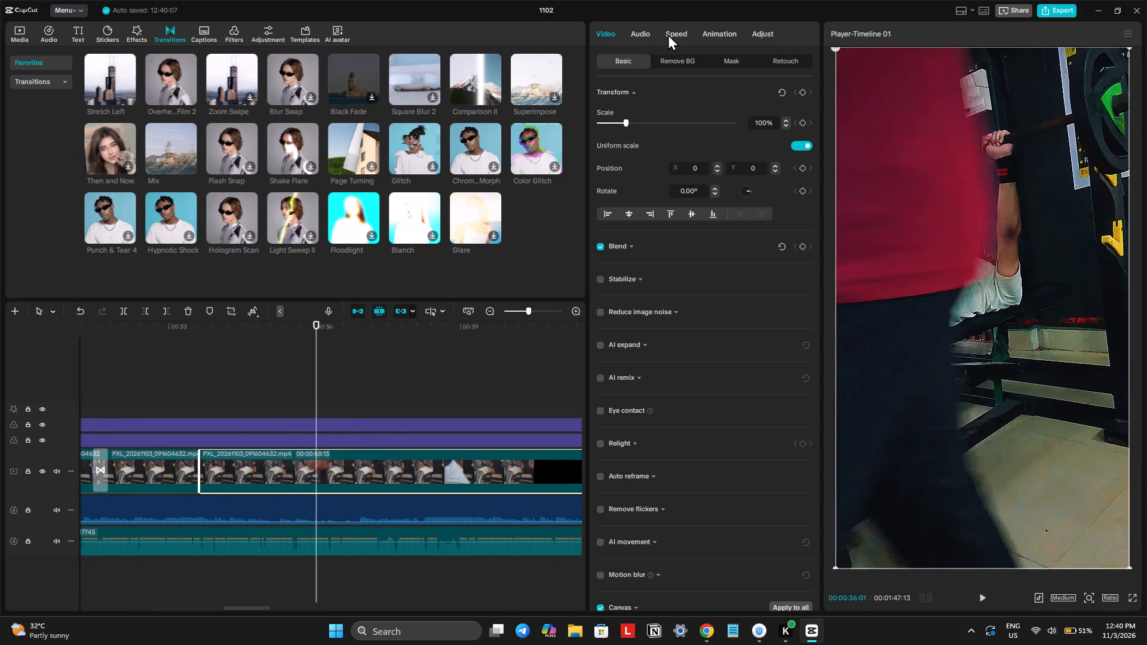
{"action": "left_click", "coordinate": [670, 34]}
{"action": "double_click", "coordinate": [806, 105]}
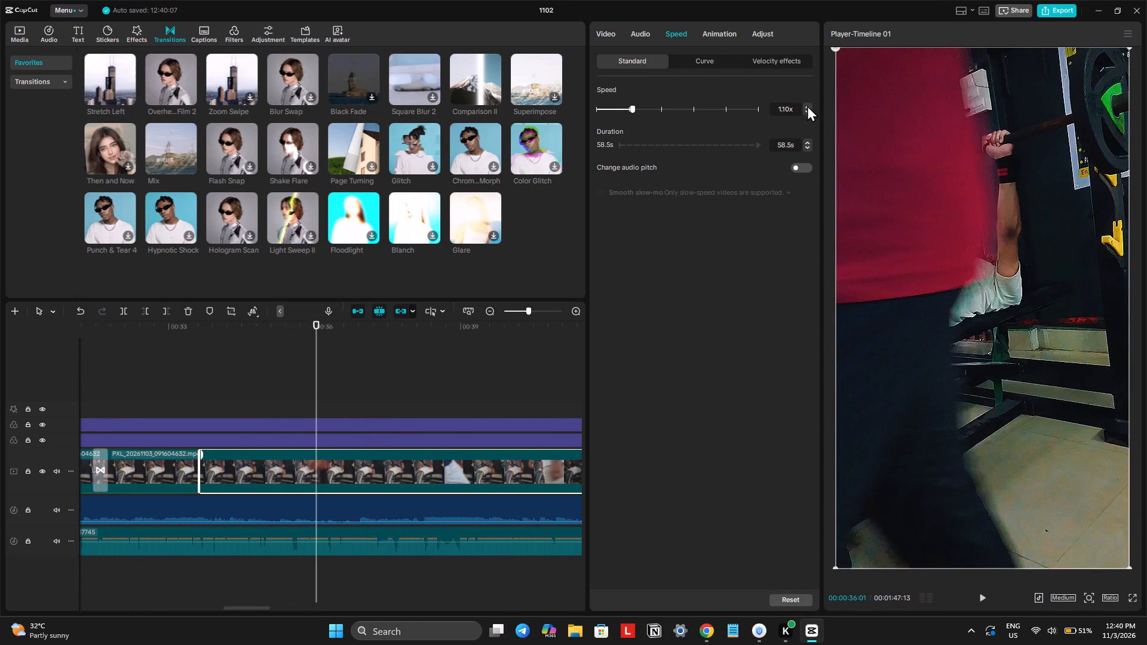
Split the 1.2x bench press piece at 00:00:35:02, just before the passer-by in red blocks the camera.
{"action": "left_click", "coordinate": [211, 377]}
{"action": "left_click_drag", "start_coordinate": [210, 377], "coordinate": [203, 377]}
{"action": "key", "text": "space"}
{"action": "key", "text": "space"}
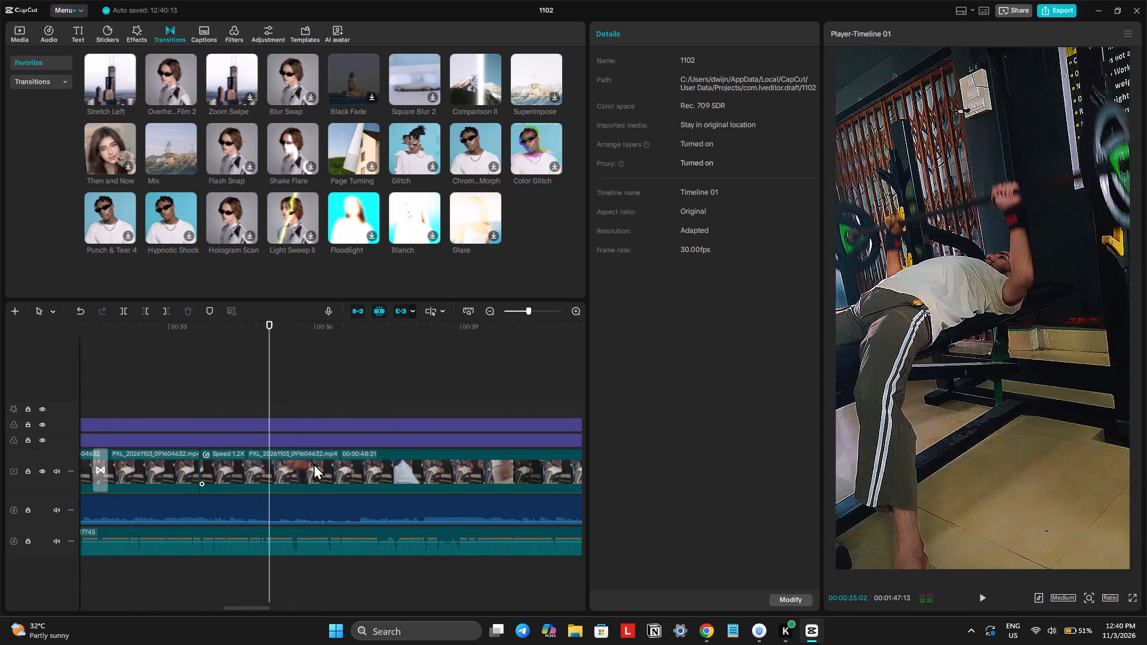
{"action": "key", "text": "ctrl+b"}
Add the favorite Mix transition at the 00:00:35:02 cut between the two 1.2x bench press pieces.
{"action": "key", "text": "space"}
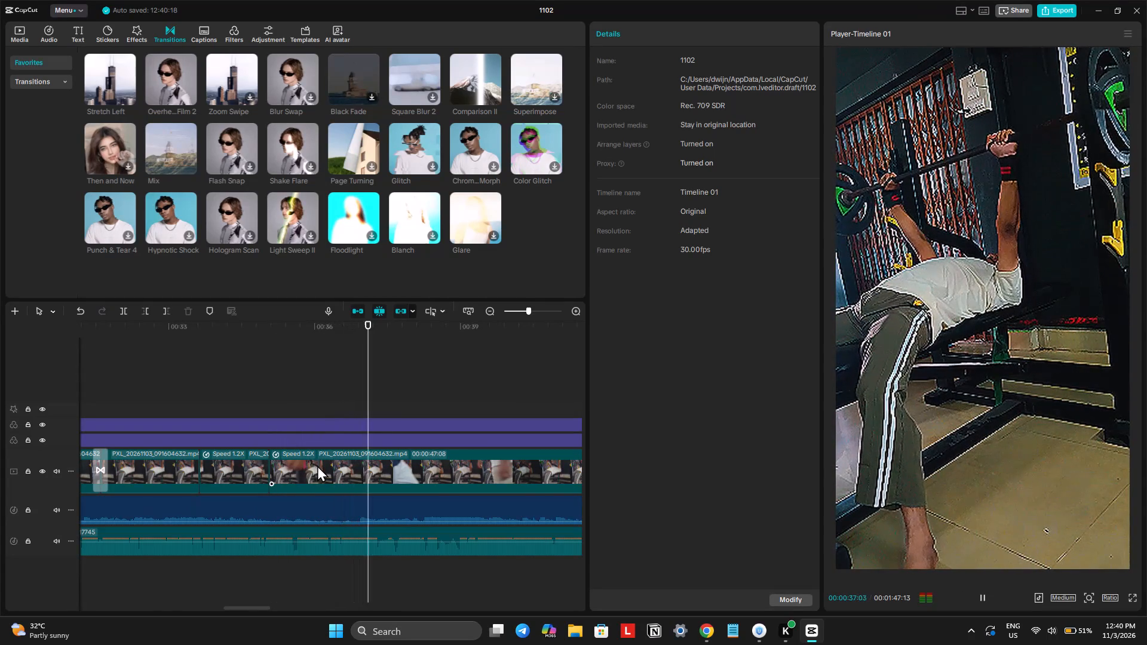
{"action": "key", "text": "space"}
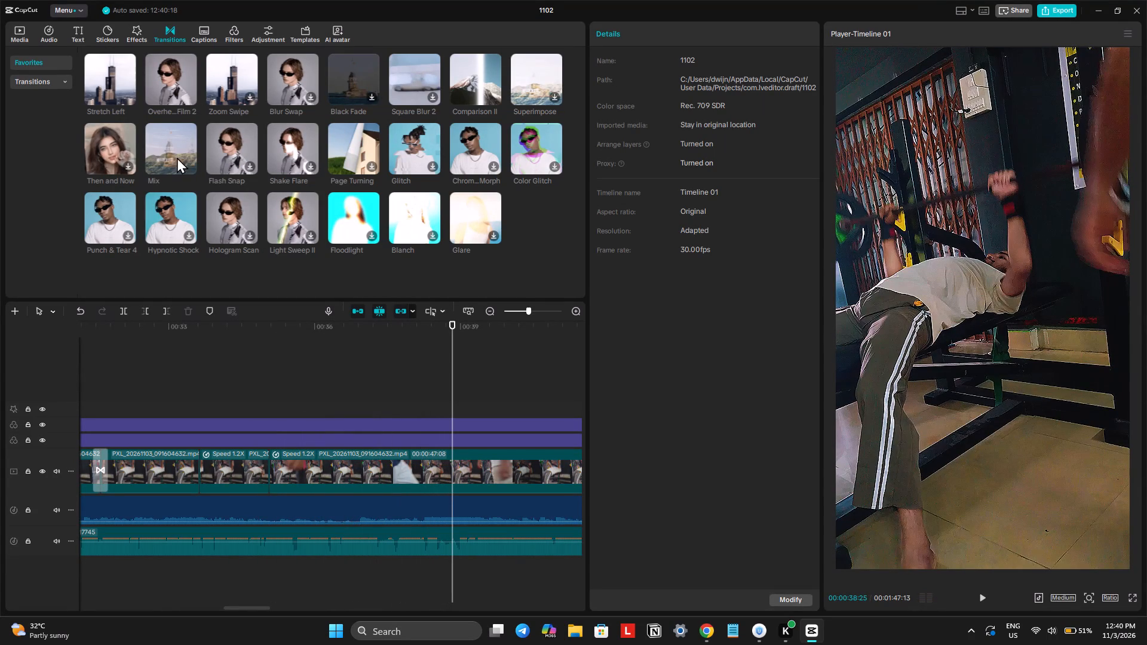
{"action": "left_click_drag", "start_coordinate": [177, 157], "coordinate": [260, 468]}
Trim about 2 seconds off the start of the second 1.2x bench press piece, past the passer-by in red.
{"action": "left_click", "coordinate": [220, 403]}
{"action": "key", "text": "space"}
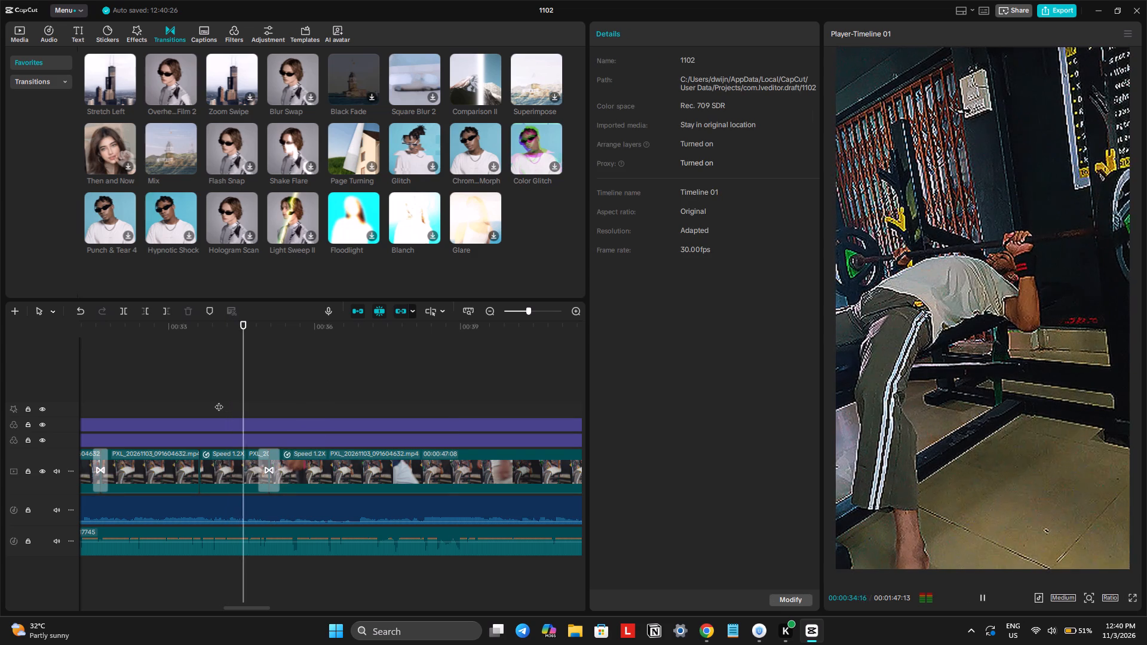
{"action": "key", "text": "space"}
{"action": "left_click", "coordinate": [392, 472]}
{"action": "key", "text": "q"}
Shorten the duration of the Mix transition between the two 1.2x bench press pieces.
{"action": "left_click", "coordinate": [44, 346]}
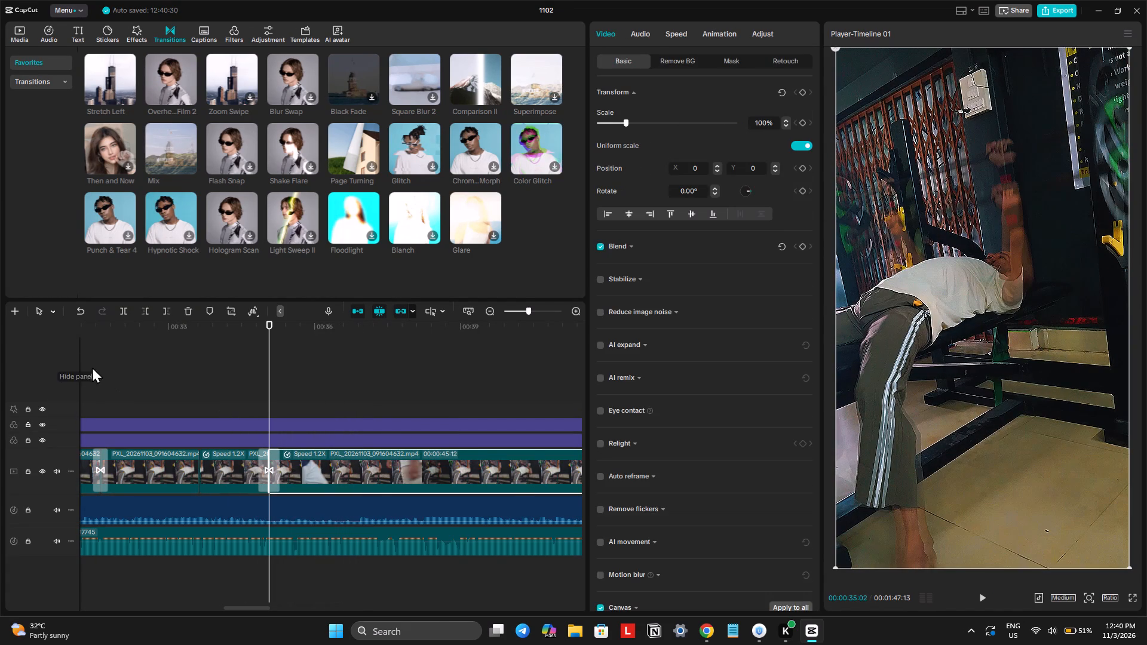
{"action": "left_click", "coordinate": [119, 357]}
{"action": "key", "text": "space"}
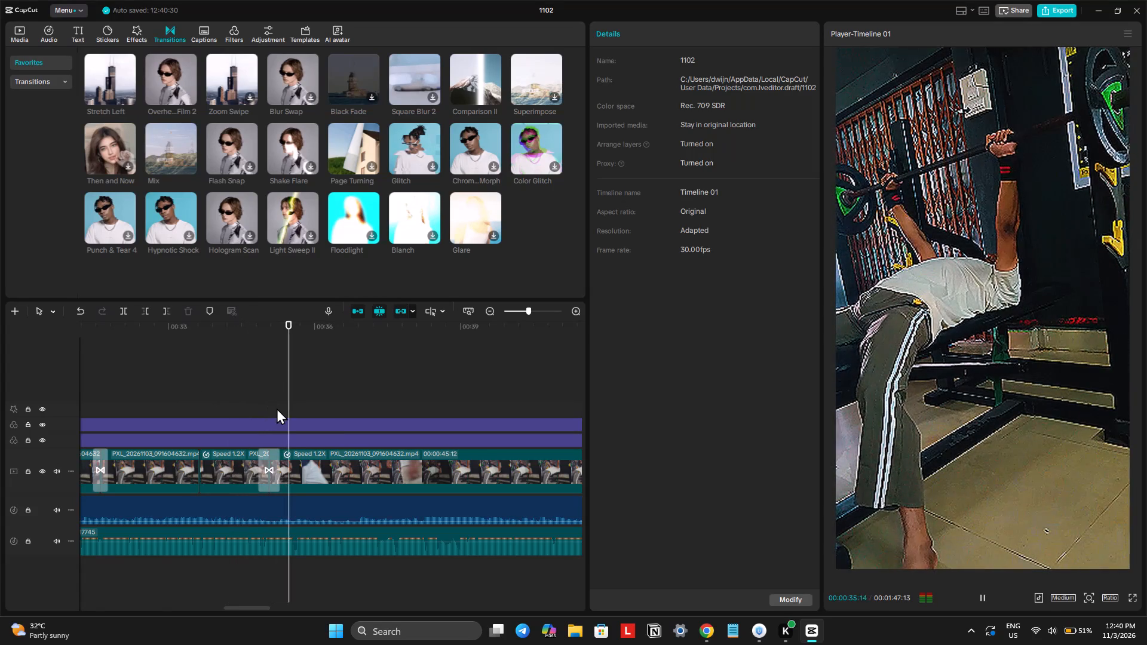
{"action": "key", "text": "space"}
{"action": "left_click", "coordinate": [269, 464]}
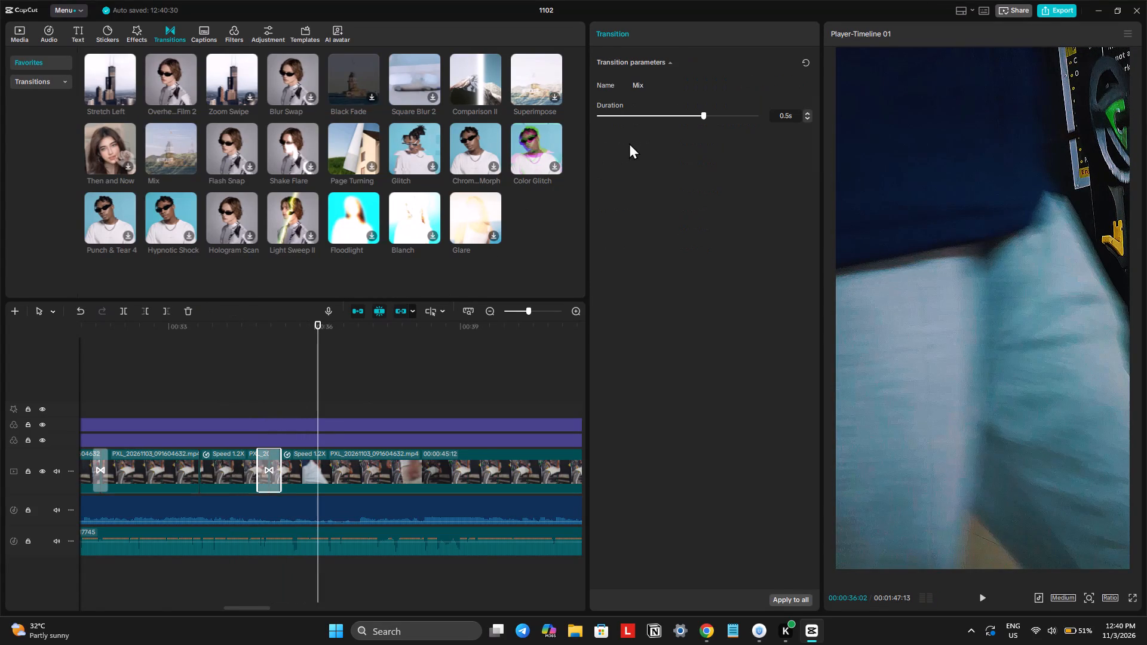
{"action": "left_click", "coordinate": [619, 120]}
Play the timeline from the 00:00:35:02 cut to about 00:00:47 to review the bench press footage with the voice-over.
{"action": "left_click", "coordinate": [263, 365]}
{"action": "key", "text": "space"}
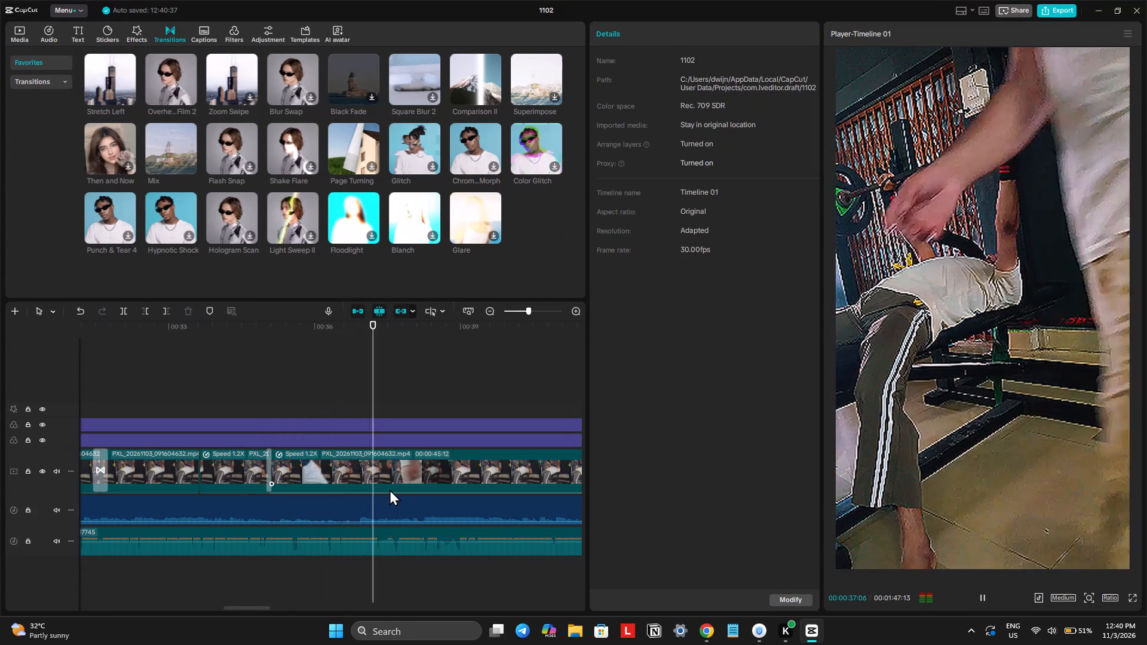
{"action": "scroll", "coordinate": [400, 501], "scroll_direction": "left", "scroll_amount": 1}
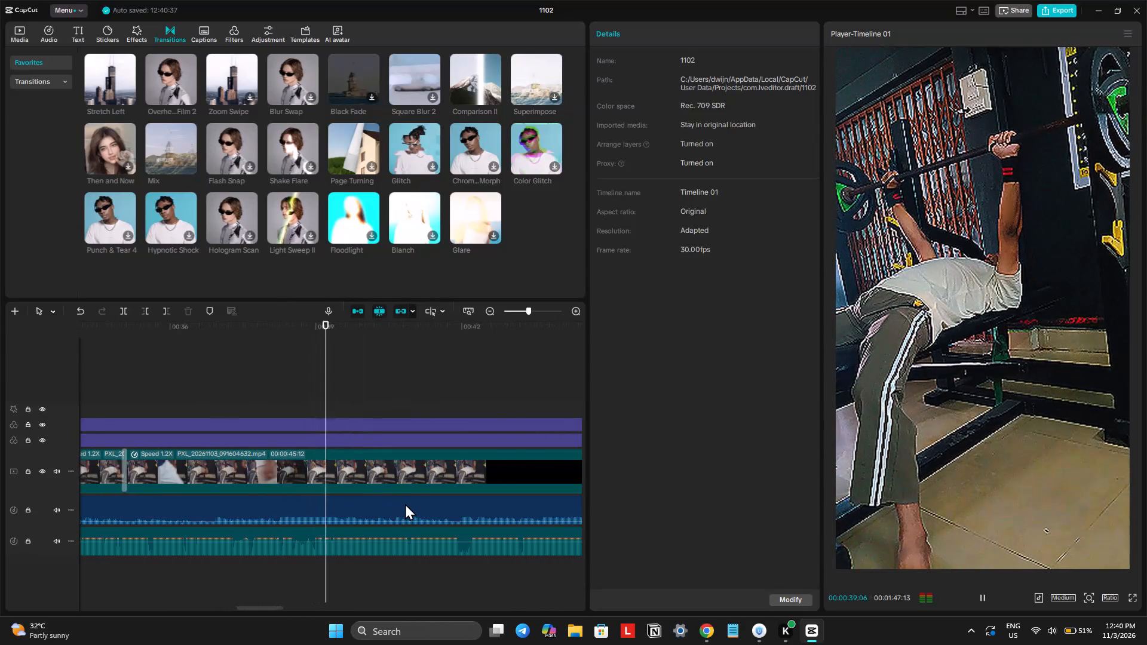
{"action": "scroll", "coordinate": [405, 503], "scroll_direction": "left", "scroll_amount": 3}
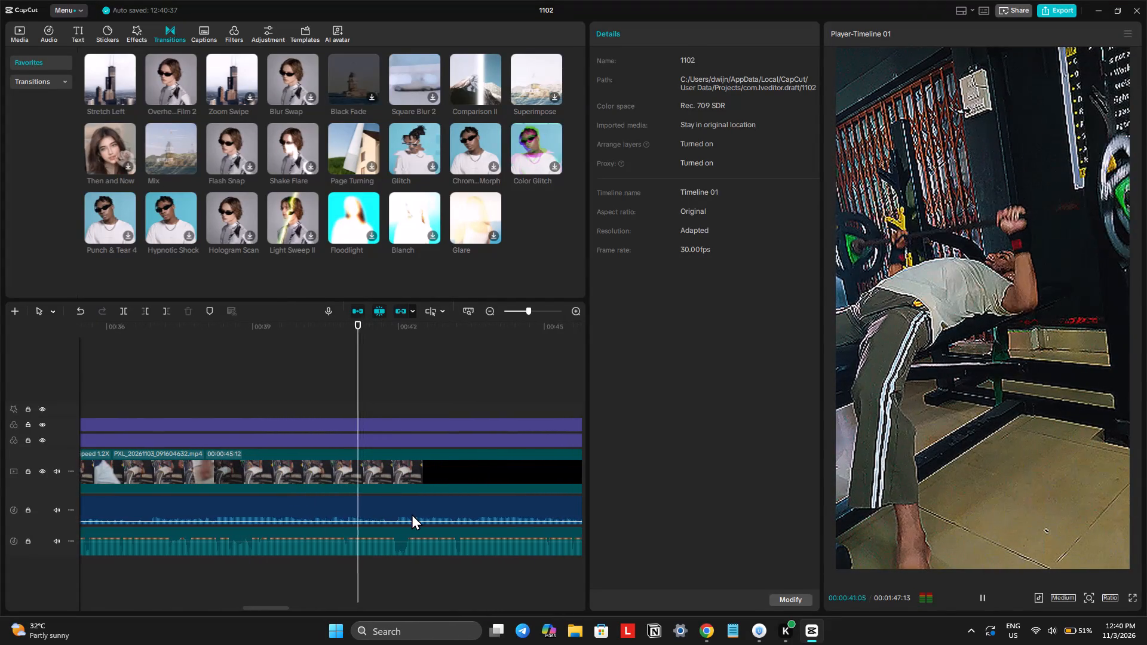
{"action": "scroll", "coordinate": [412, 514], "scroll_direction": "left", "scroll_amount": 1}
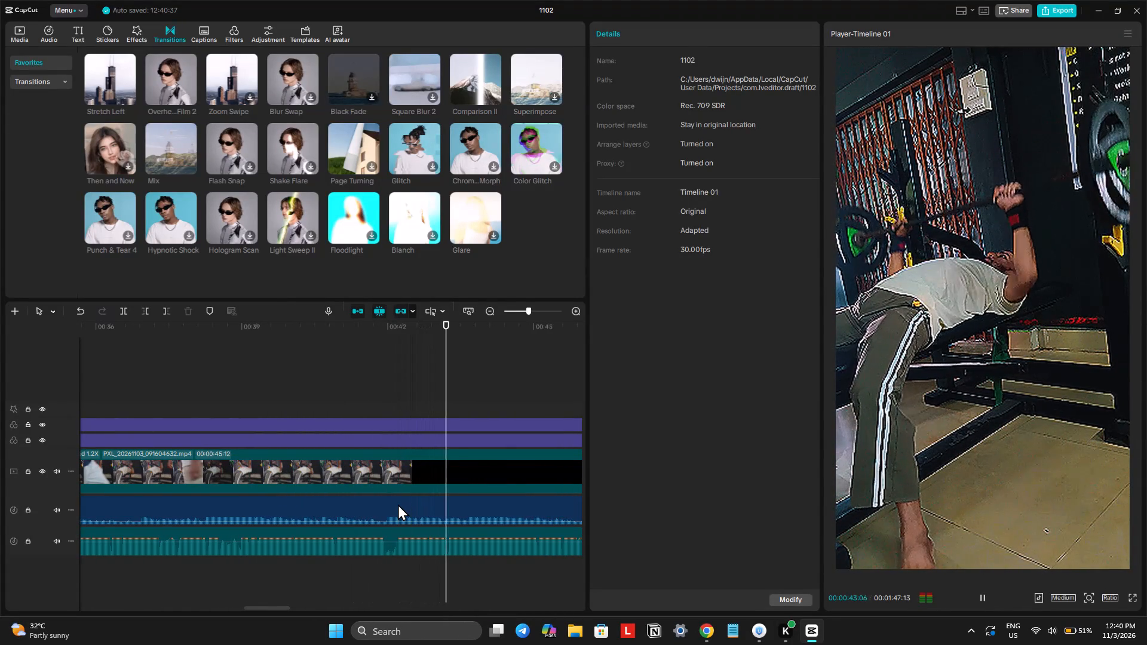
{"action": "scroll", "coordinate": [397, 505], "scroll_direction": "left", "scroll_amount": 1}
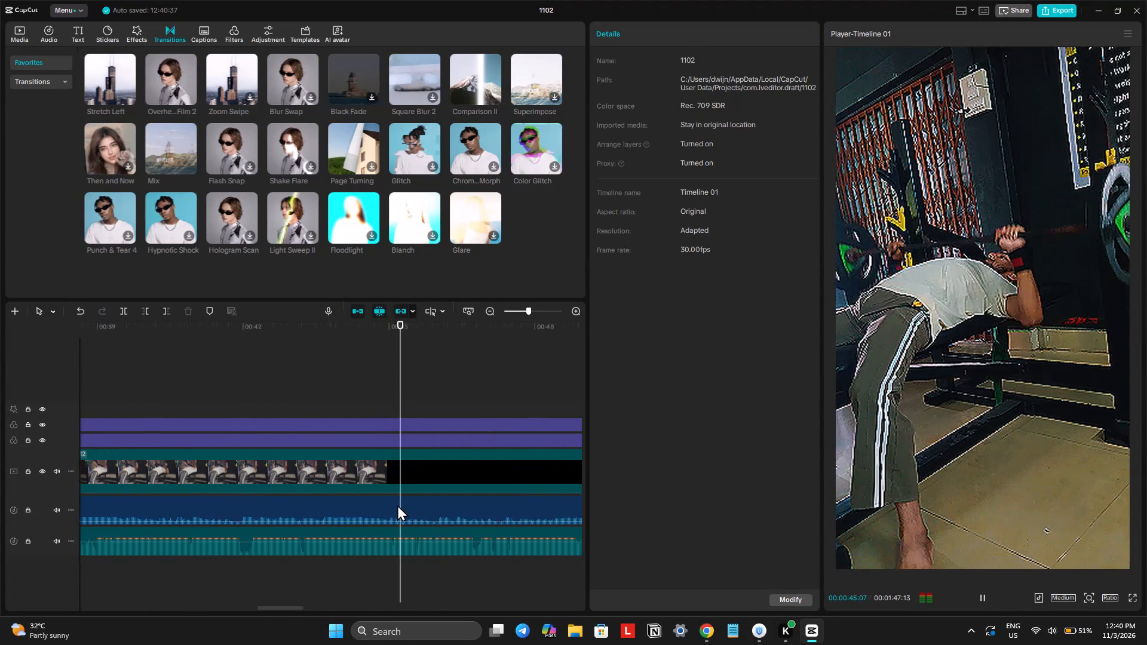
{"action": "scroll", "coordinate": [397, 505], "scroll_direction": "left", "scroll_amount": 1}
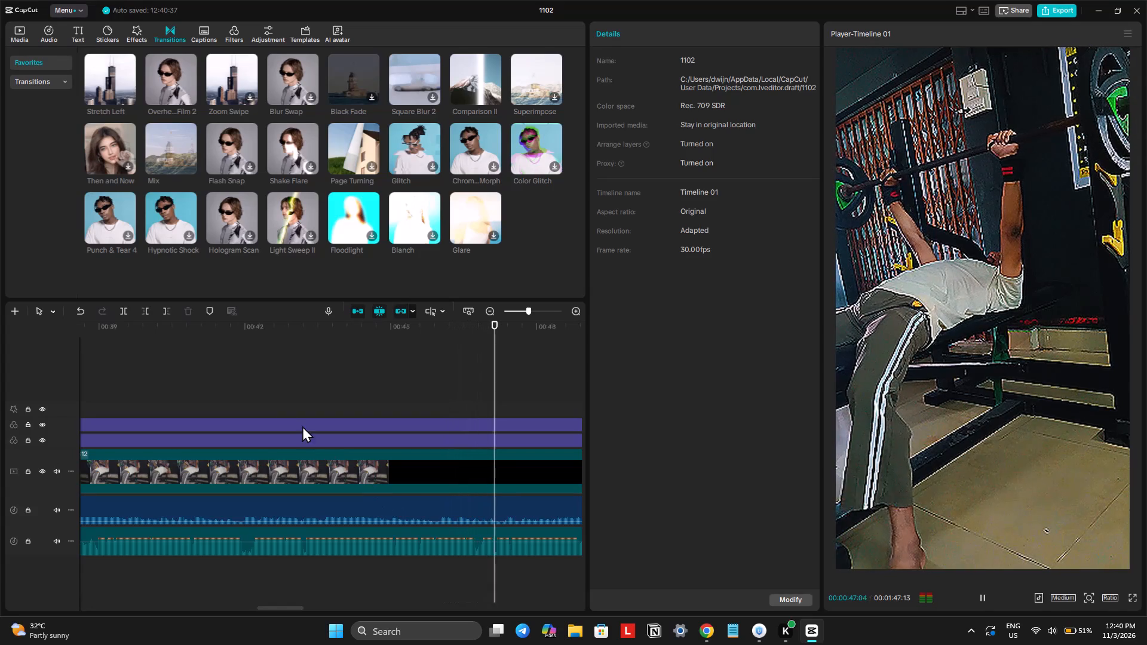
{"action": "key", "text": "space"}
Preview the 01:22 sky-selfie source clip in the media library from its start and from about 00:00:23.
{"action": "left_click", "coordinate": [23, 30]}
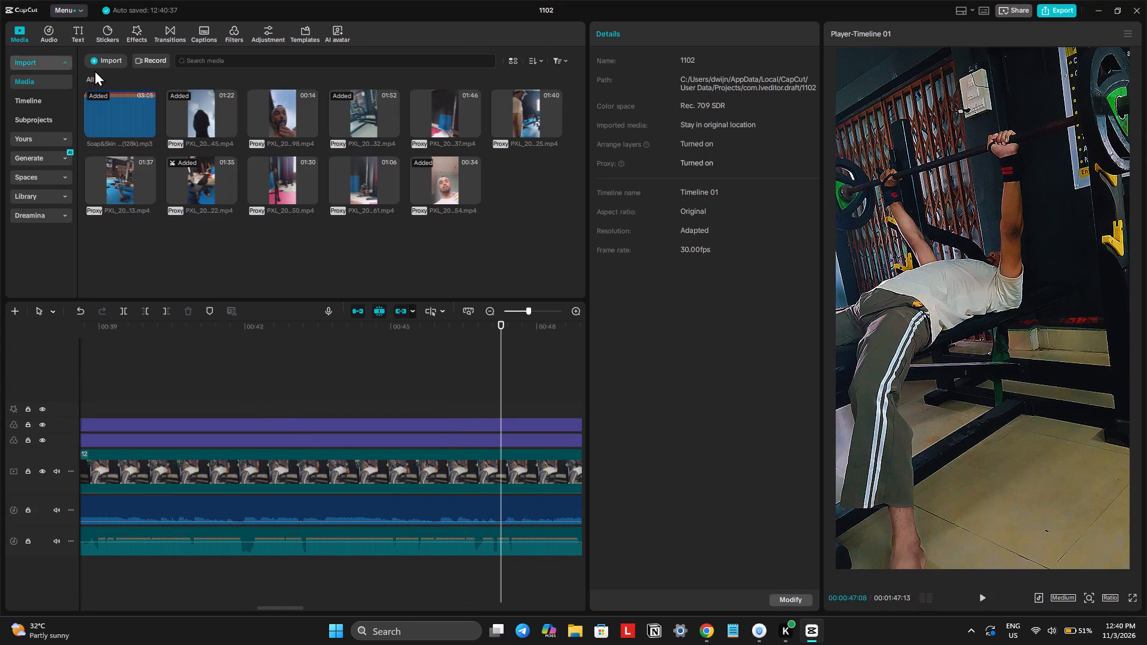
{"action": "left_click", "coordinate": [191, 114]}
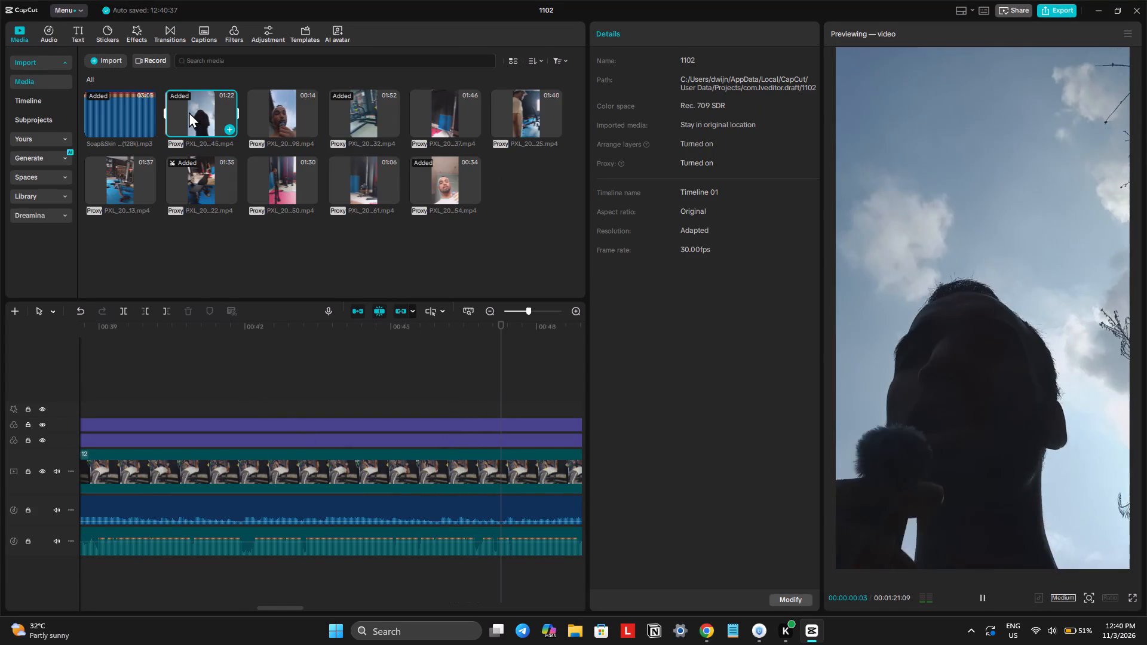
{"action": "key", "text": "space"}
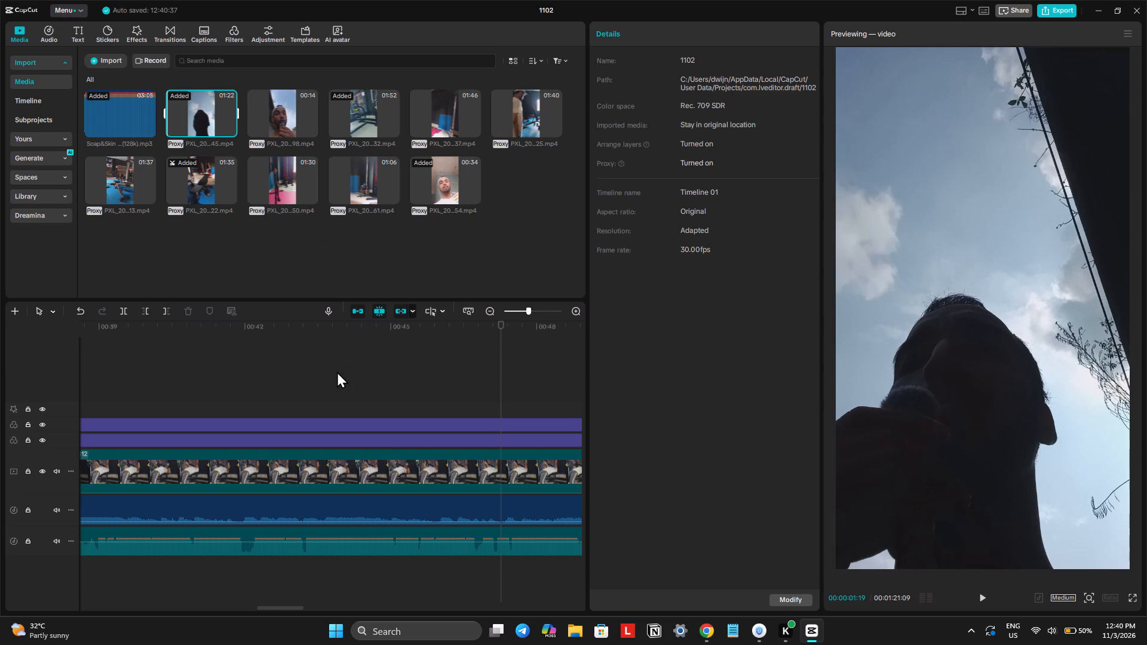
{"action": "scroll", "coordinate": [463, 369], "scroll_direction": "left", "scroll_amount": 1}
{"action": "scroll", "coordinate": [453, 389], "scroll_direction": "down", "scroll_amount": 1, "text": "ctrl"}
{"action": "scroll", "coordinate": [450, 392], "scroll_direction": "left", "scroll_amount": 1, "text": "ctrl"}
{"action": "scroll", "coordinate": [441, 402], "scroll_direction": "down", "scroll_amount": 6, "text": "ctrl"}
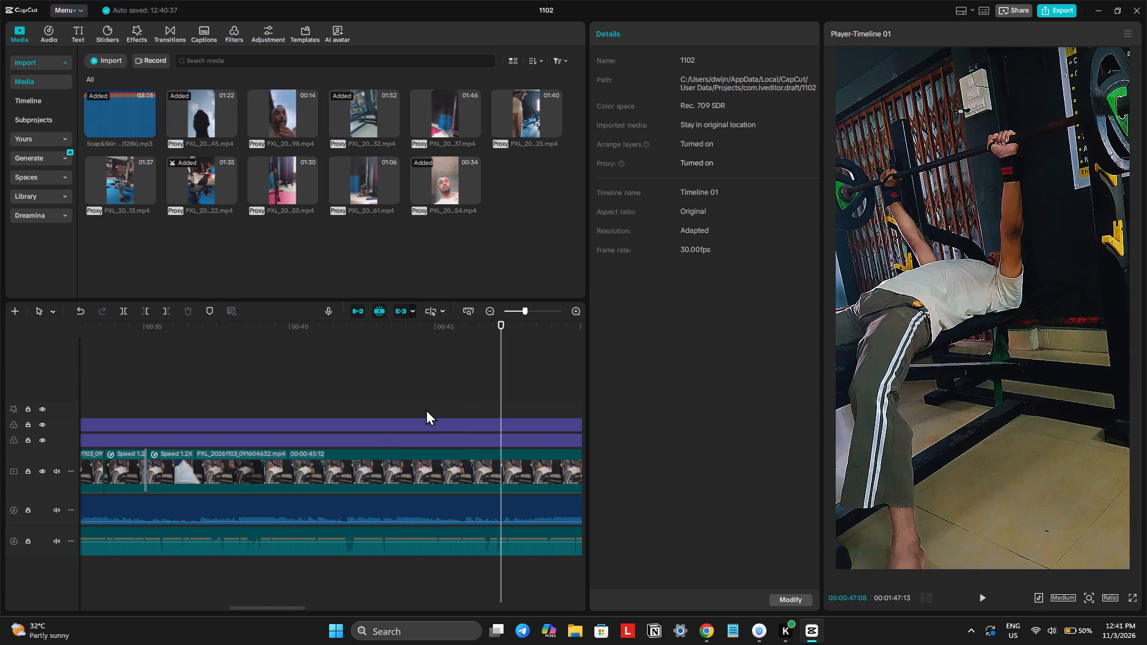
{"action": "scroll", "coordinate": [424, 411], "scroll_direction": "left", "scroll_amount": 2}
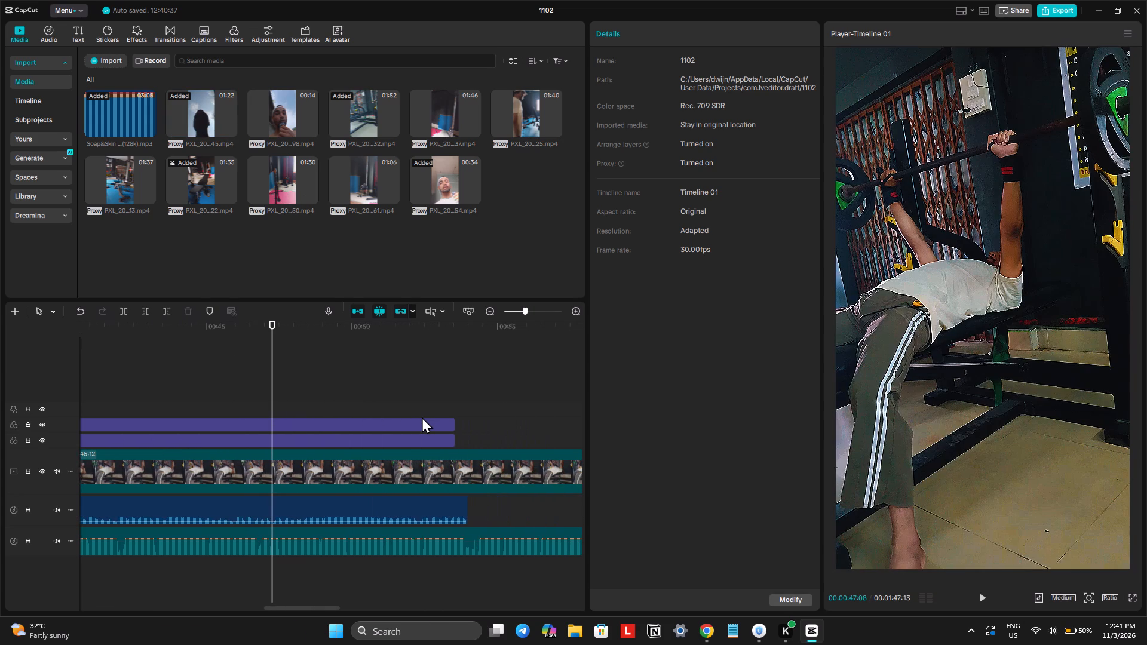
{"action": "left_click", "coordinate": [200, 124]}
{"action": "left_click", "coordinate": [187, 113]}
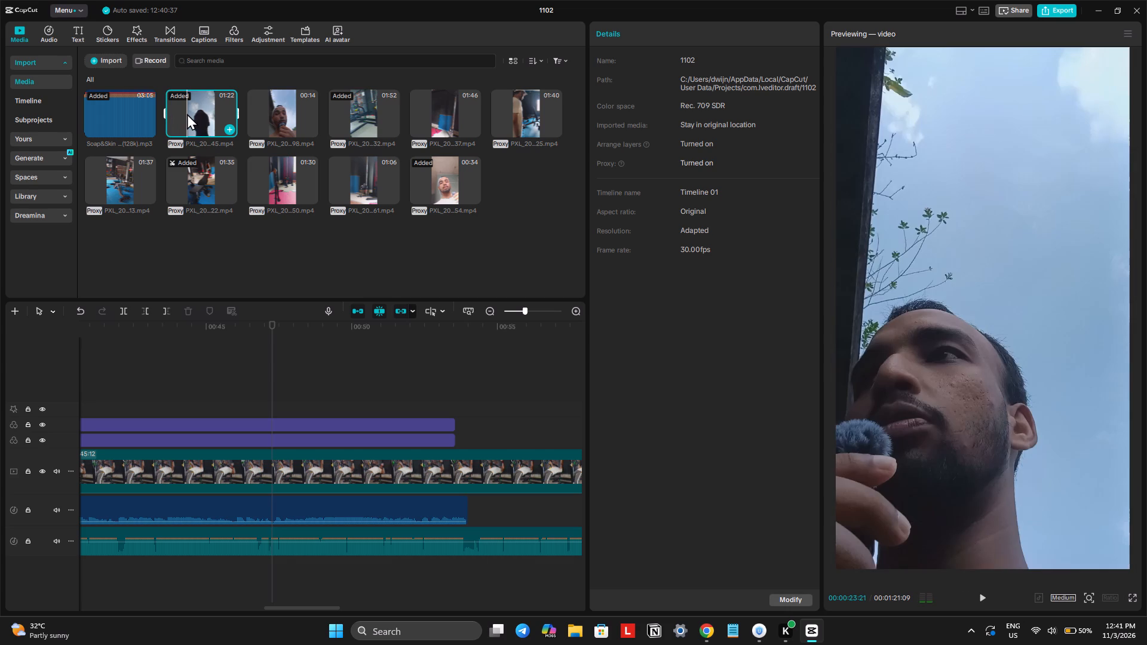
{"action": "key", "text": "space"}
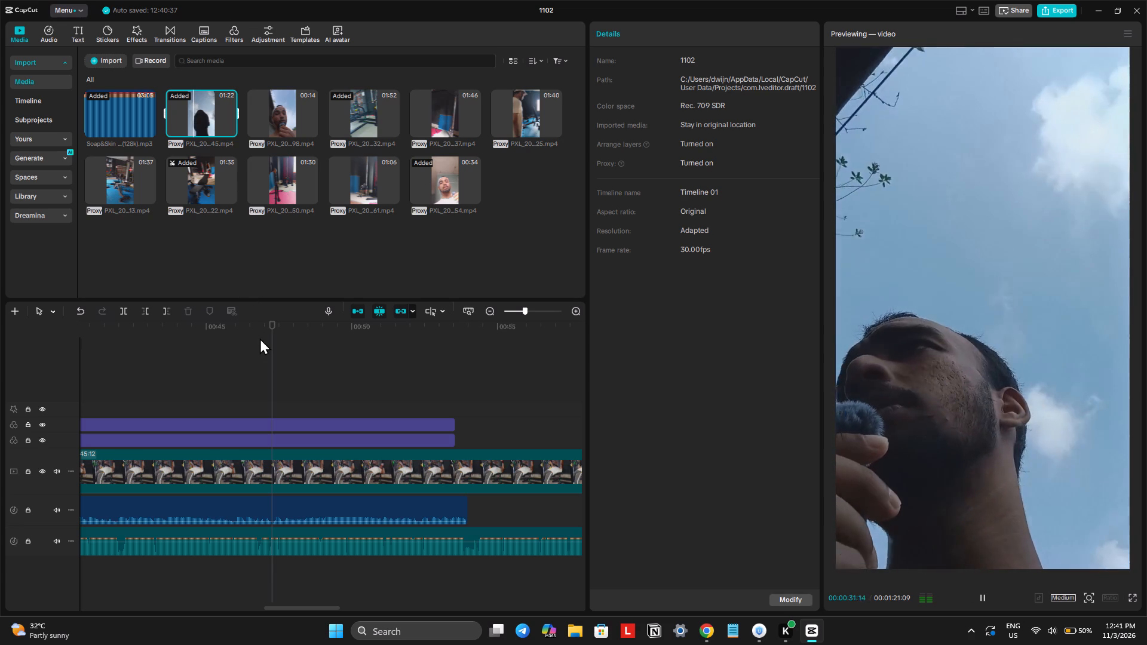
{"action": "left_click", "coordinate": [260, 338]}
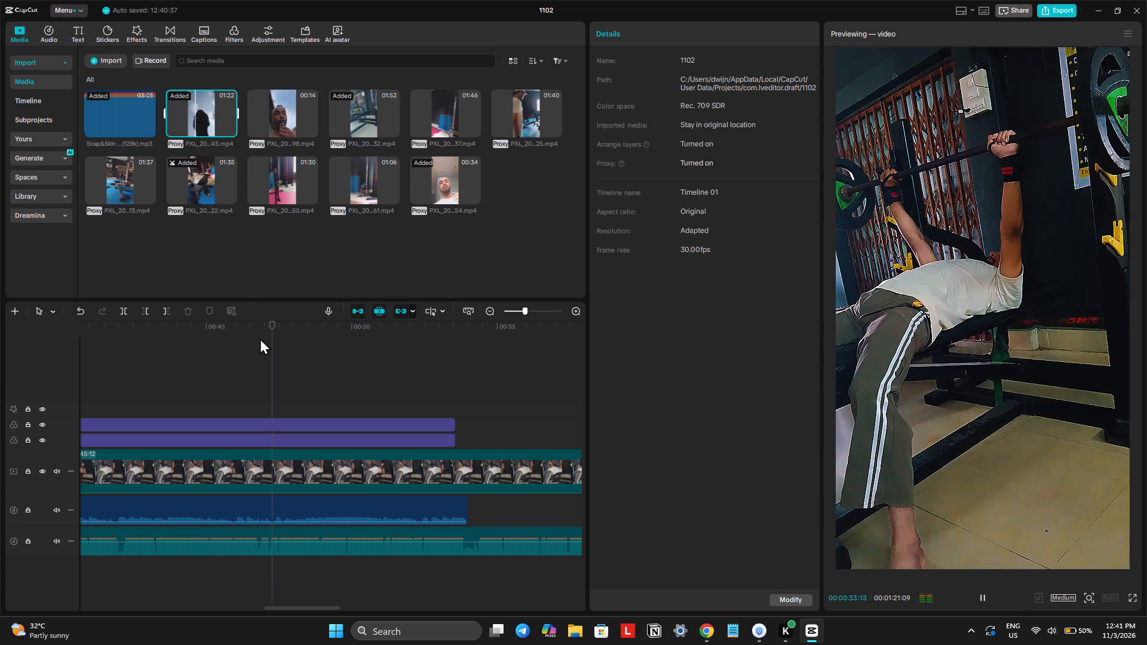
Extend both 4K filter layers together so they end with the voice-over audio.
{"action": "key", "text": "space"}
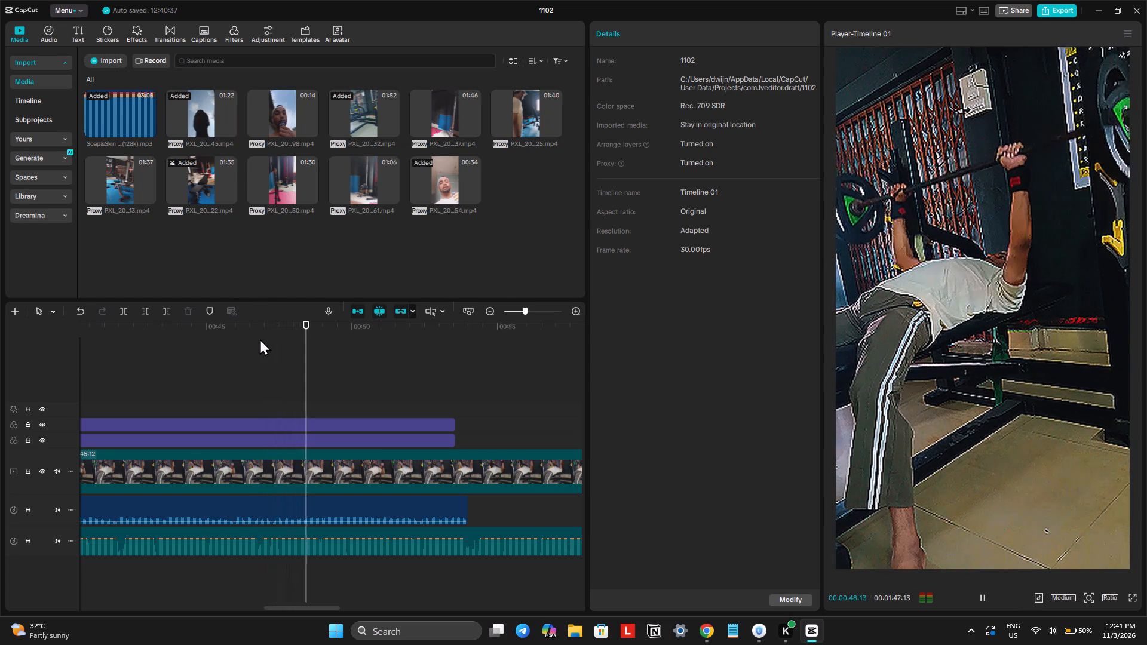
{"action": "left_click", "coordinate": [464, 315]}
{"action": "left_click_drag", "start_coordinate": [262, 404], "coordinate": [287, 447]}
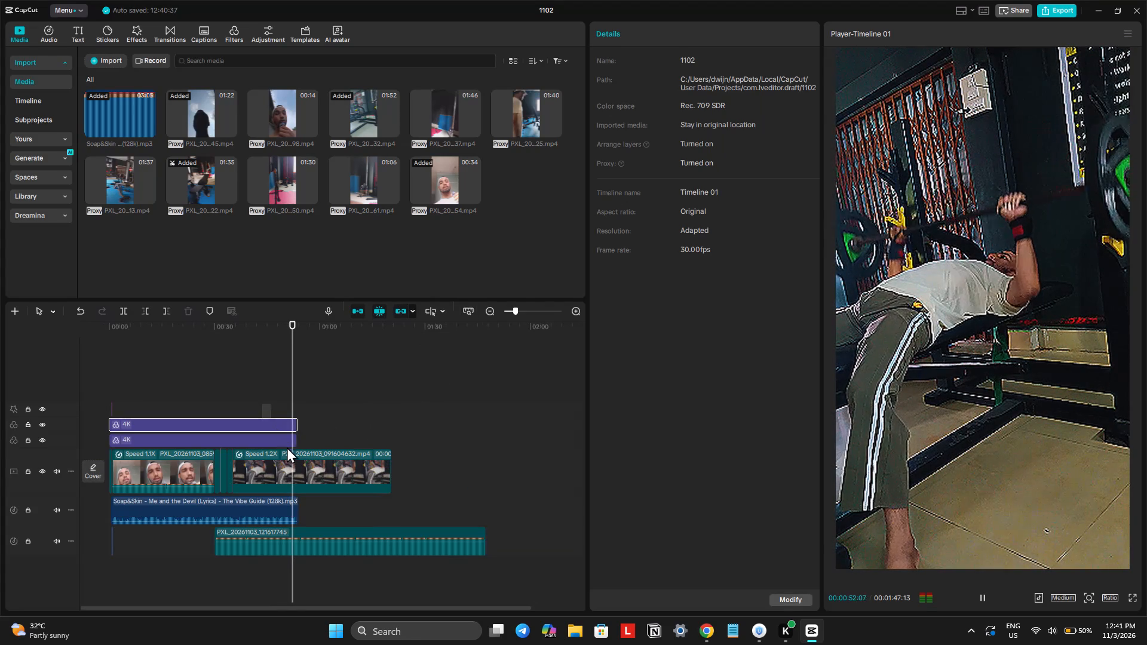
{"action": "left_click_drag", "start_coordinate": [287, 447], "coordinate": [289, 450]}
{"action": "left_click_drag", "start_coordinate": [296, 425], "coordinate": [422, 435]}
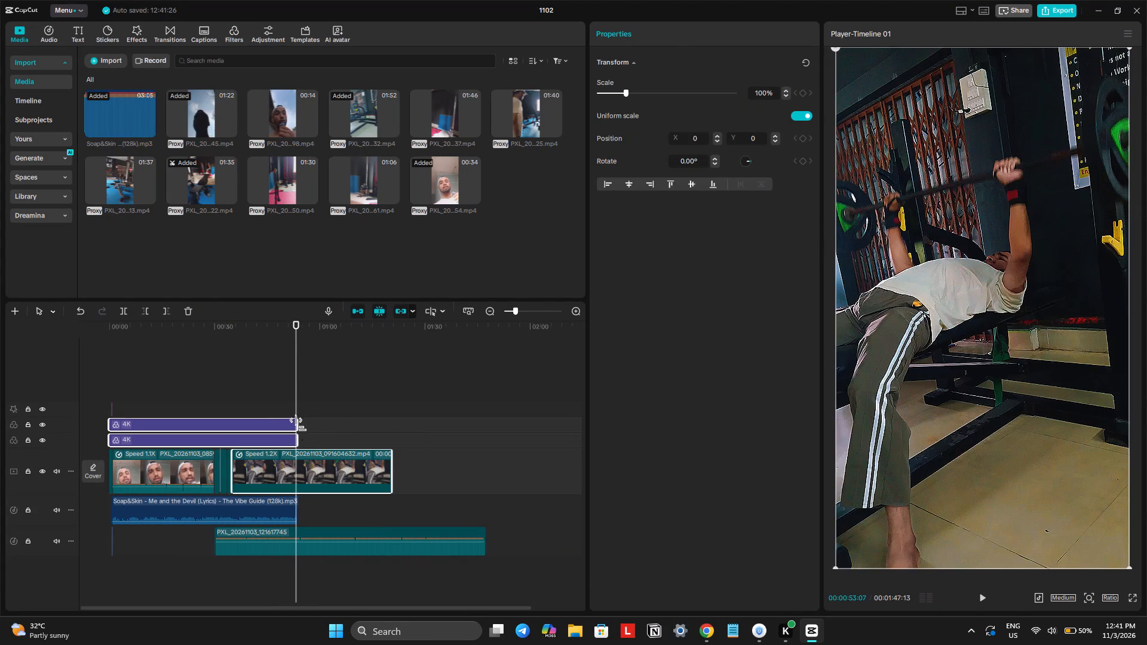
{"action": "left_click", "coordinate": [299, 423]}
{"action": "left_click", "coordinate": [275, 405]}
{"action": "left_click_drag", "start_coordinate": [287, 403], "coordinate": [297, 439]}
{"action": "left_click_drag", "start_coordinate": [296, 420], "coordinate": [486, 454]}
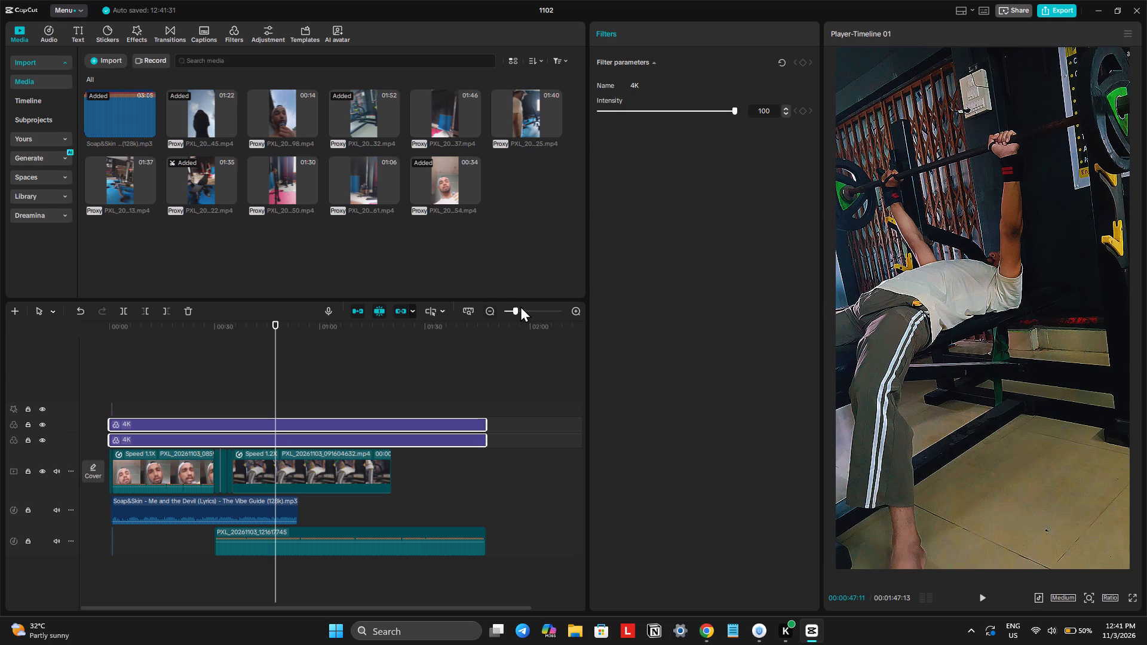
Extend the Soap&Skin music clip to about 00:01:48:25, slightly past the end of the voice-over audio.
{"action": "left_click", "coordinate": [525, 308]}
{"action": "key", "text": "space"}
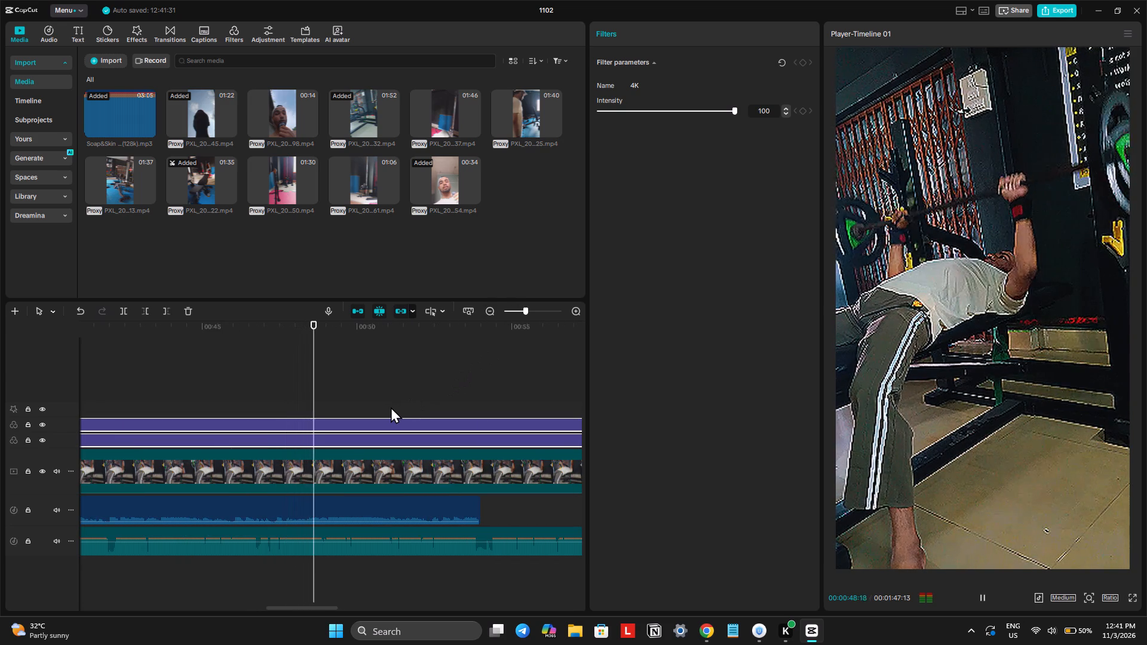
{"action": "left_click", "coordinate": [433, 510]}
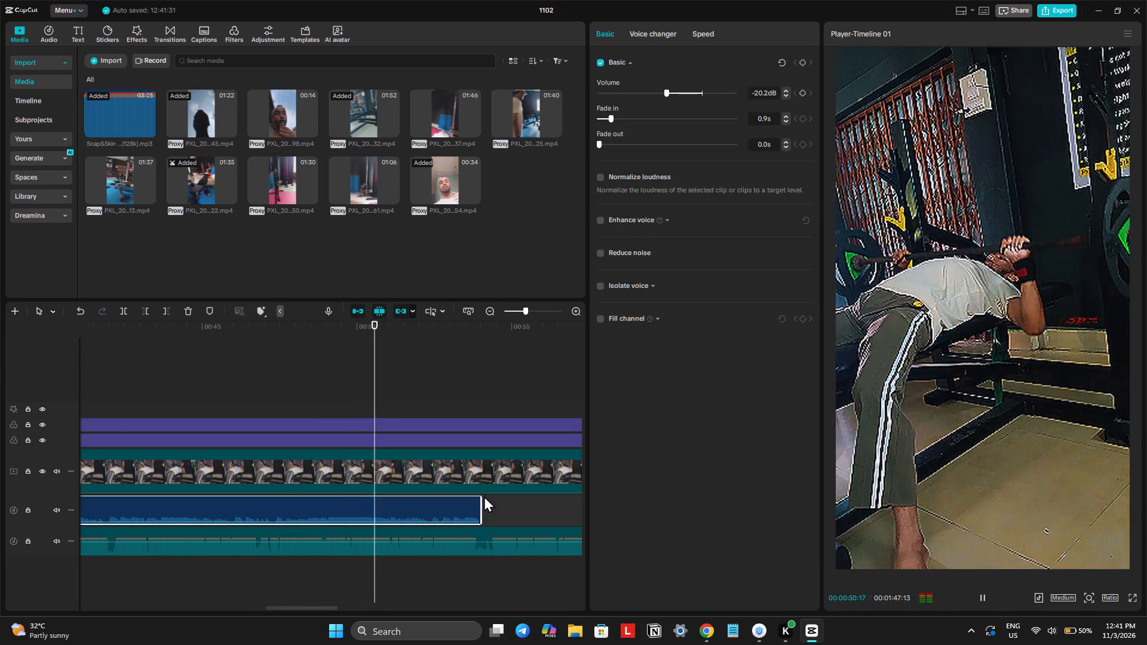
{"action": "key", "text": "space"}
{"action": "left_click", "coordinate": [471, 315]}
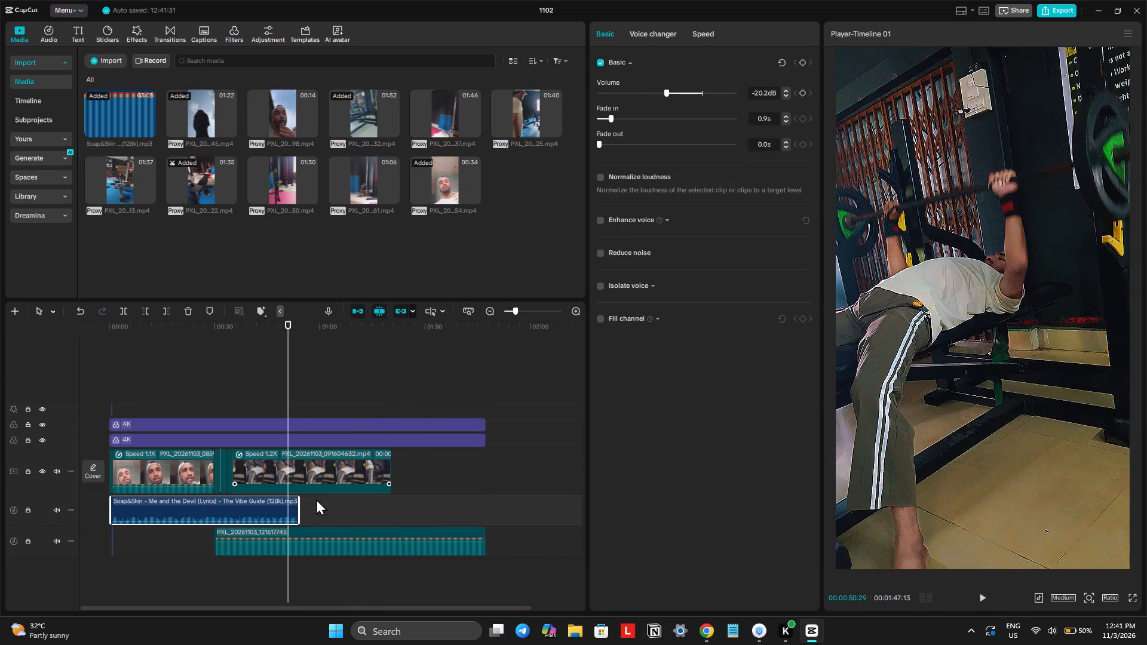
{"action": "left_click_drag", "start_coordinate": [302, 507], "coordinate": [491, 518]}
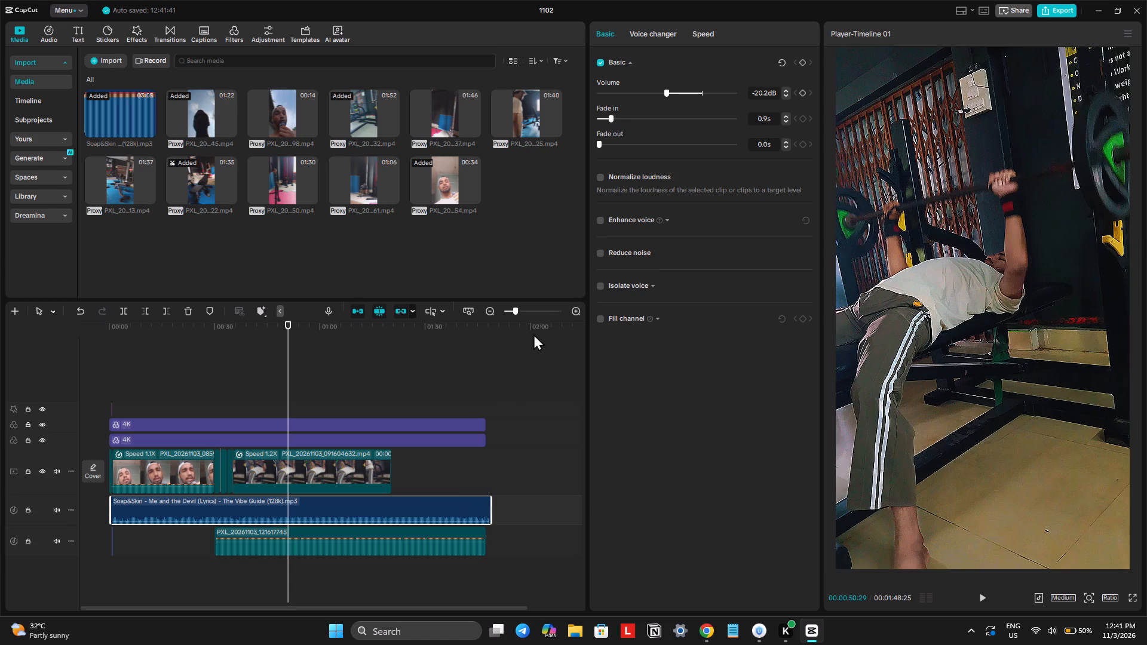
Play the timeline from about 00:00:51 to 00:01:10 to review the bench press footage with the voice-over.
{"action": "left_click", "coordinate": [529, 312]}
{"action": "key", "text": "space"}
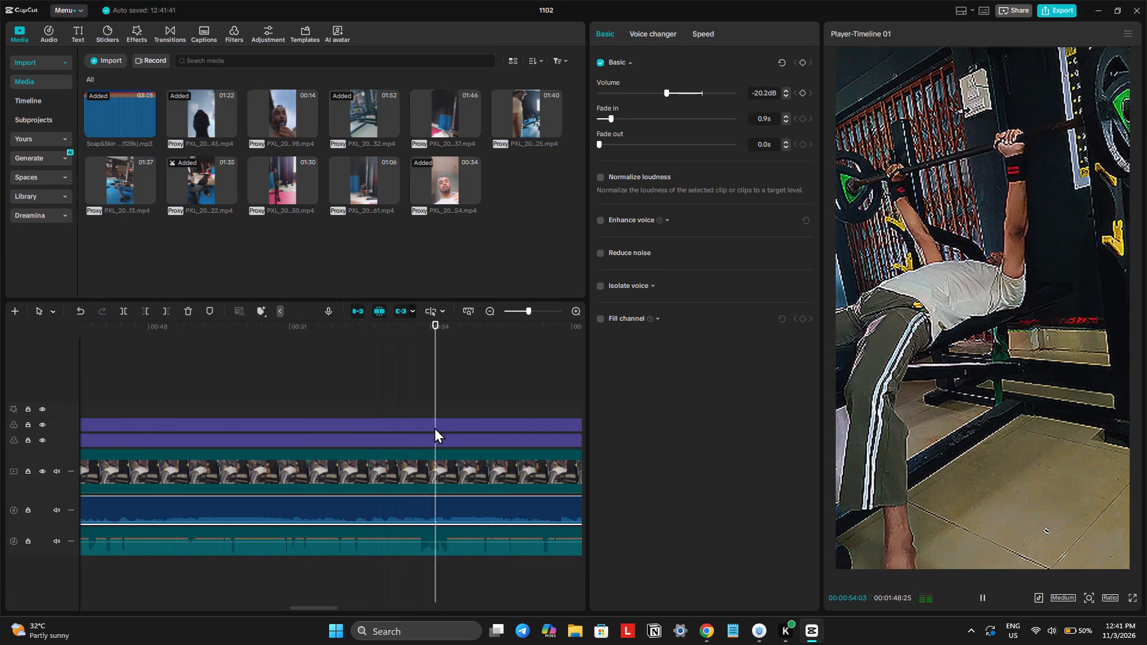
{"action": "scroll", "coordinate": [434, 427], "scroll_direction": "left", "scroll_amount": 1}
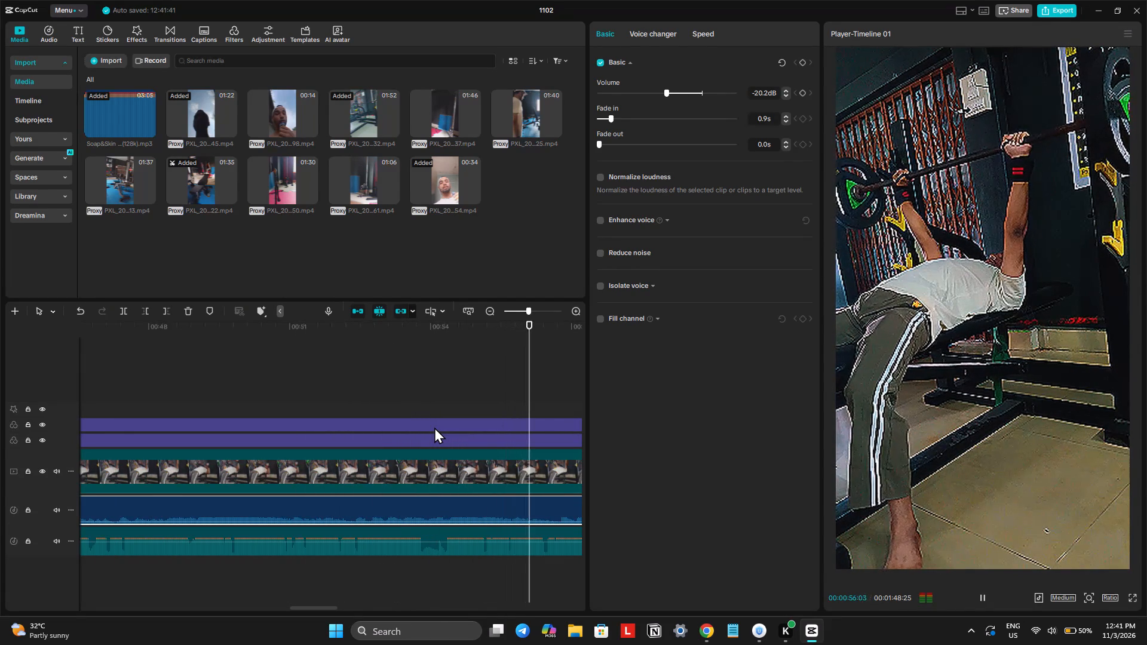
{"action": "scroll", "coordinate": [434, 427], "scroll_direction": "left", "scroll_amount": 1}
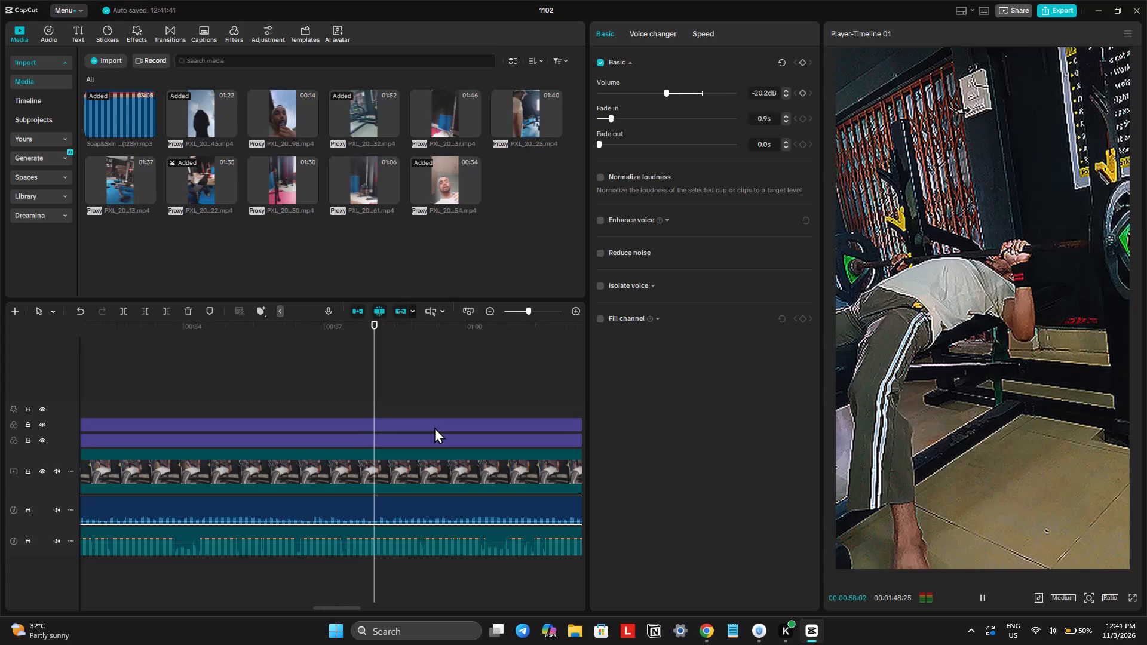
{"action": "scroll", "coordinate": [434, 427], "scroll_direction": "left", "scroll_amount": 1}
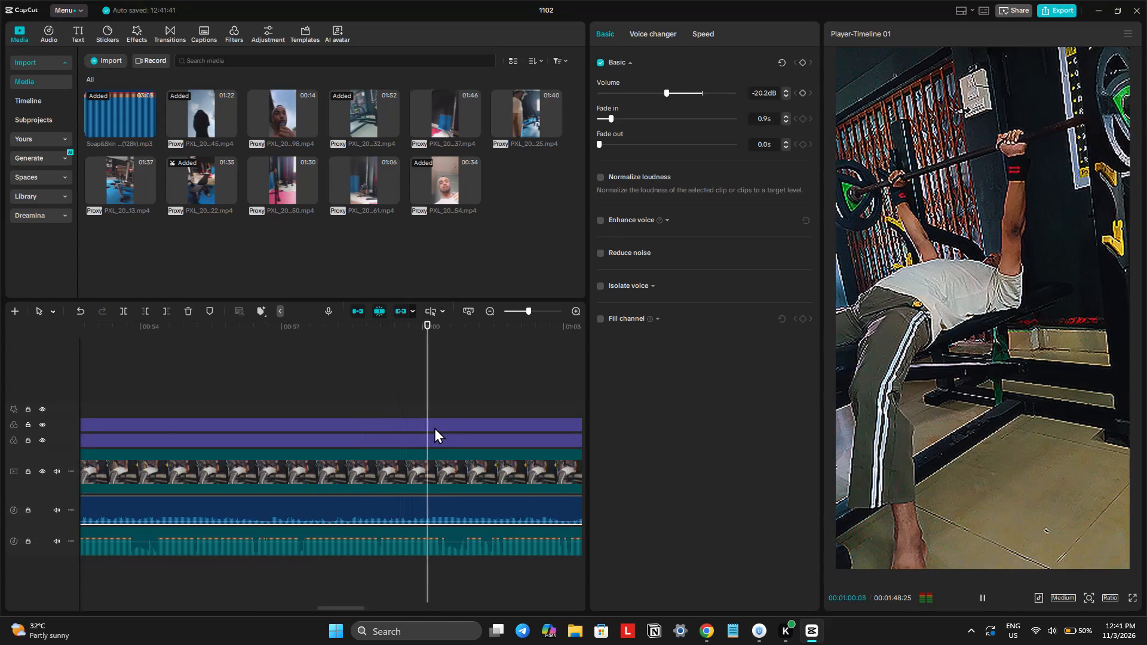
{"action": "scroll", "coordinate": [434, 427], "scroll_direction": "left", "scroll_amount": 1}
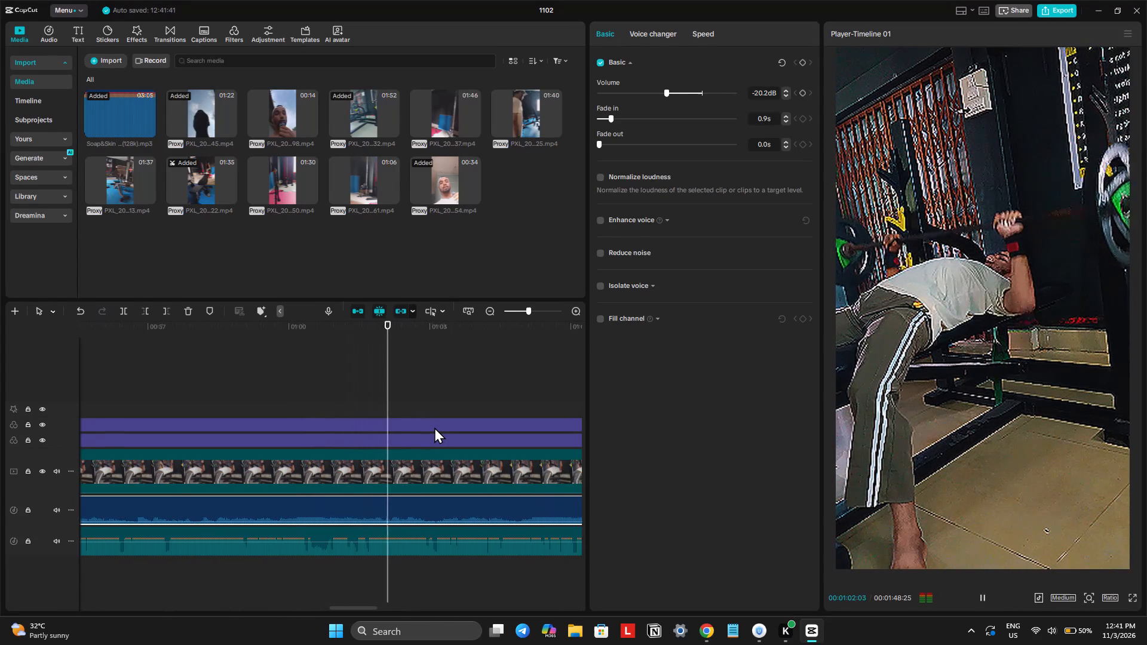
{"action": "scroll", "coordinate": [434, 427], "scroll_direction": "left", "scroll_amount": 2}
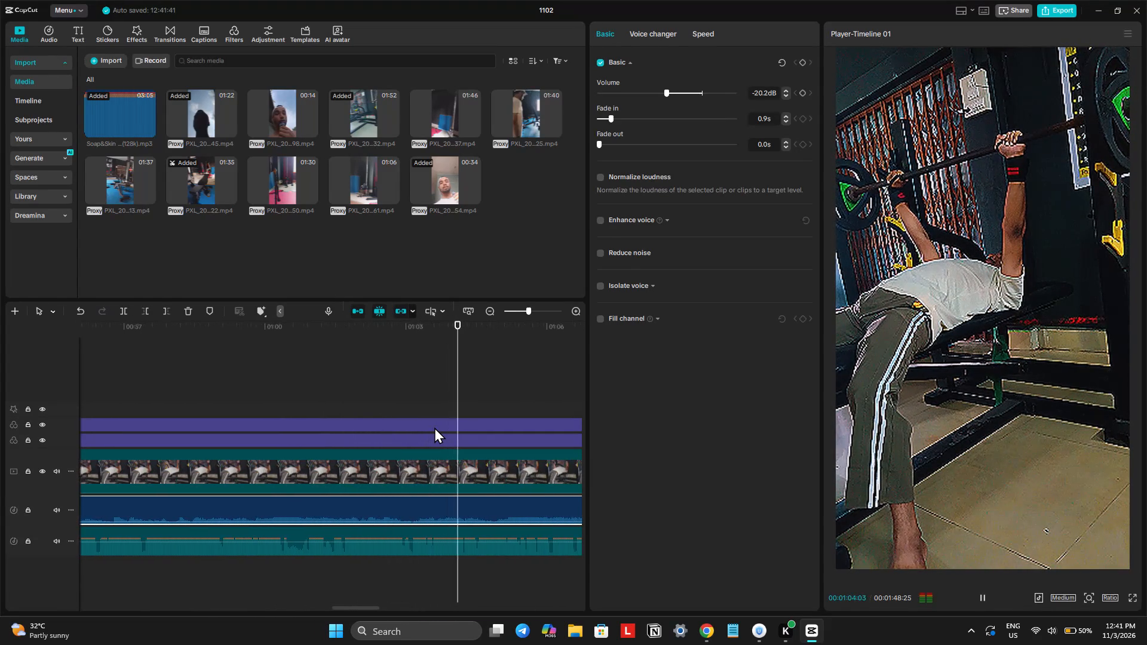
{"action": "scroll", "coordinate": [434, 427], "scroll_direction": "left", "scroll_amount": 1}
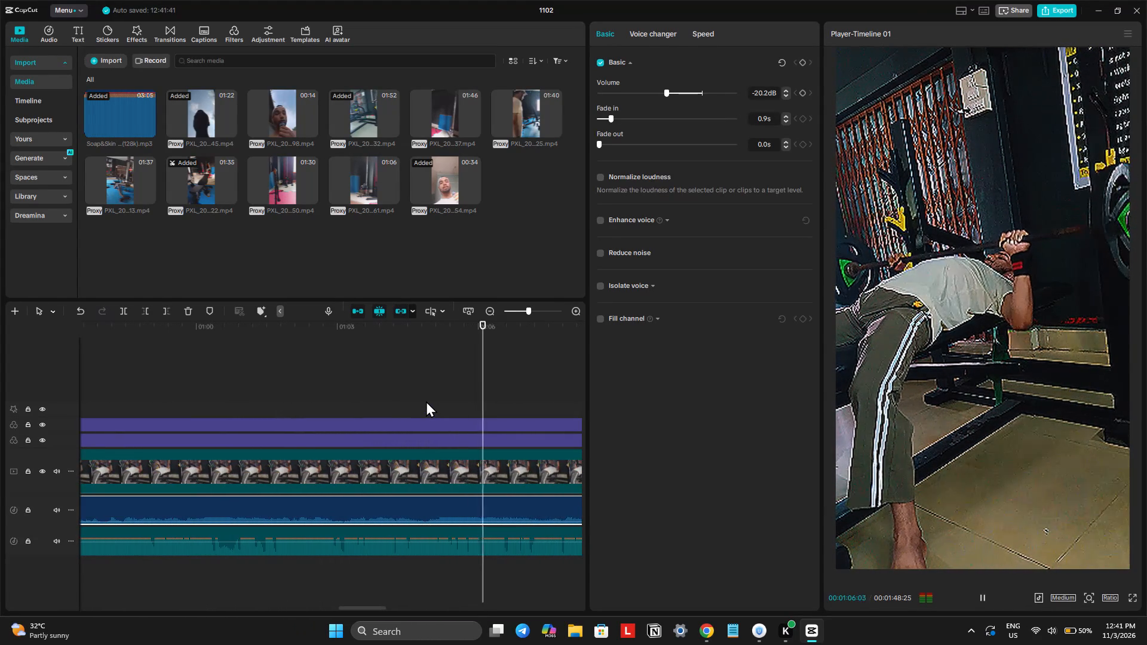
{"action": "scroll", "coordinate": [426, 401], "scroll_direction": "left", "scroll_amount": 1}
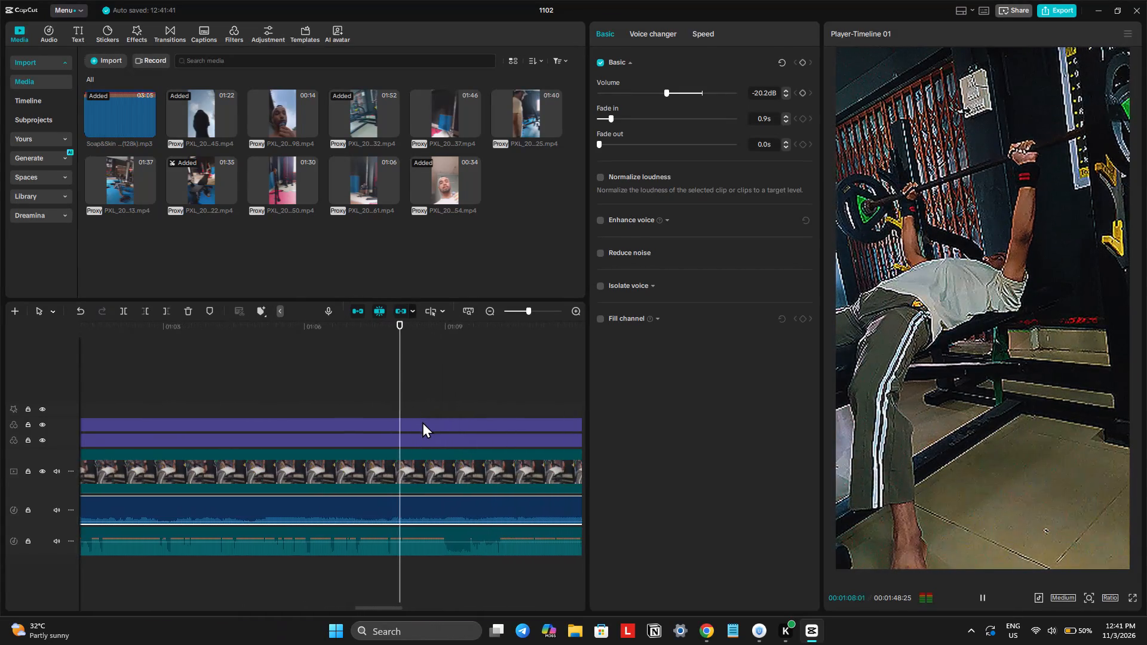
{"action": "scroll", "coordinate": [422, 422], "scroll_direction": "left", "scroll_amount": 1}
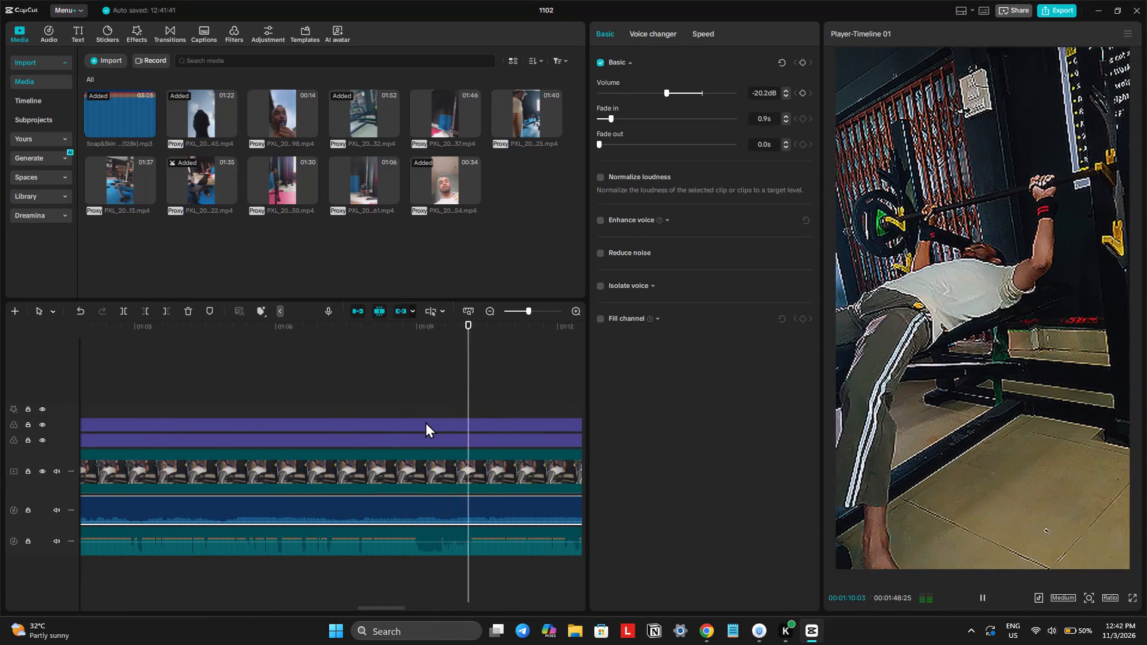
Split the bench press clip at 00:01:09:07, during the voice-over pause, and delete the part after the cut.
{"action": "left_click", "coordinate": [384, 385]}
{"action": "key", "text": "space"}
{"action": "key", "text": "space"}
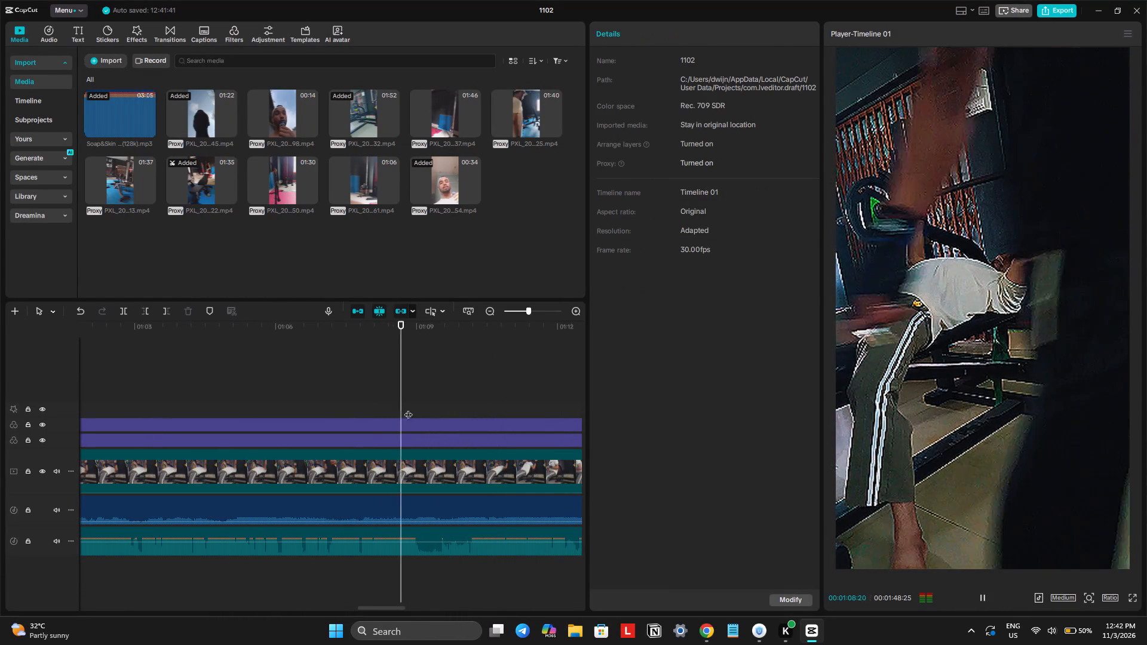
{"action": "key", "text": "space"}
{"action": "left_click", "coordinate": [431, 465]}
{"action": "key", "text": "ctrl+b"}
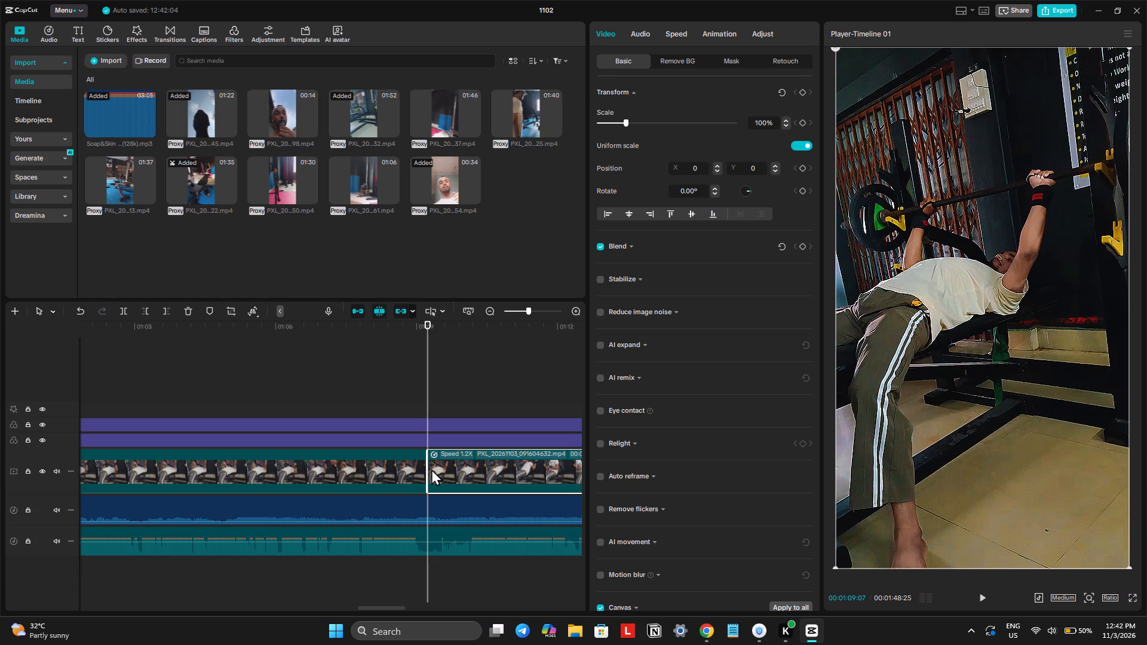
{"action": "key", "text": "Delete"}
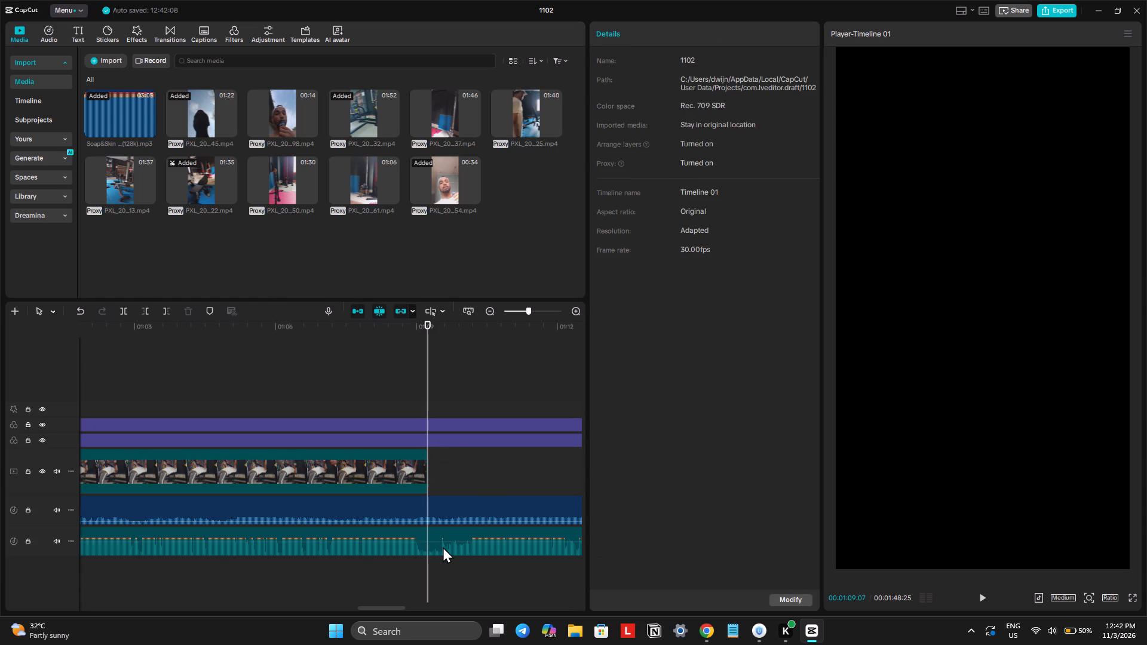
Split the voice-over at 00:01:09:07, trim its second part's start to 00:01:10:03, and move it back to close the gap.
{"action": "left_click", "coordinate": [443, 546]}
{"action": "key", "text": "ctrl+b"}
{"action": "key", "text": "space"}
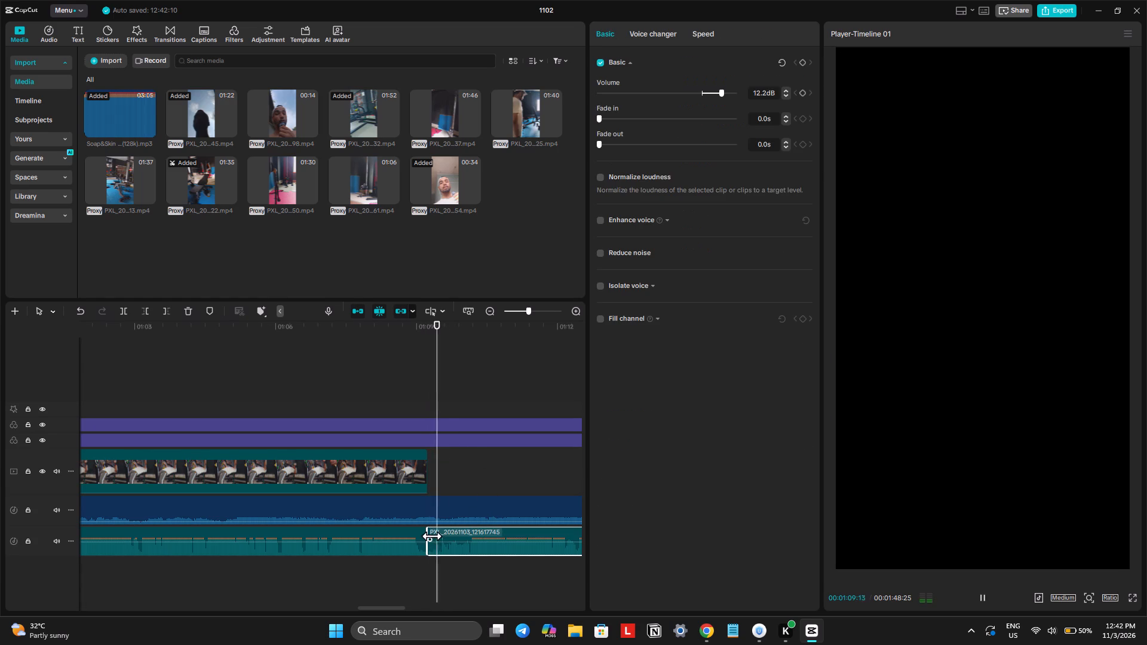
{"action": "key", "text": "space"}
{"action": "key", "text": "q"}
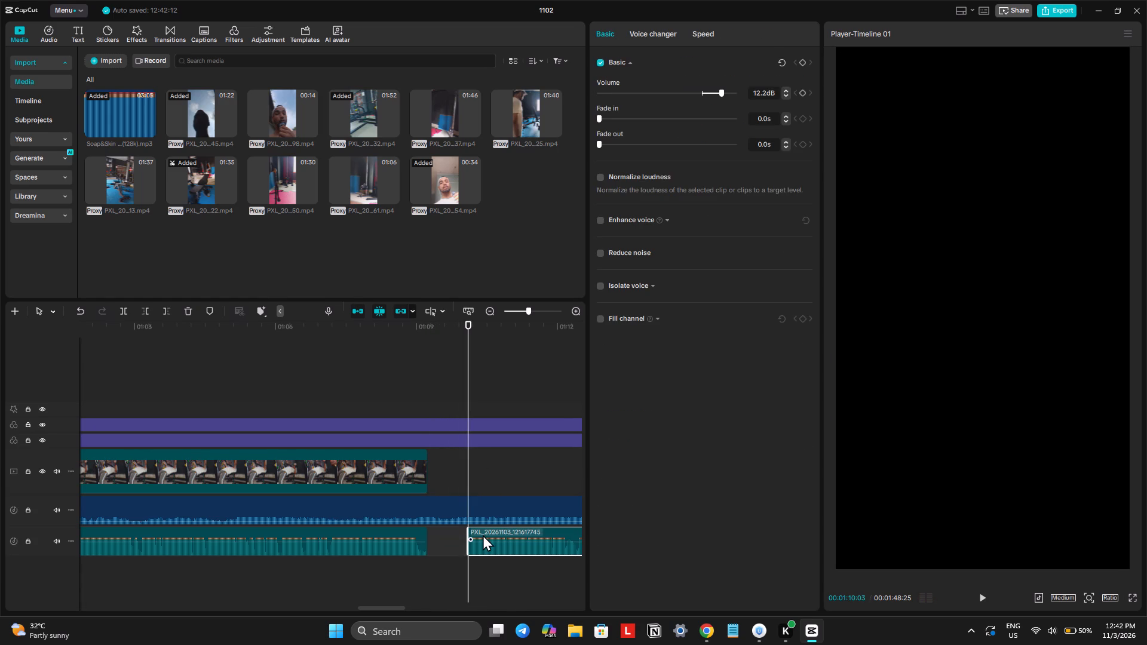
{"action": "left_click_drag", "start_coordinate": [498, 535], "coordinate": [456, 535]}
{"action": "left_click", "coordinate": [428, 394]}
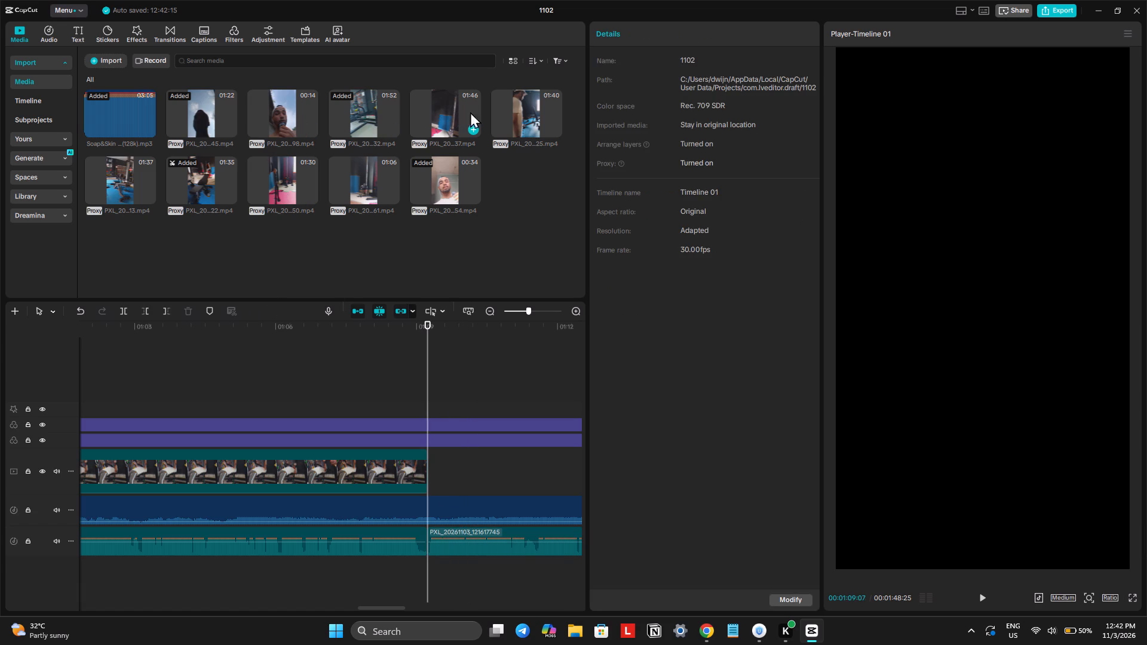
Preview the 01:35 dumbbell press and 01:37 gym bench source clips in the media library.
{"action": "left_click", "coordinate": [195, 186]}
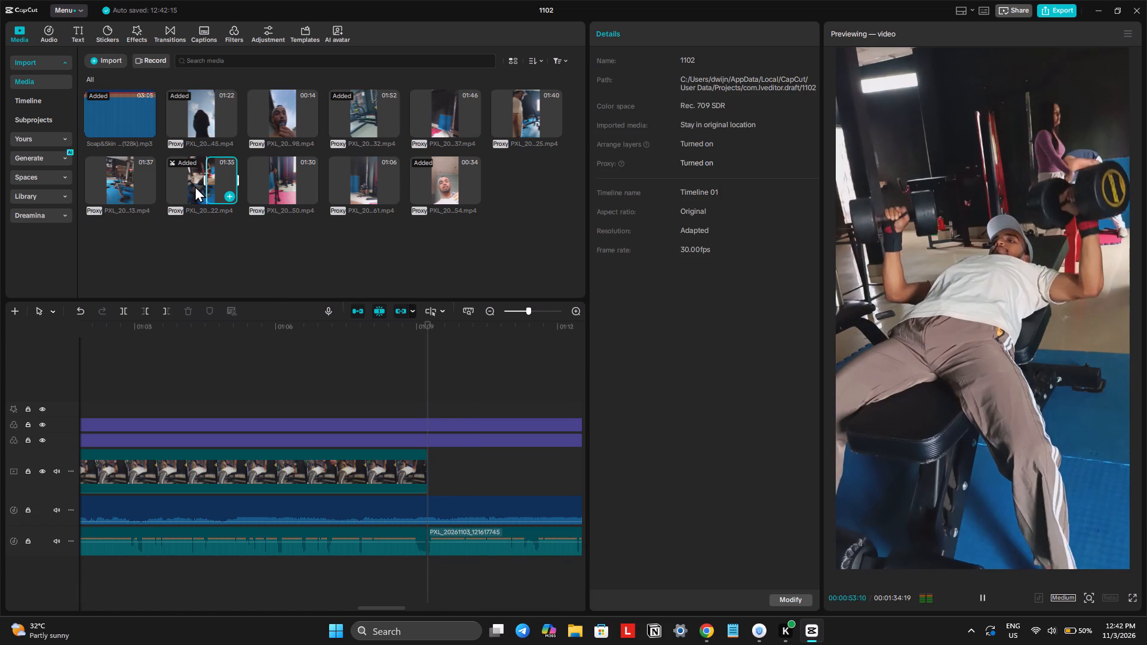
{"action": "left_click", "coordinate": [132, 177]}
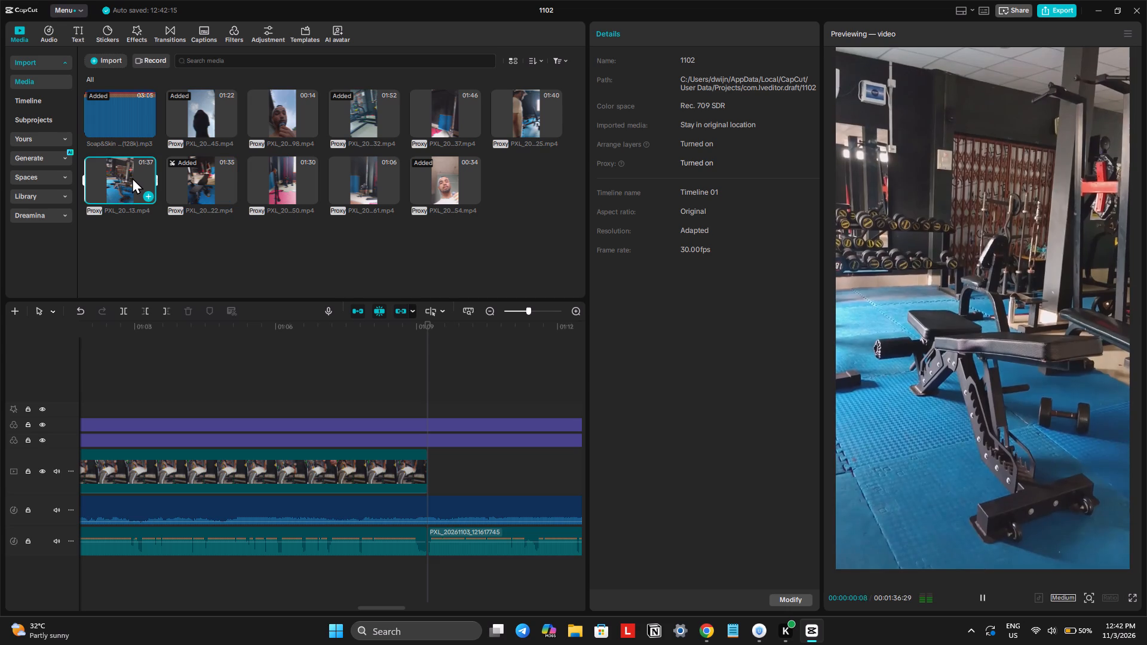
{"action": "left_click", "coordinate": [118, 179]}
{"action": "left_click", "coordinate": [150, 257]}
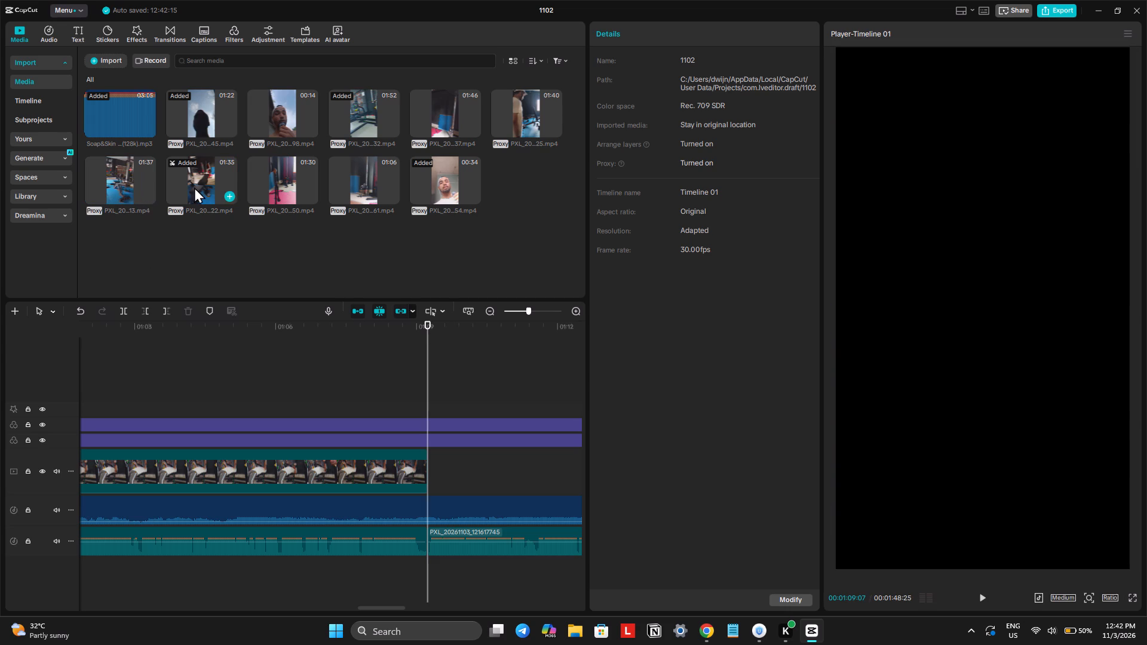
{"action": "left_click", "coordinate": [197, 185]}
{"action": "left_click", "coordinate": [184, 230]}
{"action": "left_click", "coordinate": [189, 188]}
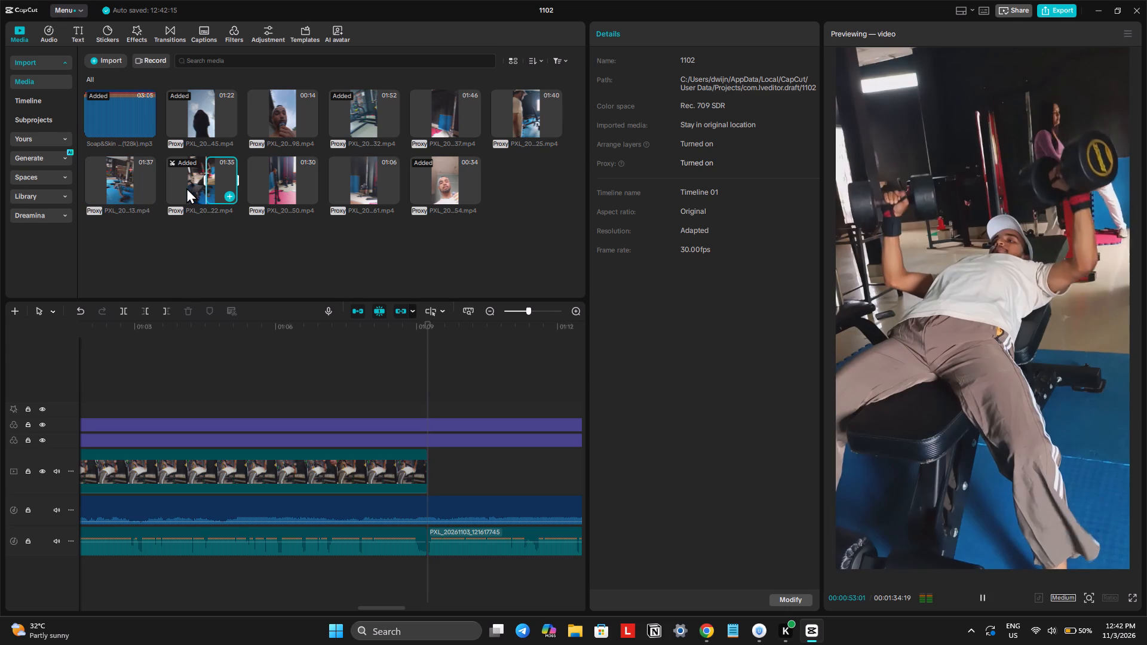
{"action": "double_click", "coordinate": [185, 188]}
{"action": "left_click", "coordinate": [208, 182]}
{"action": "left_click", "coordinate": [201, 180]}
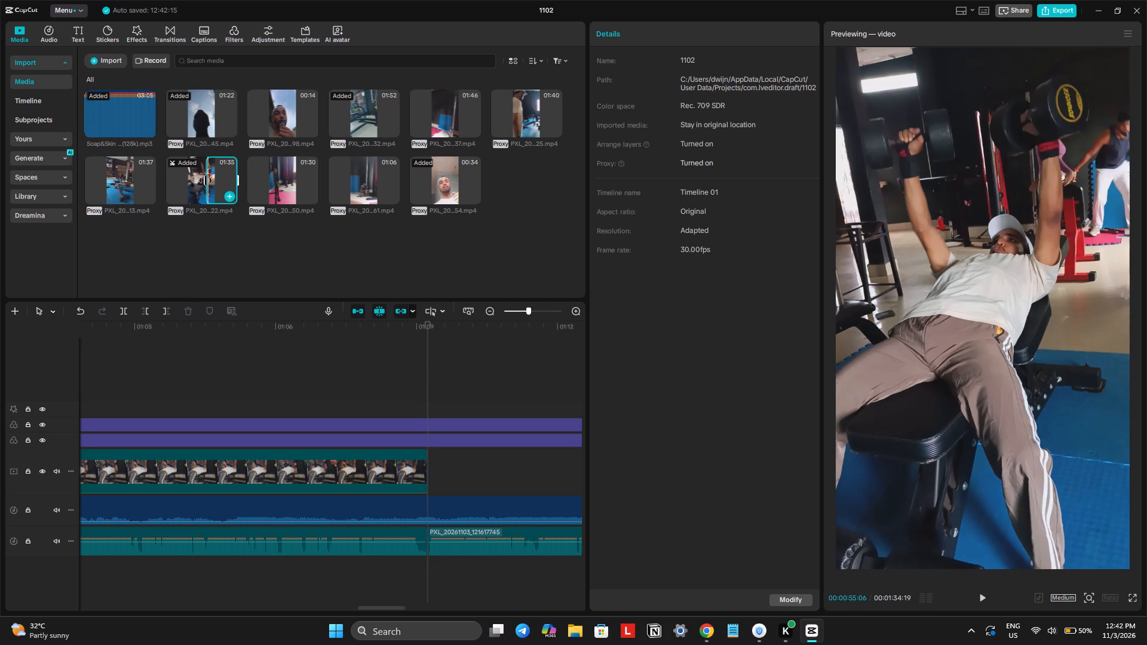
Set the 01:35 dumbbell clip's start to about 00:00:16:17 and place it on the main track after the bench press clip.
{"action": "left_click_drag", "start_coordinate": [206, 181], "coordinate": [130, 191]}
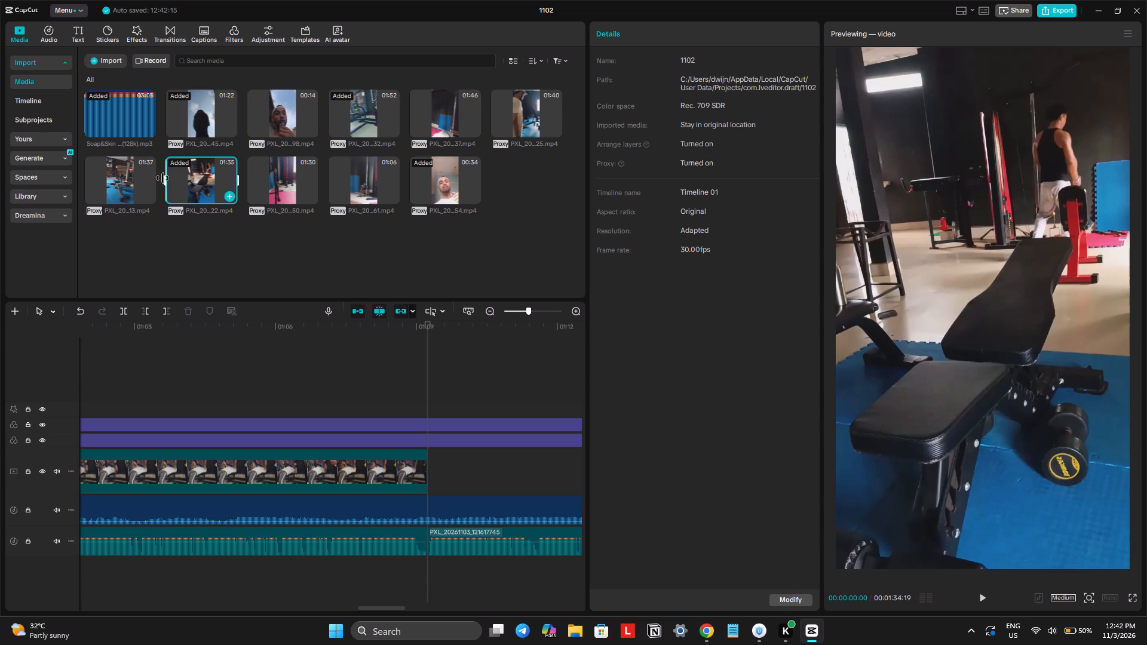
{"action": "left_click_drag", "start_coordinate": [162, 178], "coordinate": [172, 184]}
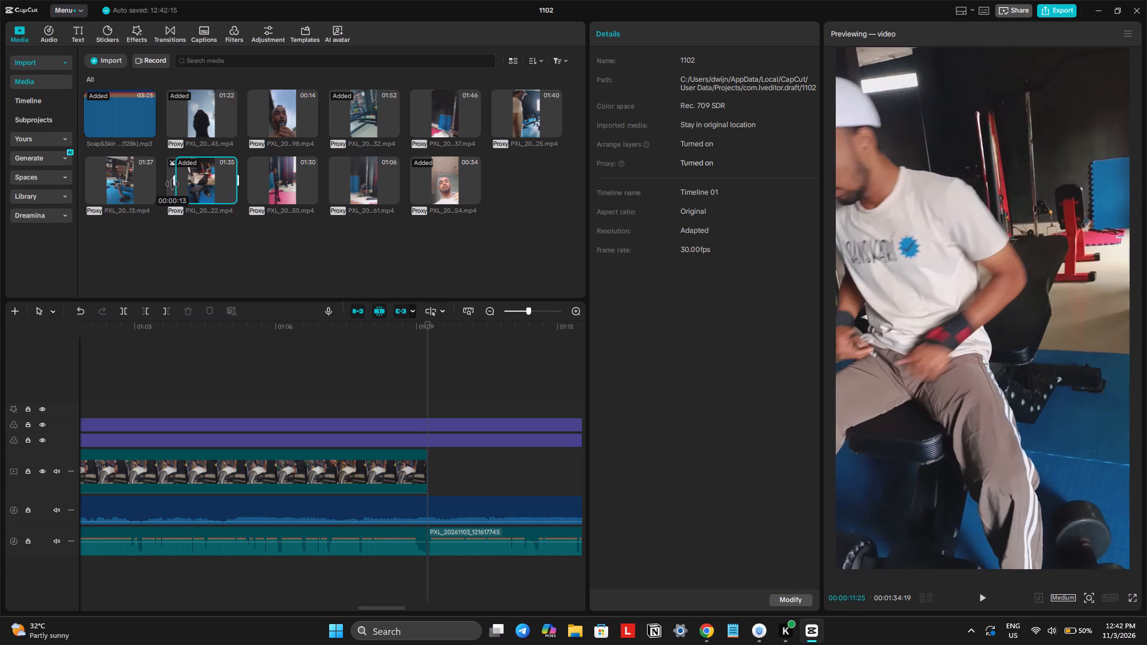
{"action": "left_click_drag", "start_coordinate": [172, 184], "coordinate": [175, 188]}
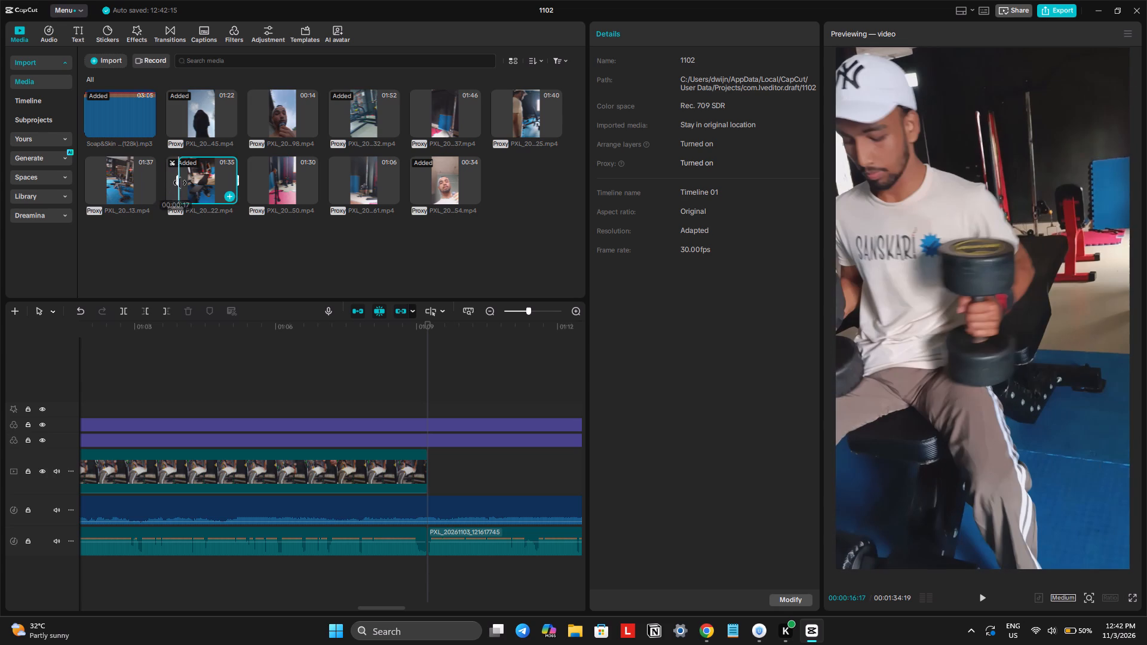
{"action": "left_click_drag", "start_coordinate": [187, 182], "coordinate": [444, 469]}
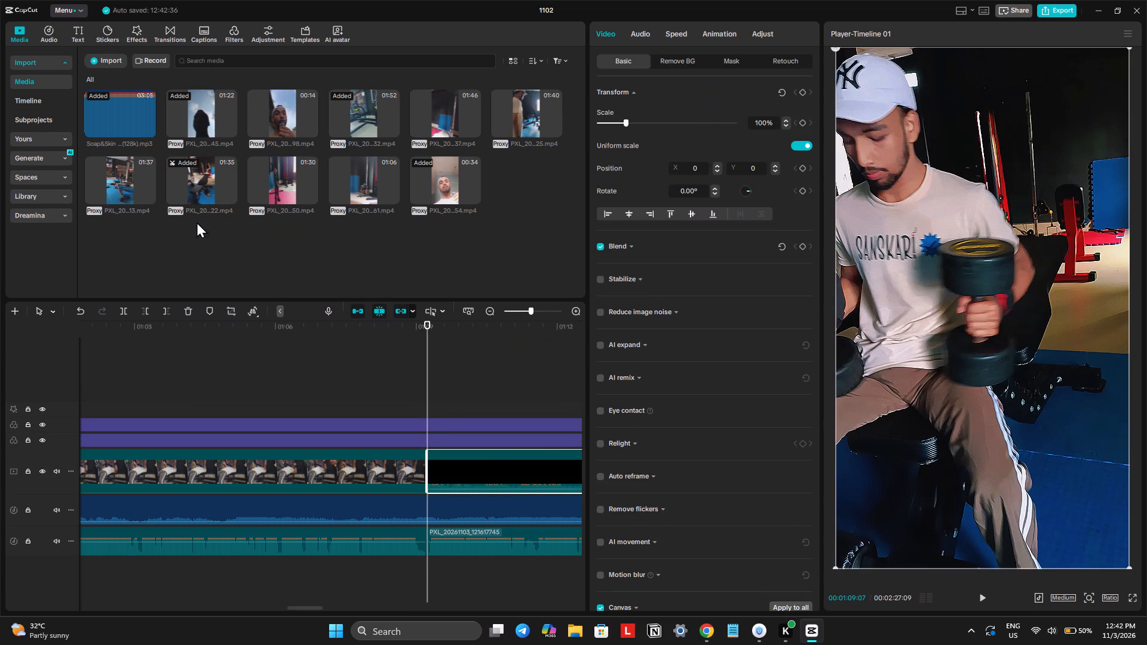
Copy the Reel Burn 2 effect from the opening cut and paste it centred over the 00:01:09:07 cut.
{"action": "left_click", "coordinate": [465, 313]}
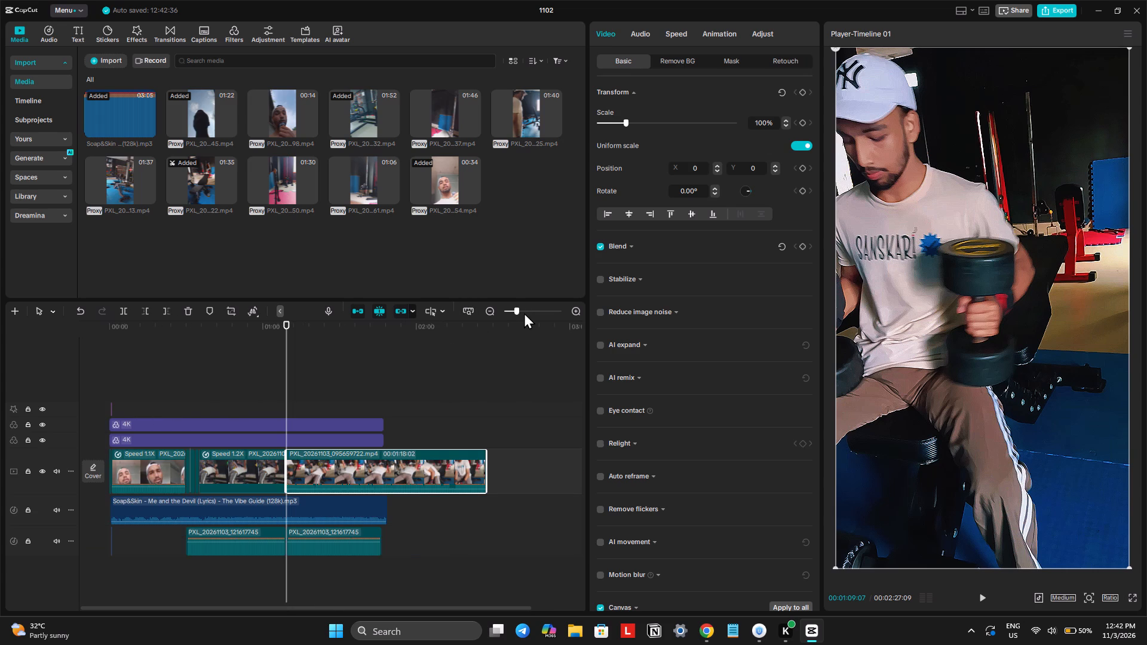
{"action": "left_click_drag", "start_coordinate": [525, 312], "coordinate": [531, 315]}
{"action": "left_click_drag", "start_coordinate": [305, 607], "coordinate": [246, 607]}
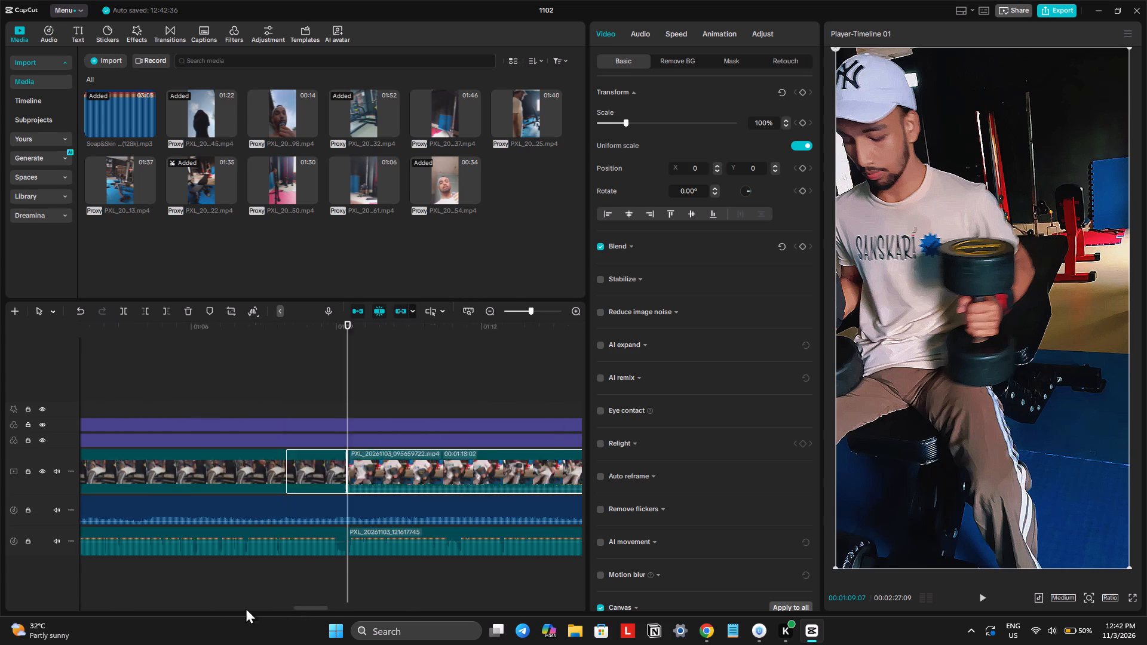
{"action": "left_click_drag", "start_coordinate": [246, 607], "coordinate": [0, 599]}
{"action": "left_click", "coordinate": [152, 410]}
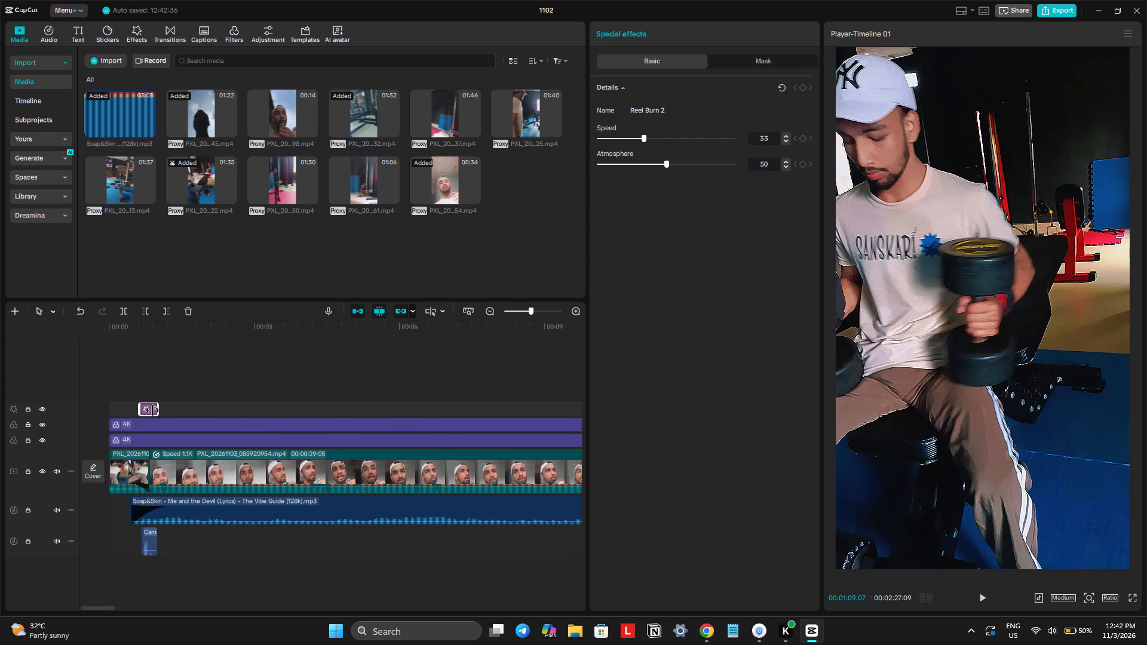
{"action": "key", "text": "ctrl+c"}
{"action": "key", "text": "ctrl+v"}
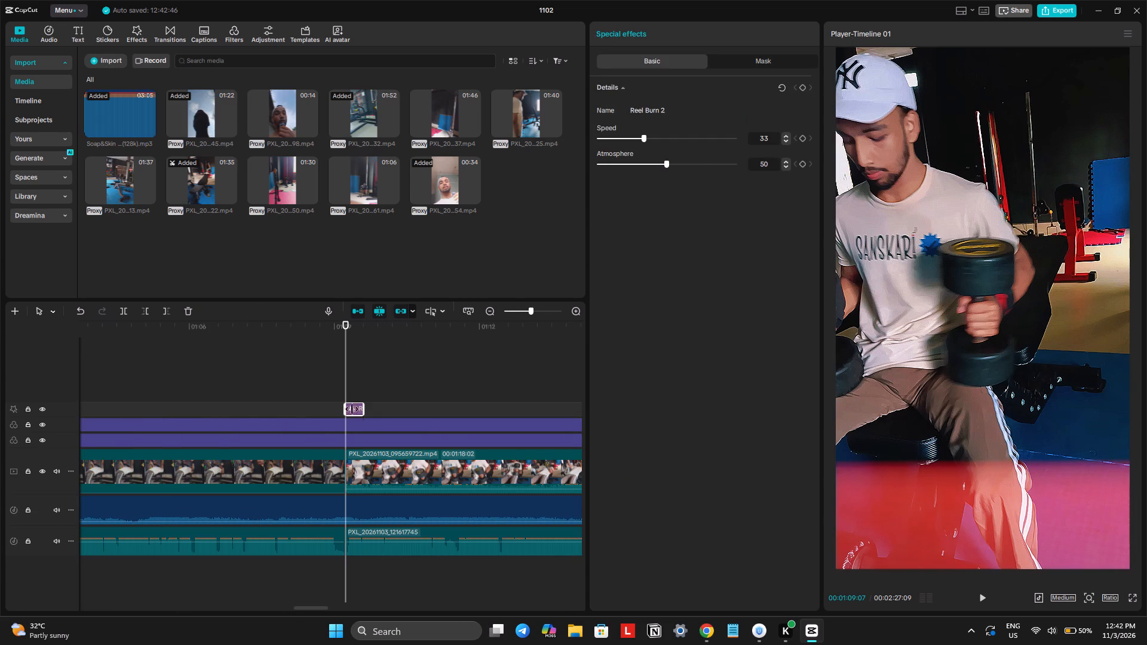
{"action": "left_click_drag", "start_coordinate": [355, 408], "coordinate": [346, 409]}
Copy the short "Cam…" sound effect from the opening cut and paste it centred under the 00:01:09:07 cut.
{"action": "scroll", "coordinate": [374, 502], "scroll_direction": "right", "scroll_amount": 8}
{"action": "left_click", "coordinate": [150, 532]}
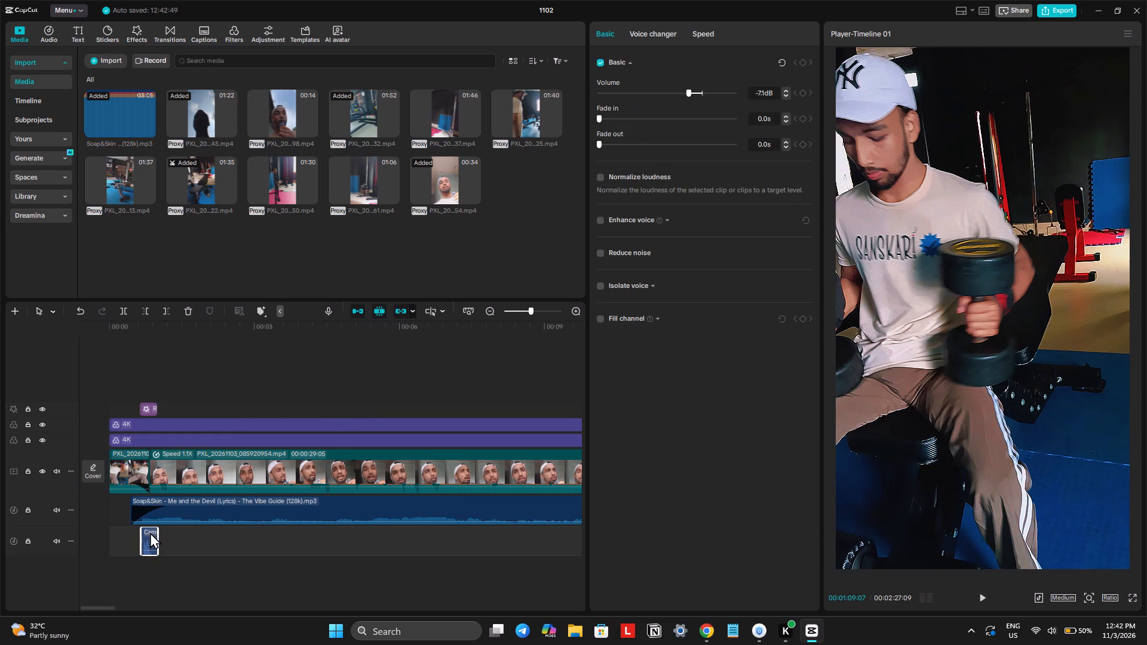
{"action": "key", "text": "ctrl+c"}
{"action": "key", "text": "ctrl+v"}
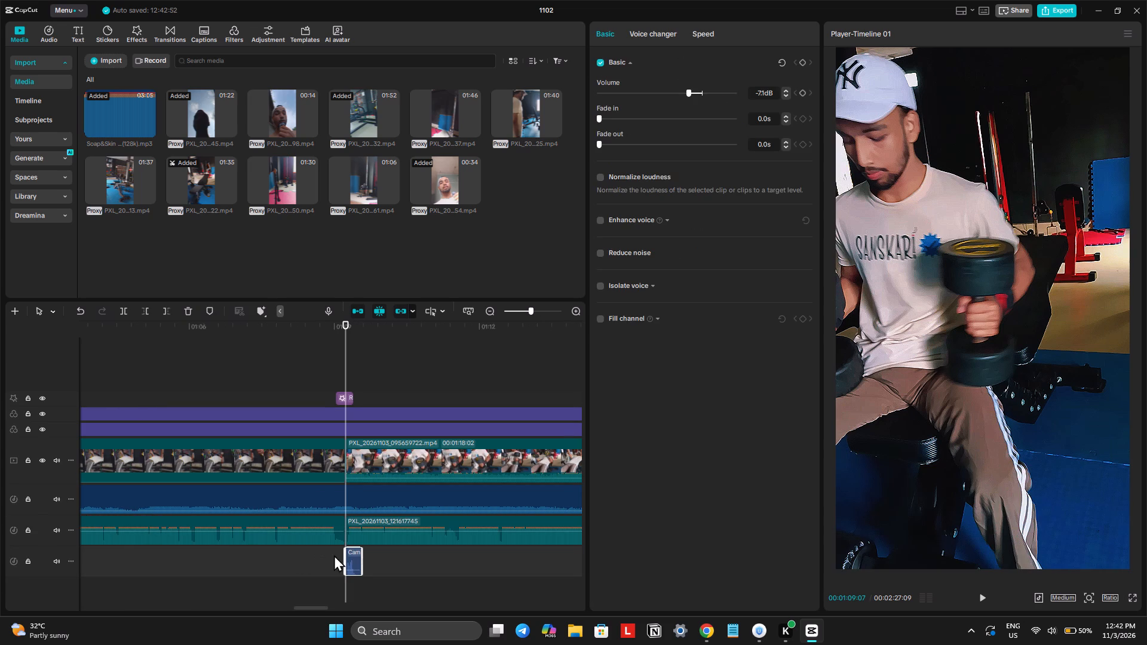
{"action": "left_click", "coordinate": [351, 556]}
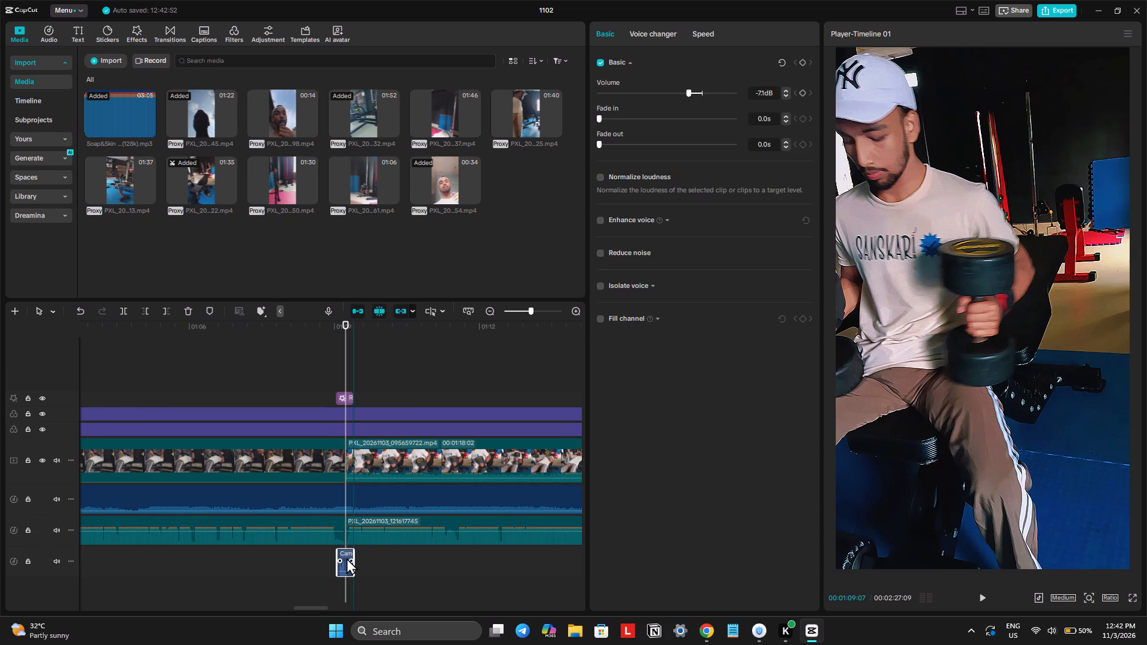
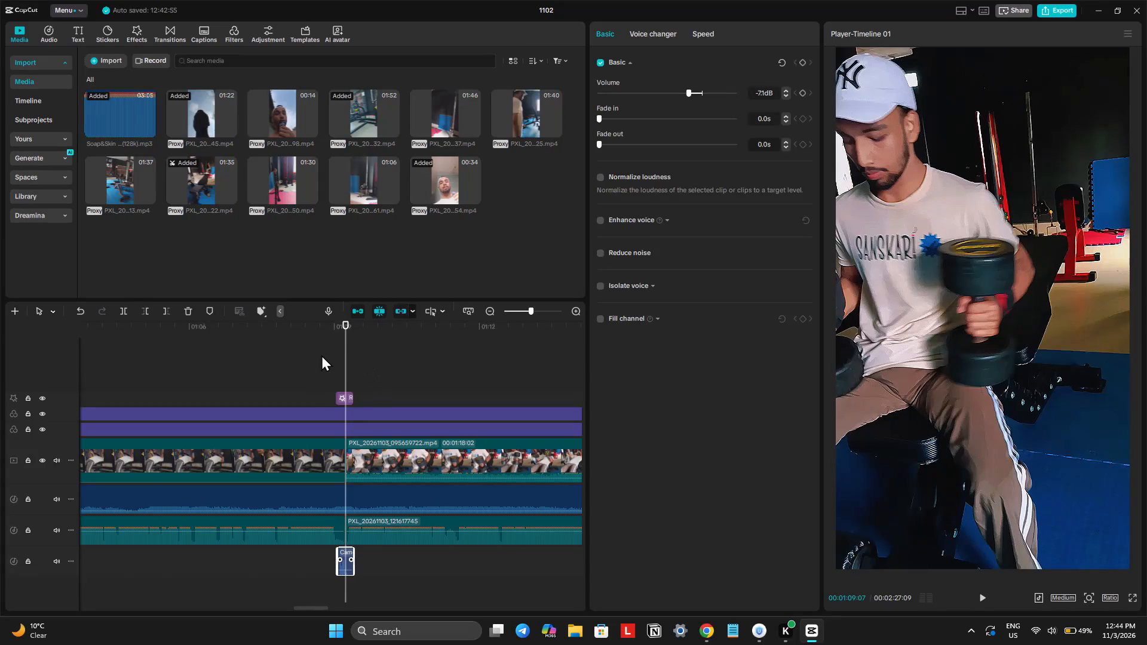
Split the dumbbell clip at 00:01:10:18 and cut about 1.5 seconds from the start of the remaining part.
{"action": "left_click", "coordinate": [330, 358]}
{"action": "key", "text": "space"}
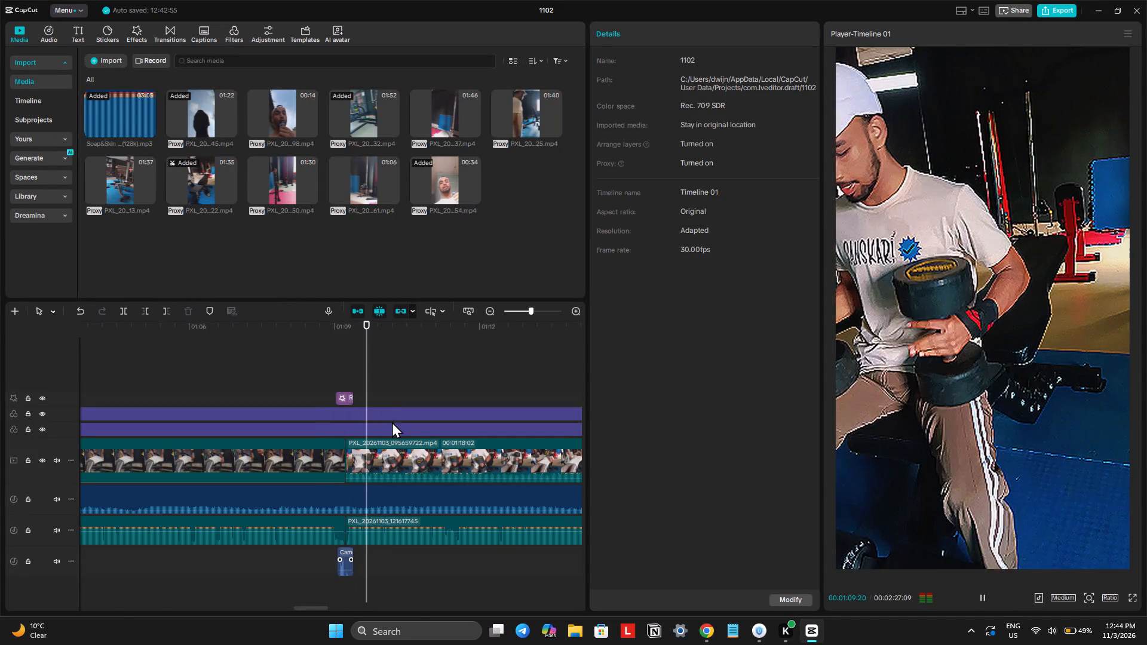
{"action": "key", "text": "space"}
{"action": "scroll", "coordinate": [392, 432], "scroll_direction": "left", "scroll_amount": 1}
{"action": "left_click", "coordinate": [271, 374]}
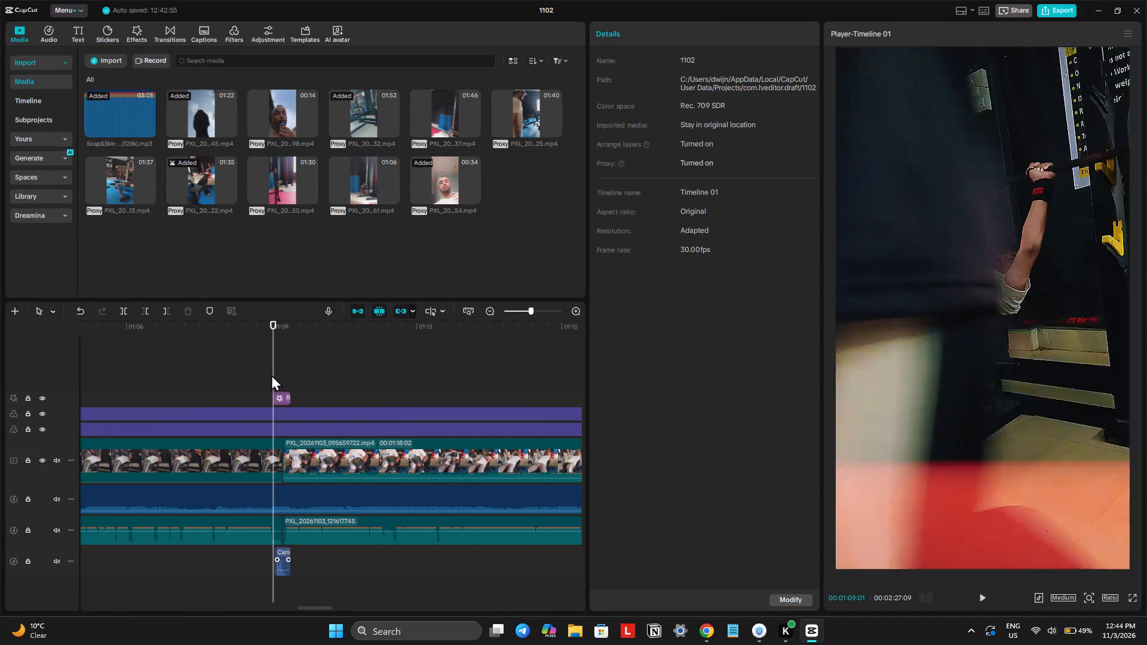
{"action": "key", "text": "space"}
{"action": "key", "text": "space"}
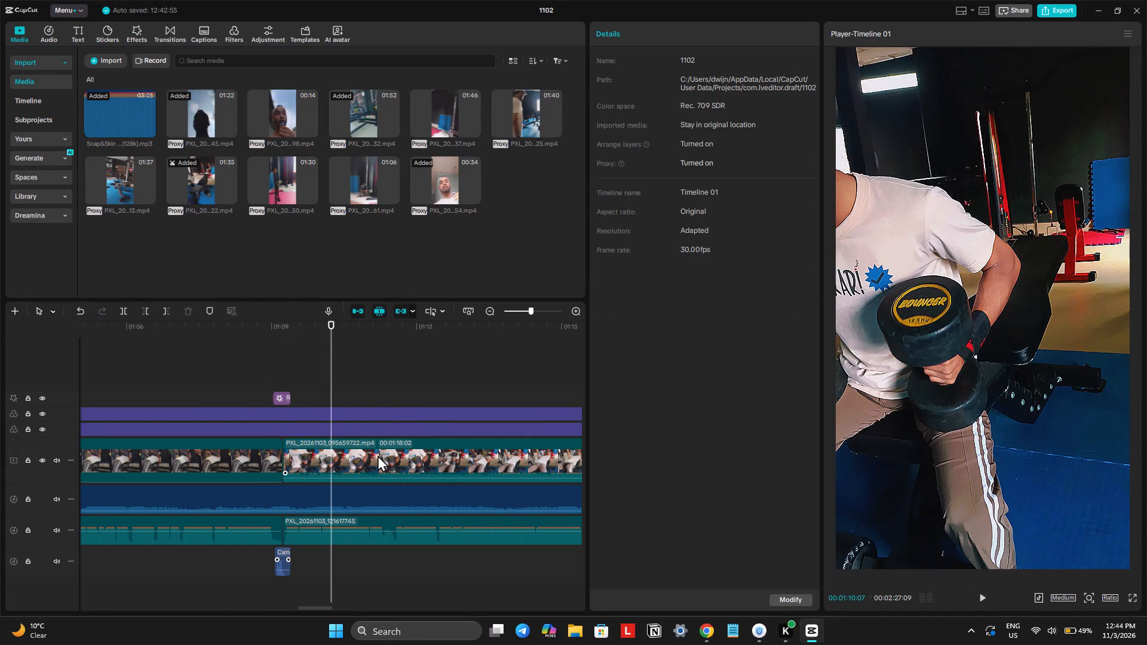
{"action": "key", "text": "space"}
{"action": "key", "text": "space"}
{"action": "left_click", "coordinate": [378, 455]}
{"action": "key", "text": "ctrl+b"}
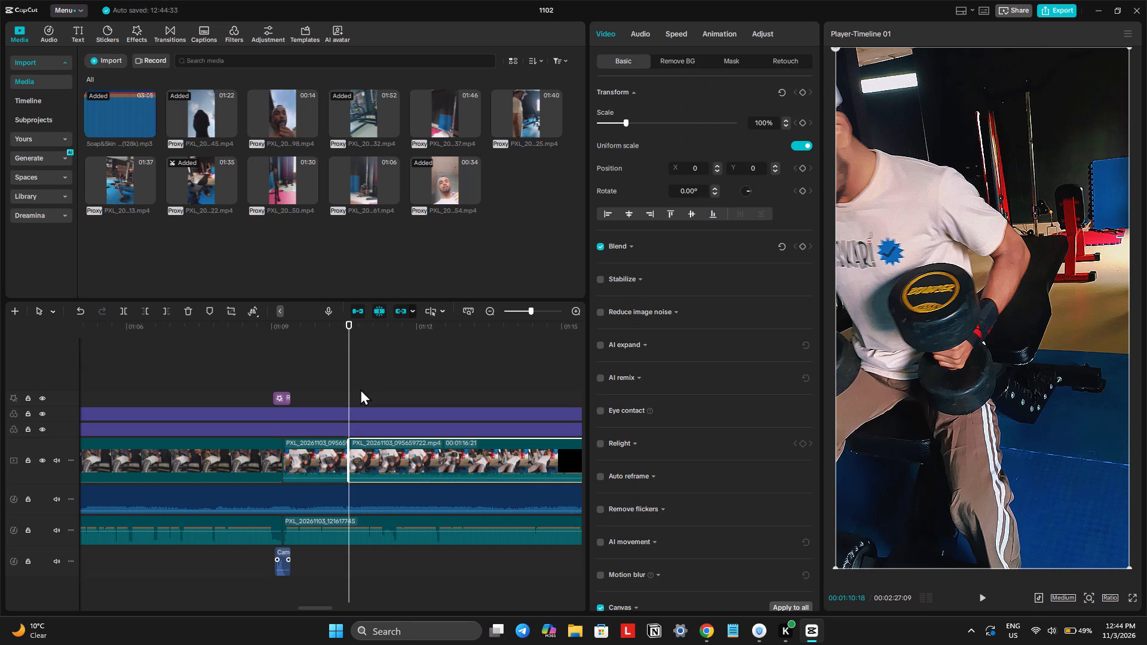
{"action": "left_click_drag", "start_coordinate": [352, 327], "coordinate": [425, 337]}
{"action": "key", "text": "q"}
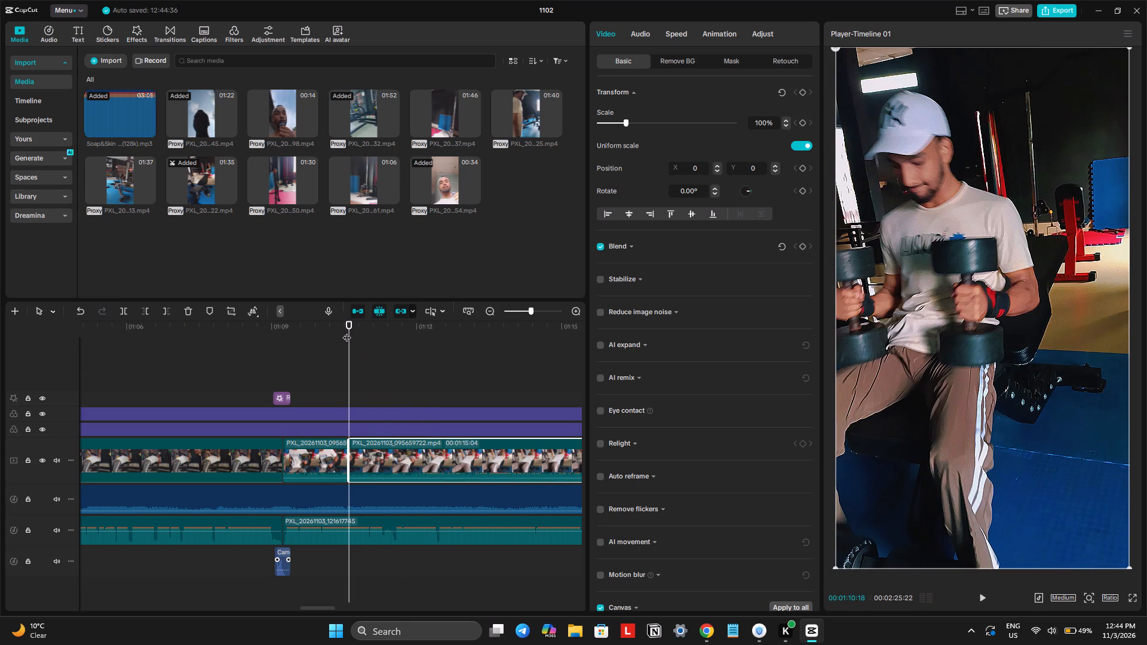
Open the favourite transitions to find one for the 00:01:10:18 cut.
{"action": "left_click", "coordinate": [346, 331]}
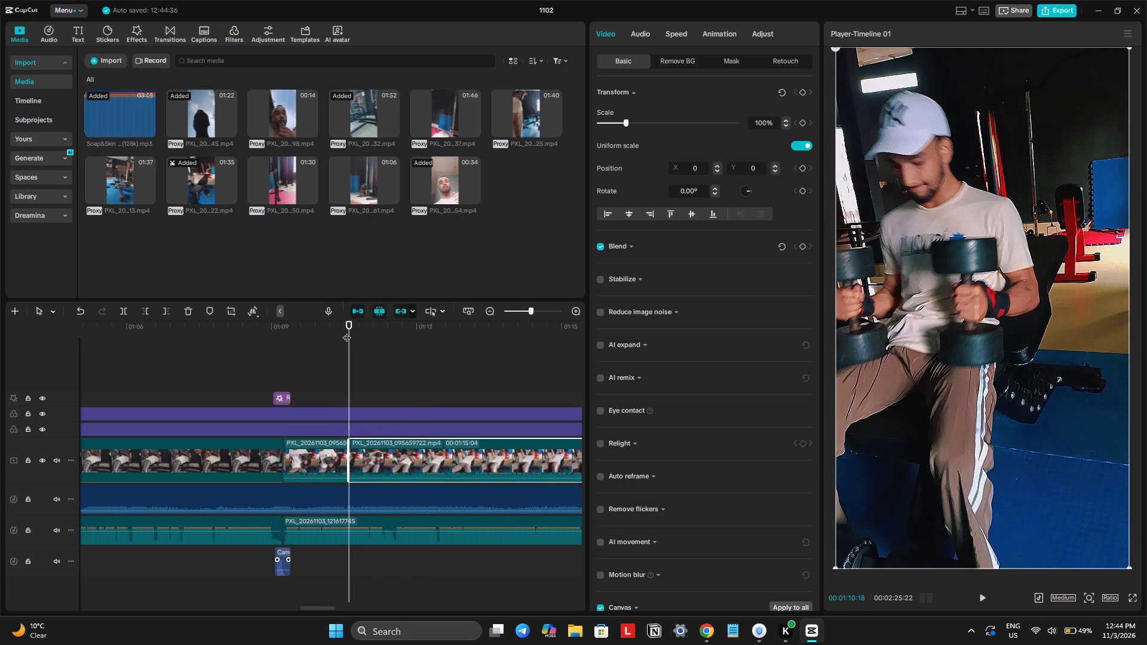
{"action": "left_click", "coordinate": [334, 331]}
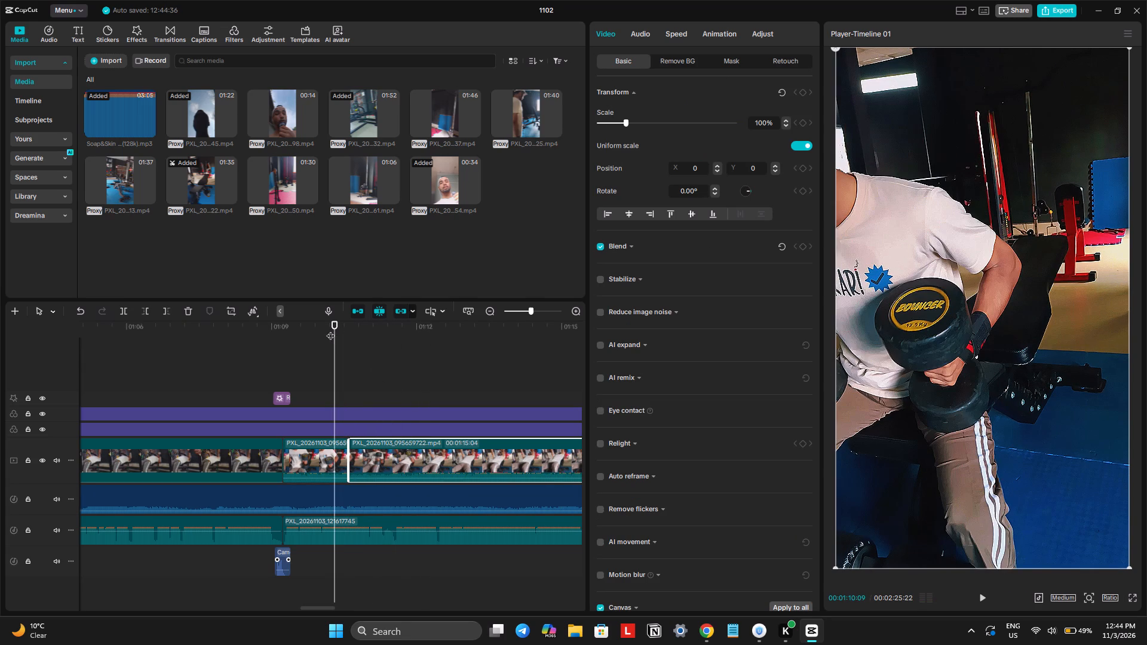
{"action": "double_click", "coordinate": [170, 24]}
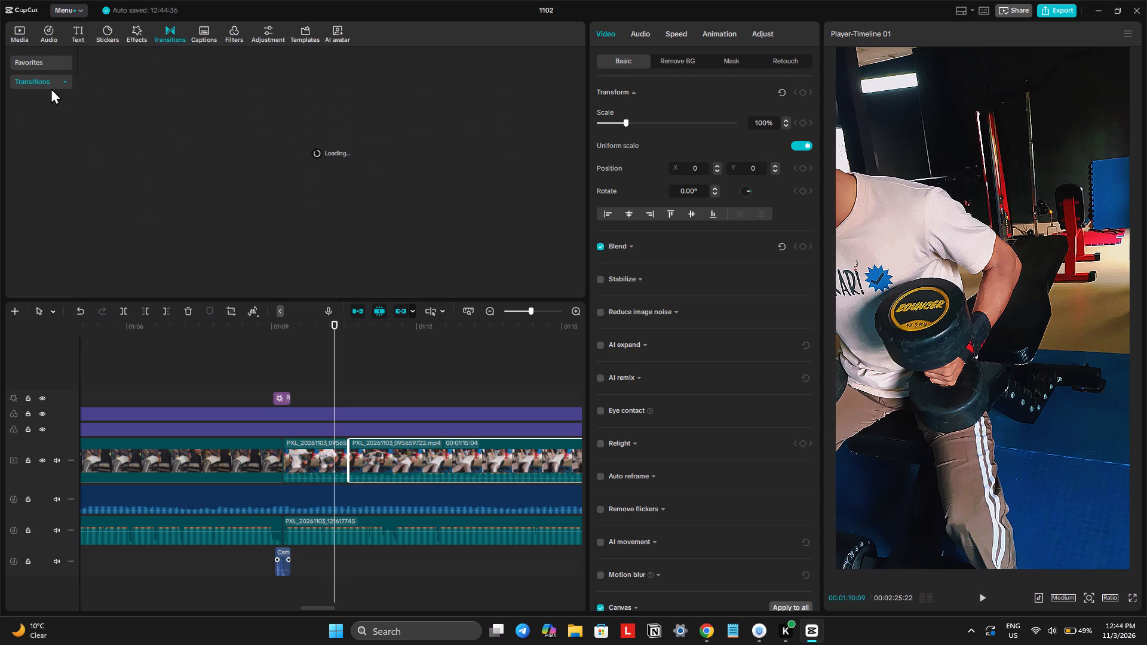
{"action": "double_click", "coordinate": [41, 64]}
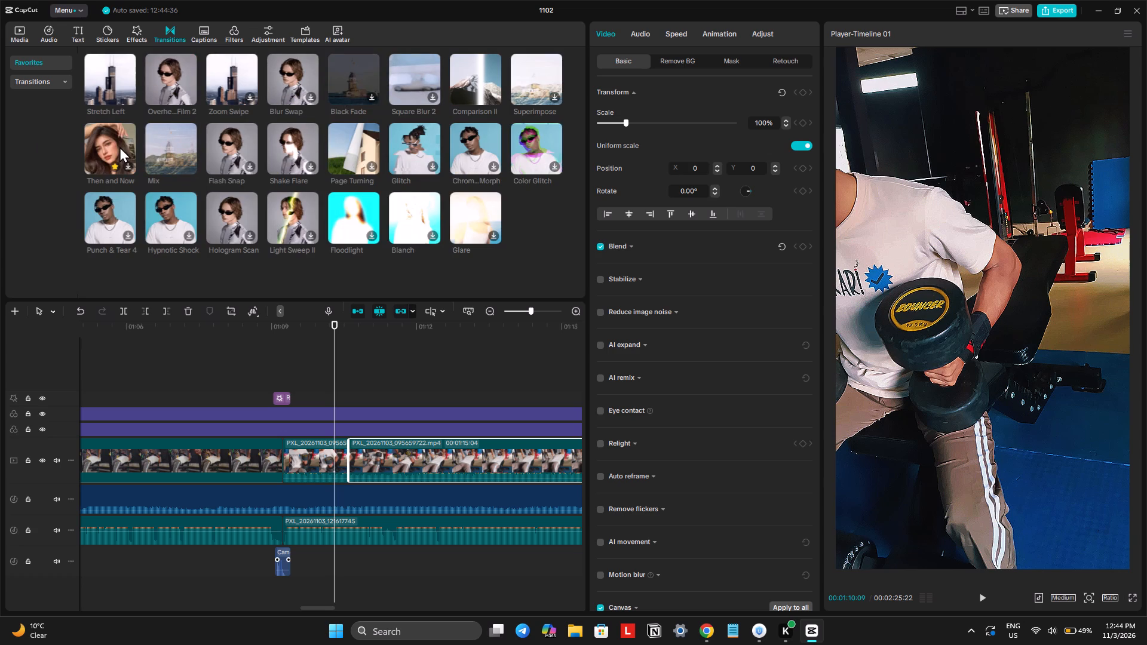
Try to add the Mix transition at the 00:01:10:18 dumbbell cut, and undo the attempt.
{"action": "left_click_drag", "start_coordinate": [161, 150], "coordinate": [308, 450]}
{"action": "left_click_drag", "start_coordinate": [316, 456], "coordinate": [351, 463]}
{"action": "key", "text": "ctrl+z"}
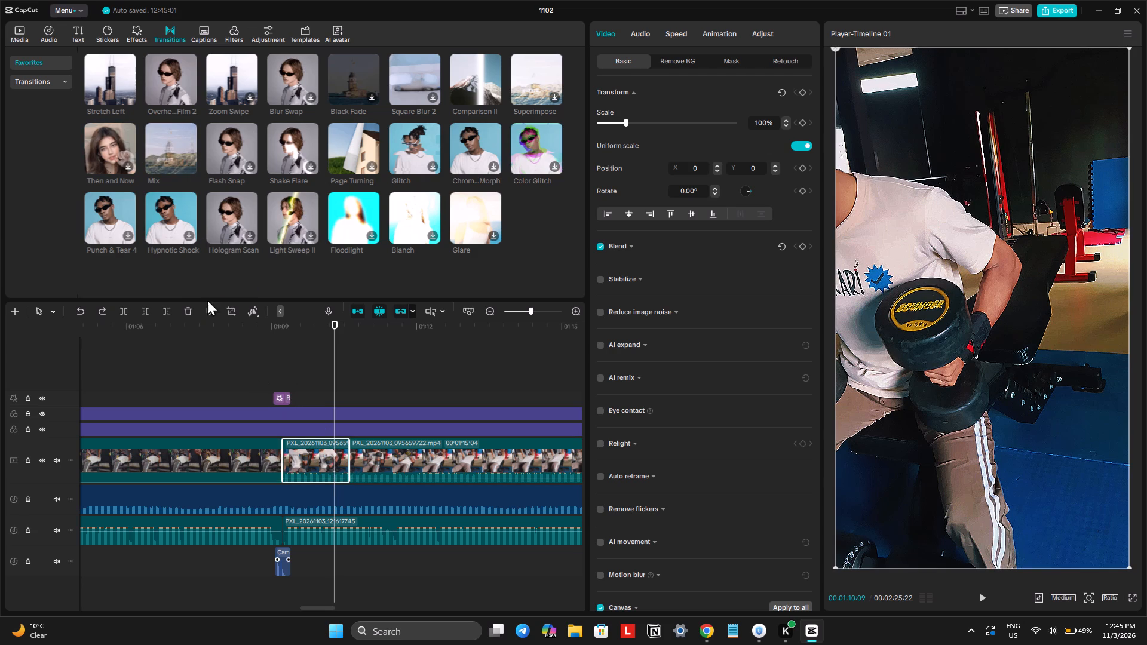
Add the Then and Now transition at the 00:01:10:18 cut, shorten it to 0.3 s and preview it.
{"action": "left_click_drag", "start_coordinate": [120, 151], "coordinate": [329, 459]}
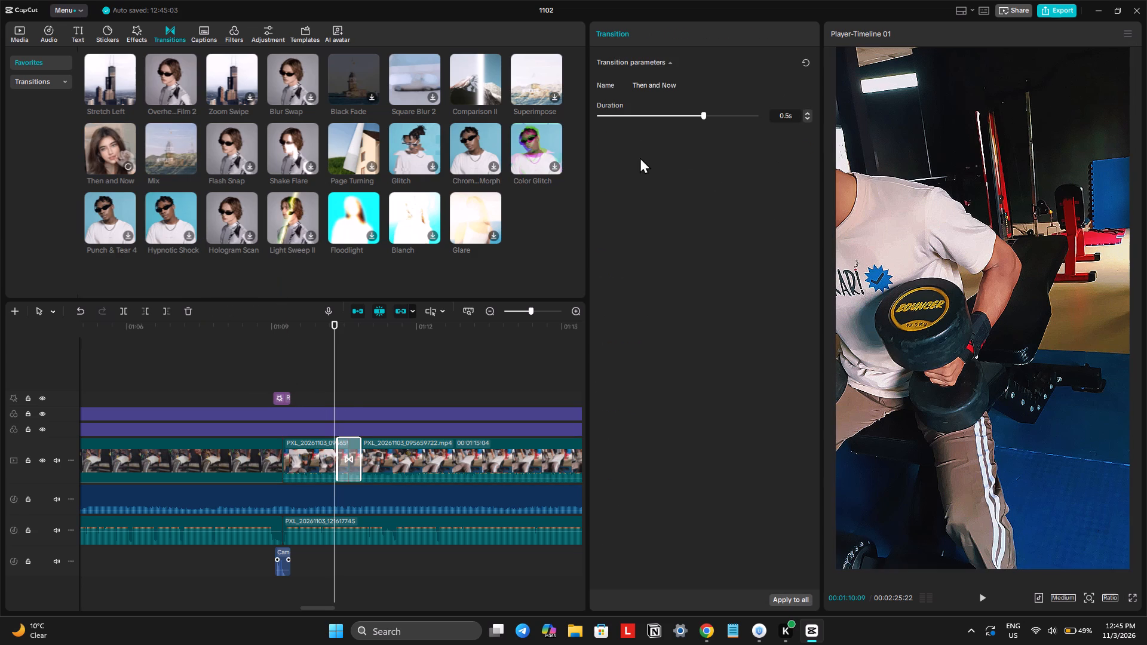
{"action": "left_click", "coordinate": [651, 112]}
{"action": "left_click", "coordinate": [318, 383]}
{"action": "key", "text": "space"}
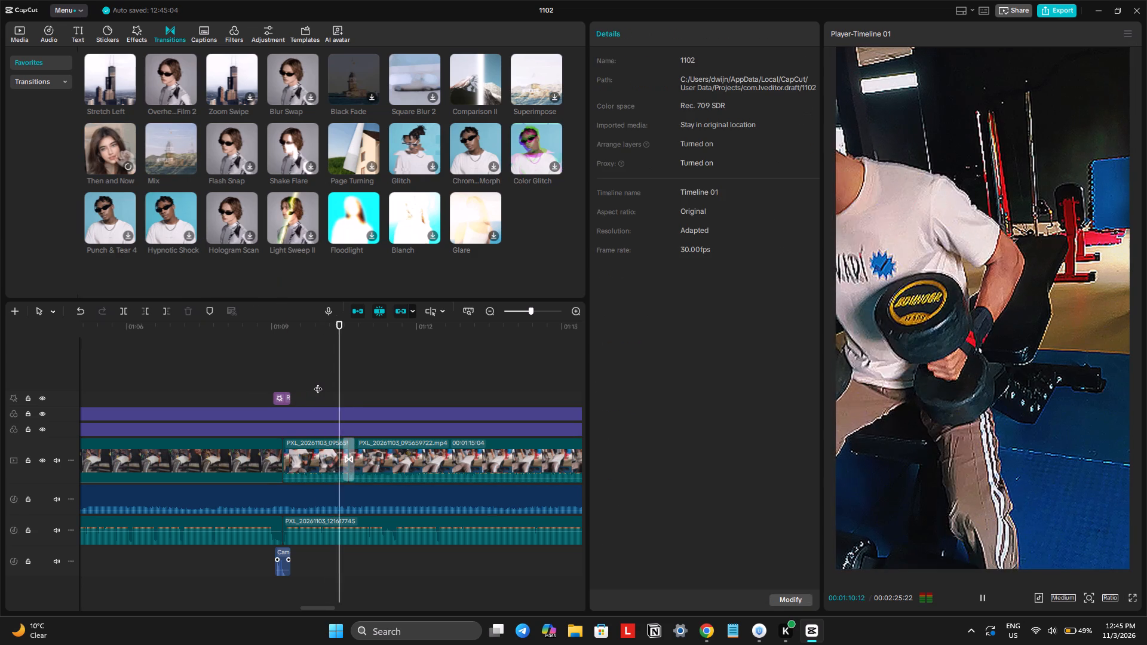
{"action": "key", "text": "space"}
Split the dumbbell clip at 00:01:11:10 and cut about 7 seconds from the start of the remaining part.
{"action": "scroll", "coordinate": [397, 466], "scroll_direction": "up", "scroll_amount": 9, "text": "ctrl"}
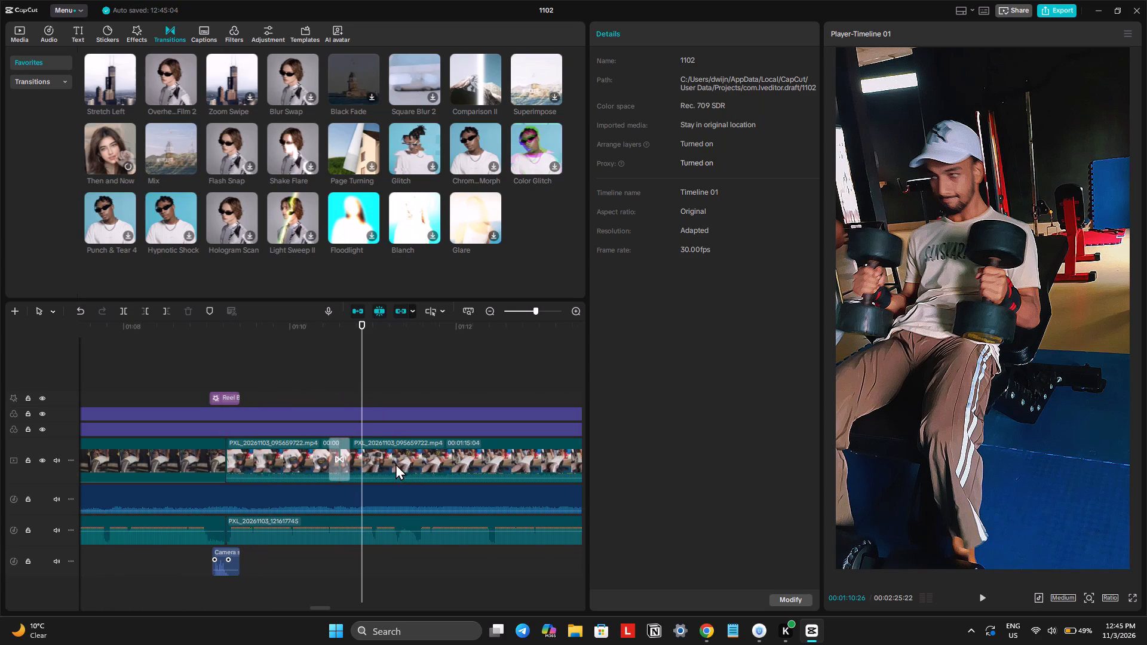
{"action": "key", "text": "space"}
{"action": "key", "text": "space"}
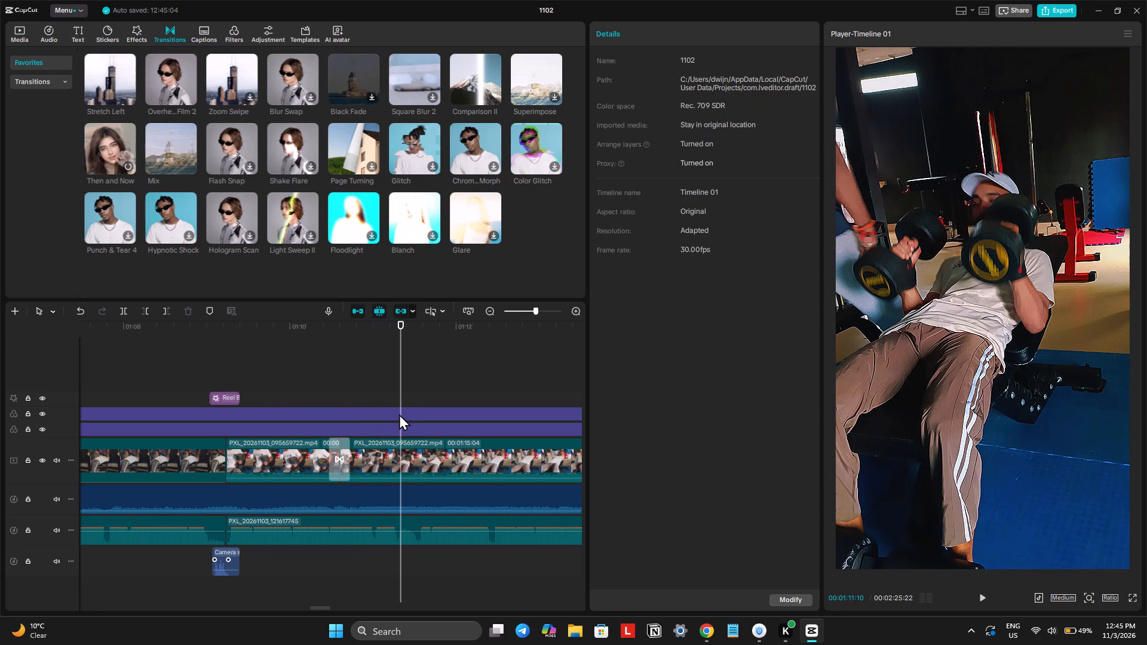
{"action": "left_click", "coordinate": [417, 456]}
{"action": "key", "text": "ctrl+b"}
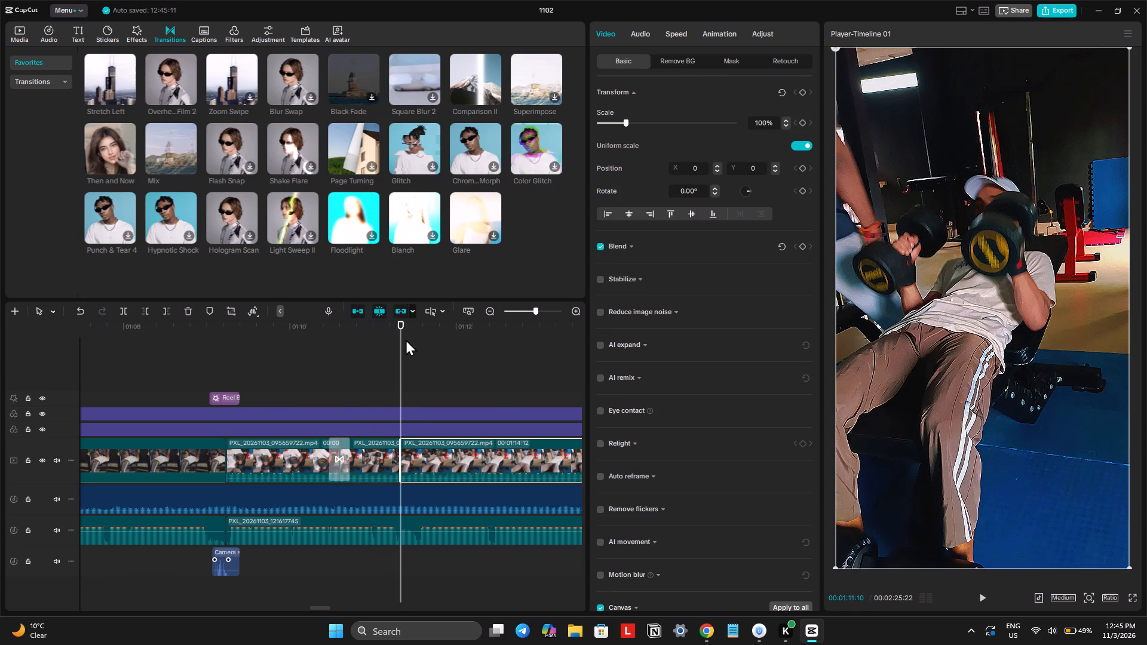
{"action": "left_click_drag", "start_coordinate": [399, 329], "coordinate": [545, 361]}
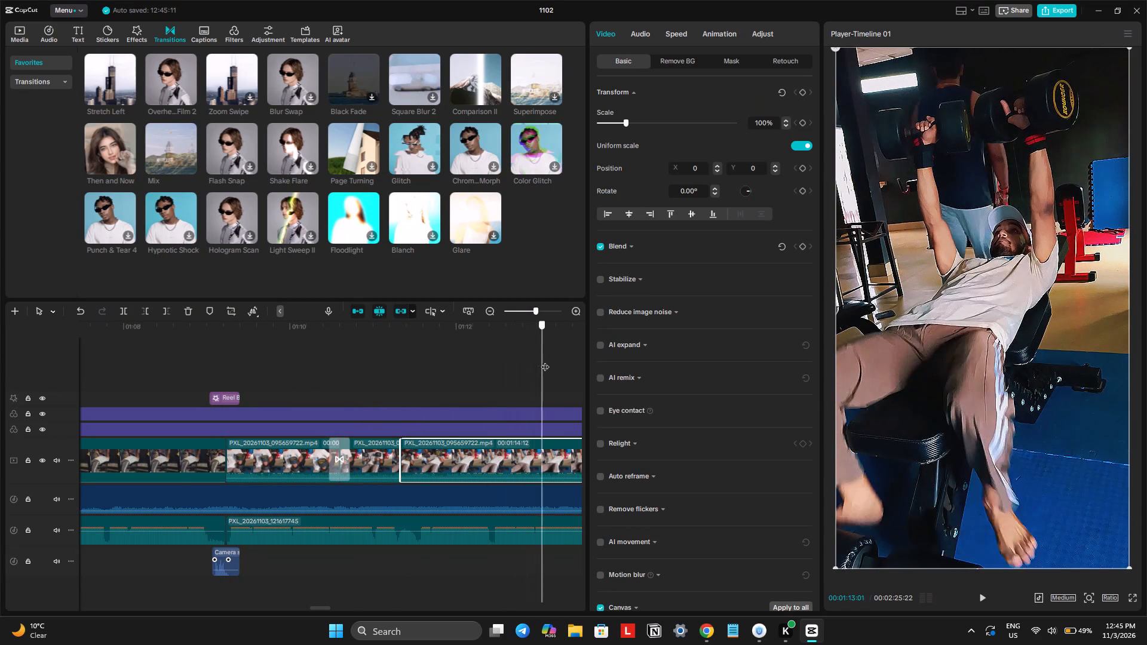
{"action": "left_click_drag", "start_coordinate": [545, 361], "coordinate": [466, 403]}
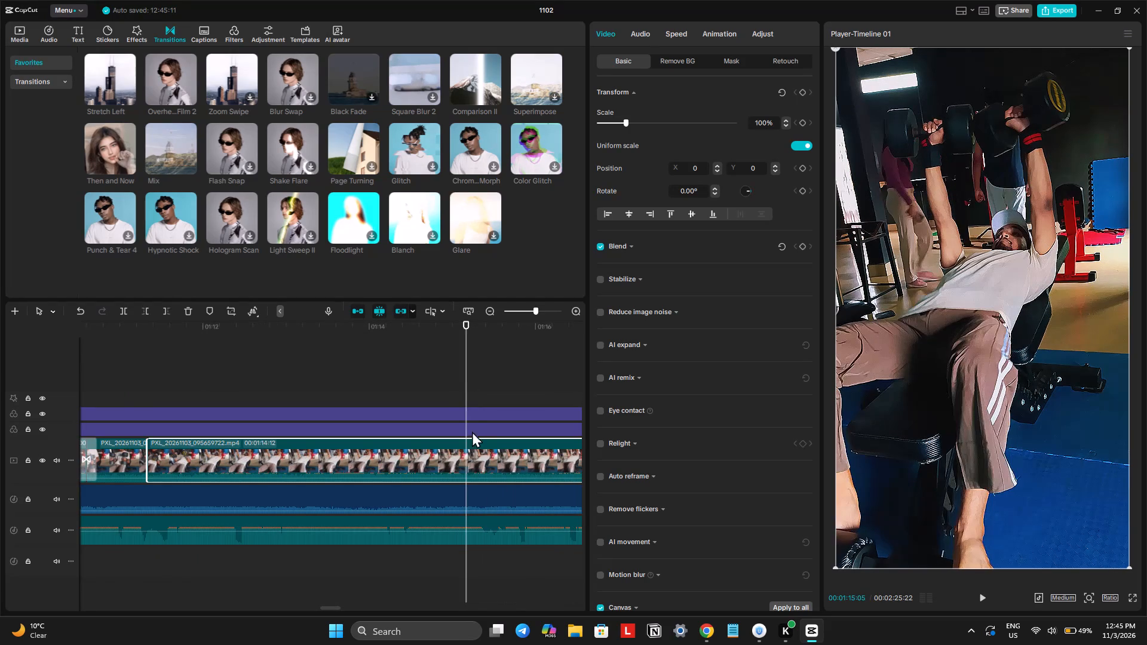
{"action": "left_click", "coordinate": [451, 456]}
{"action": "key", "text": "q"}
{"action": "left_click_drag", "start_coordinate": [147, 331], "coordinate": [208, 336]}
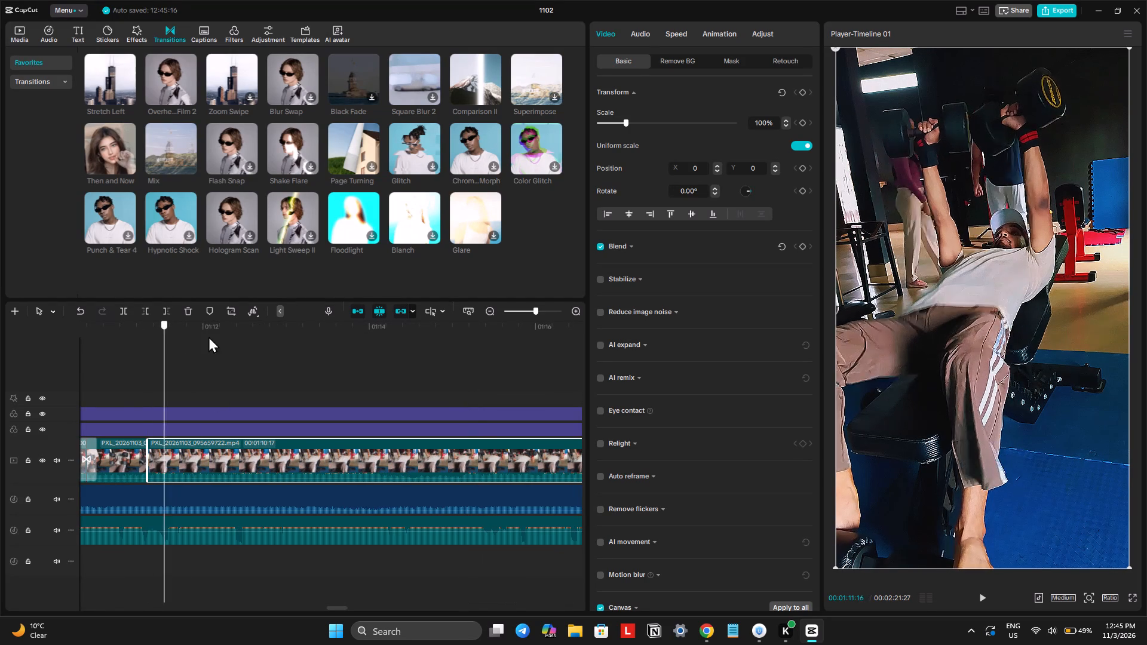
{"action": "left_click_drag", "start_coordinate": [208, 336], "coordinate": [427, 404]}
{"action": "left_click", "coordinate": [436, 470]}
{"action": "key", "text": "q"}
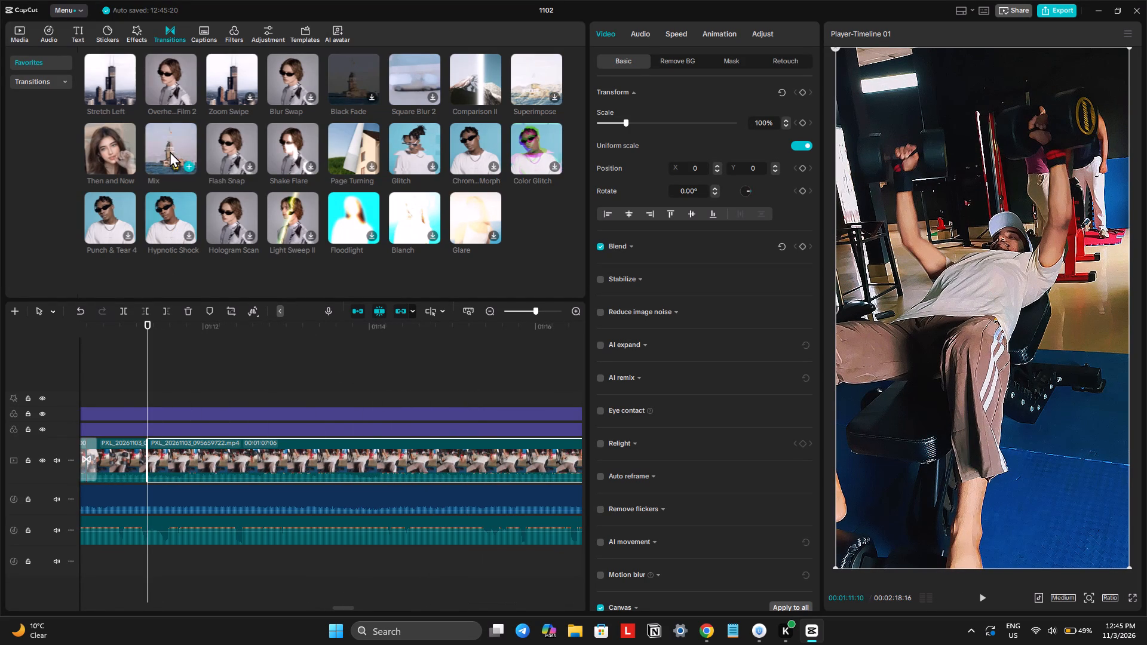
Add the Mix transition at the 00:01:11:10 cut and shorten it to about 0.2 s.
{"action": "left_click_drag", "start_coordinate": [170, 151], "coordinate": [140, 462]}
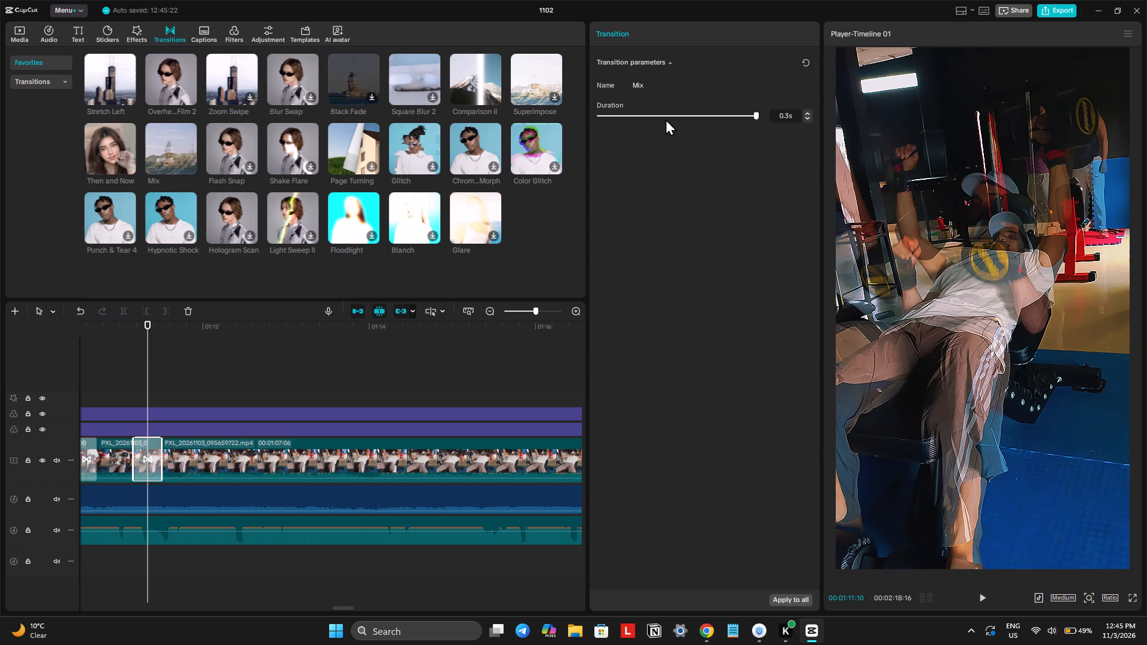
{"action": "left_click", "coordinate": [666, 113]}
Play back the transitions at the 00:01:10:18 and 00:01:11:10 cuts to compare how they look.
{"action": "scroll", "coordinate": [372, 402], "scroll_direction": "right", "scroll_amount": 1}
{"action": "left_click", "coordinate": [177, 387]}
{"action": "key", "text": "space"}
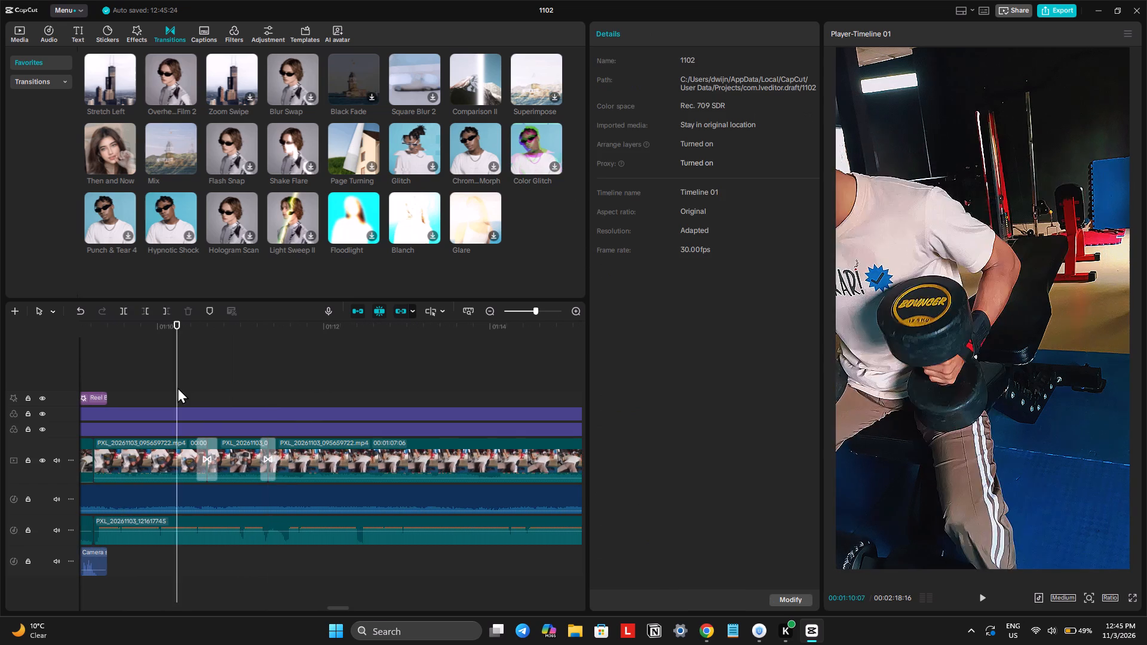
{"action": "key", "text": "space"}
{"action": "left_click", "coordinate": [214, 446]}
{"action": "key", "text": "space"}
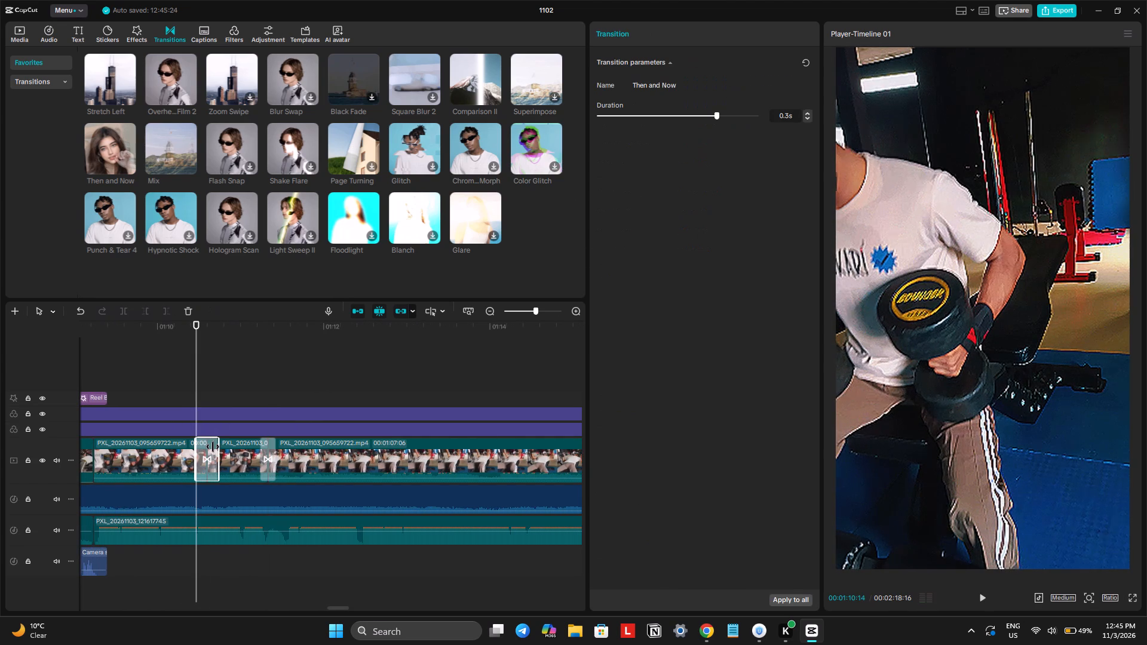
{"action": "key", "text": "space"}
{"action": "left_click", "coordinate": [190, 370]}
{"action": "key", "text": "space"}
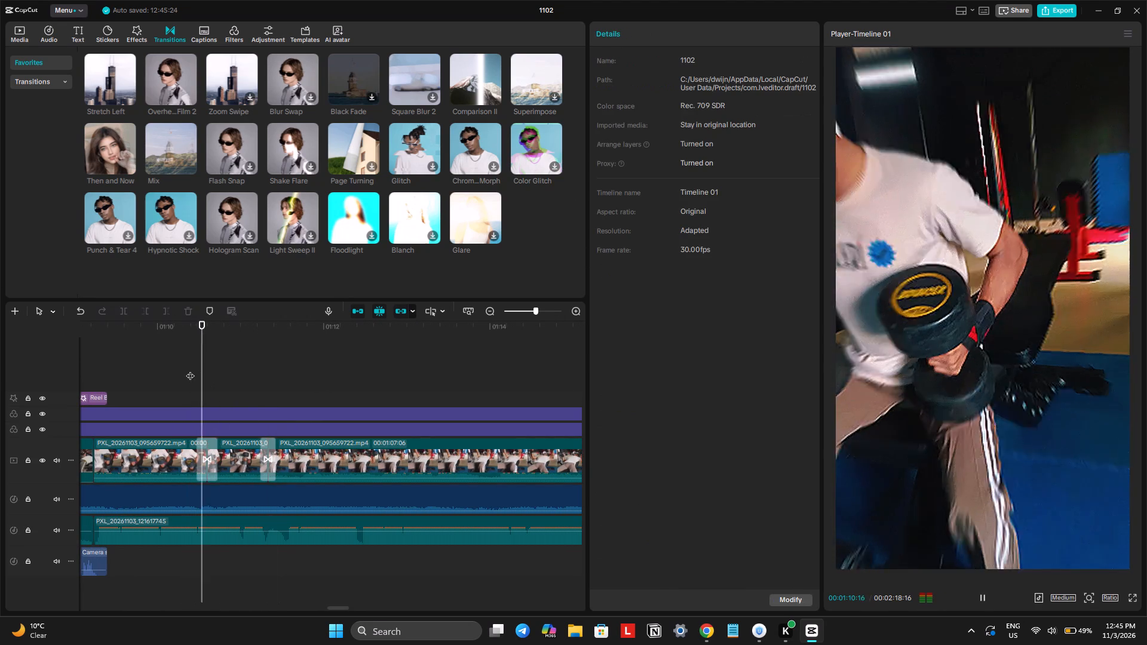
{"action": "key", "text": "space"}
Replace the Then and Now transition at the 00:01:10:18 cut with a 0.2 s Mix transition and preview it.
{"action": "left_click", "coordinate": [208, 451]}
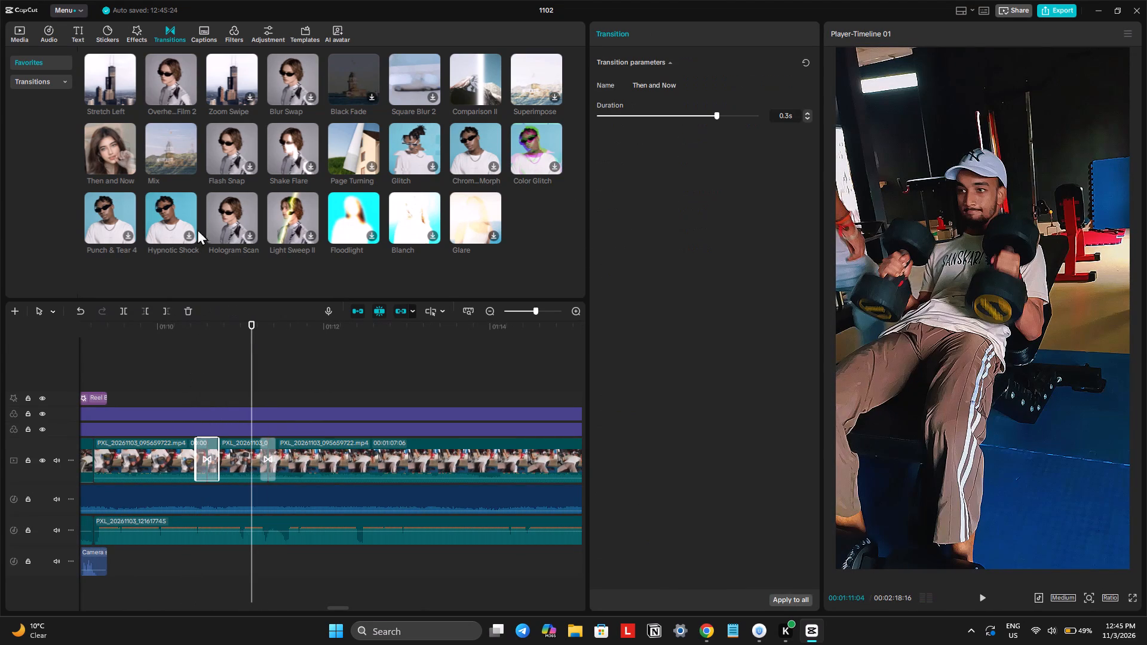
{"action": "left_click_drag", "start_coordinate": [178, 149], "coordinate": [191, 451]}
{"action": "left_click", "coordinate": [661, 113]}
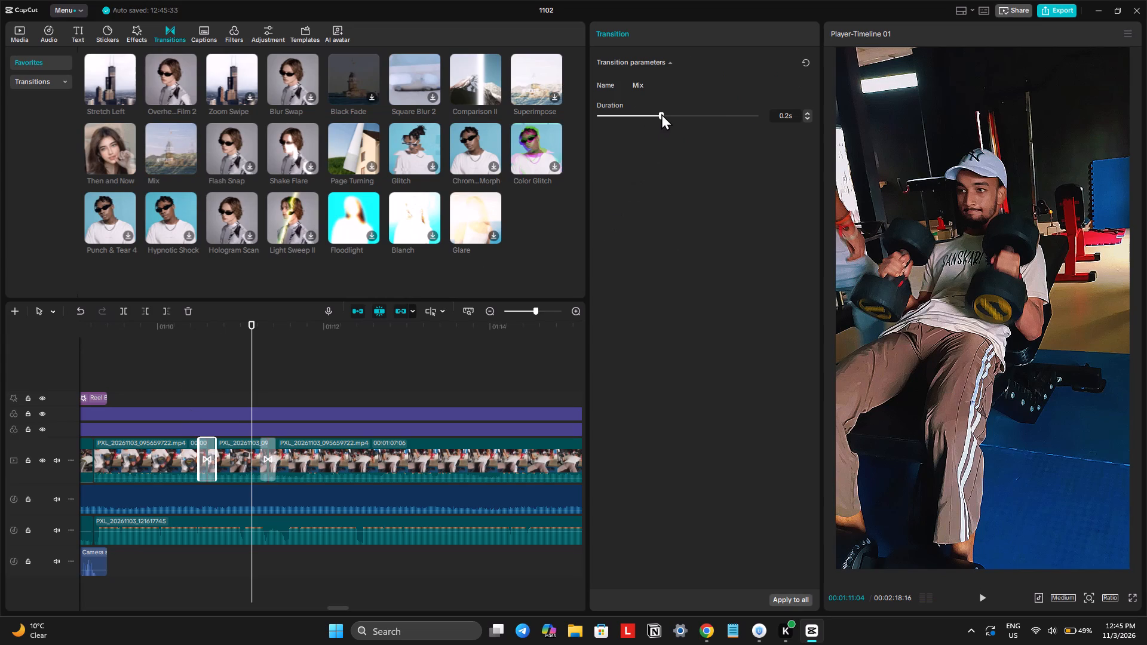
{"action": "left_click", "coordinate": [186, 375]}
{"action": "key", "text": "space"}
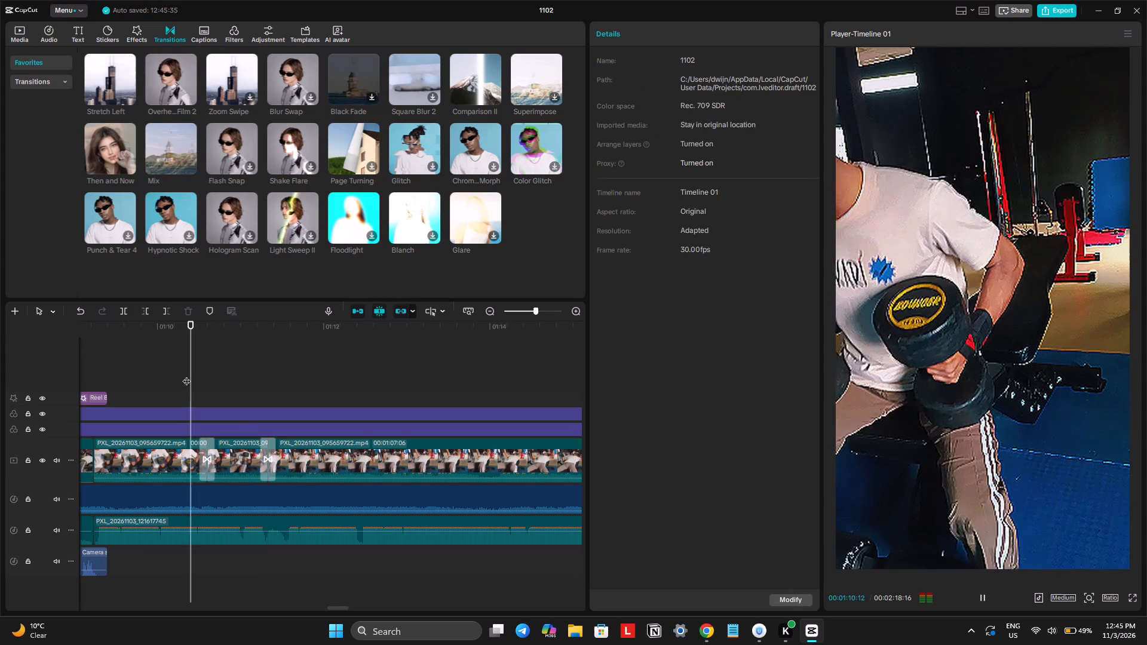
{"action": "key", "text": "space"}
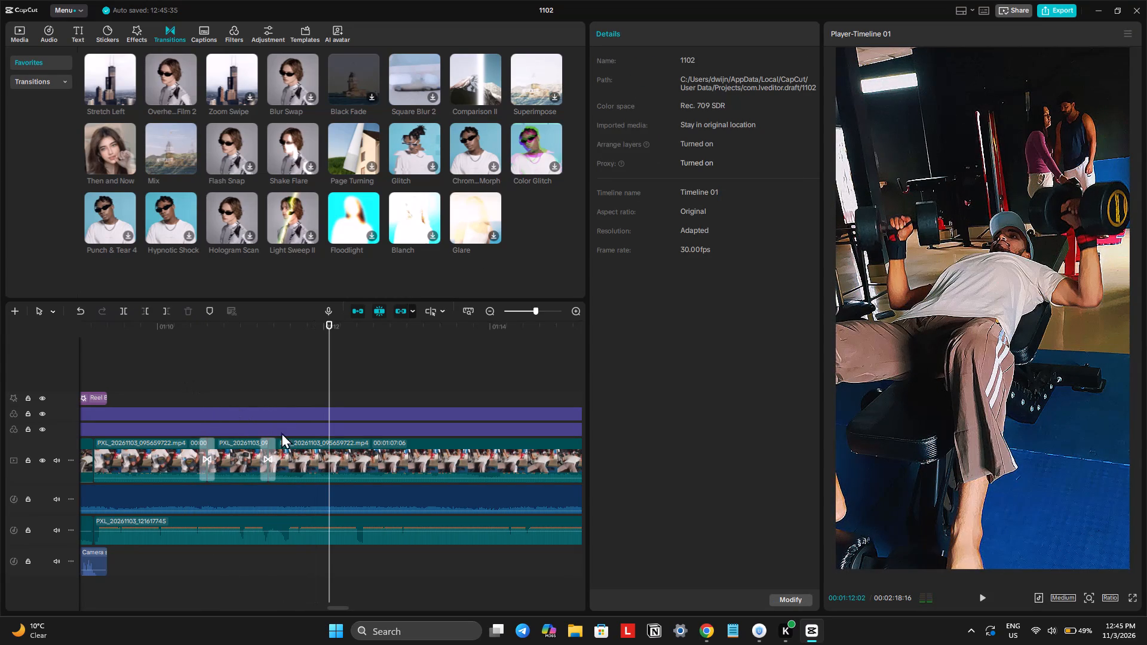
Split the dumbbell clip at 00:01:13:03 and cut about 1 second from the start of the remaining part.
{"action": "key", "text": "space"}
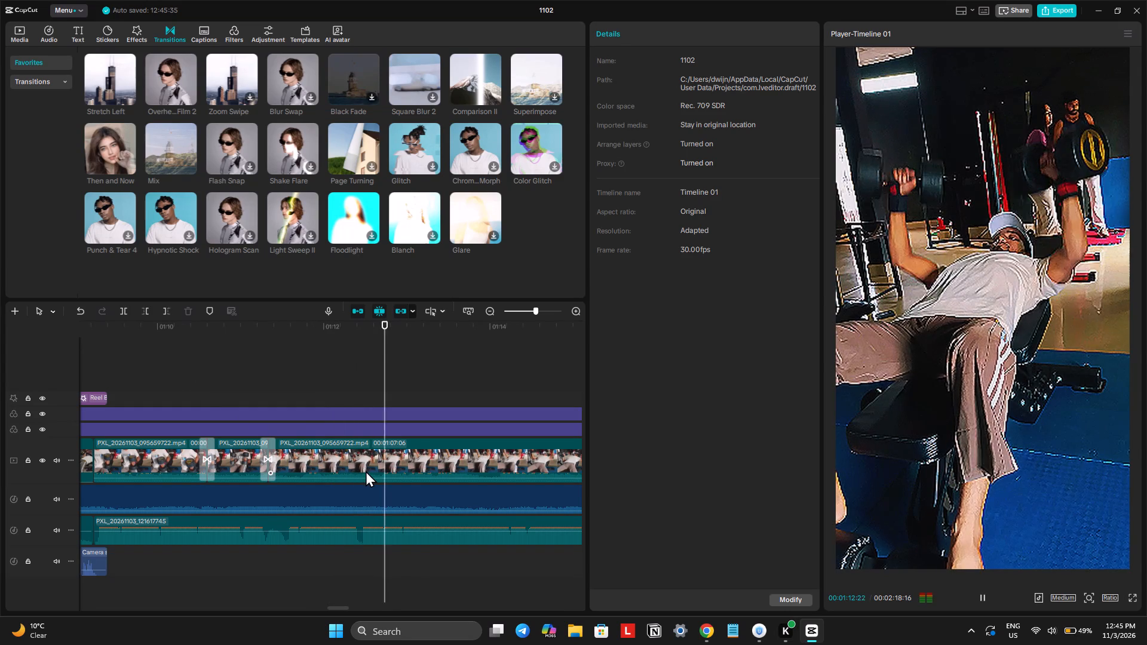
{"action": "key", "text": "space"}
{"action": "left_click", "coordinate": [382, 471]}
{"action": "key", "text": "ctrl+b"}
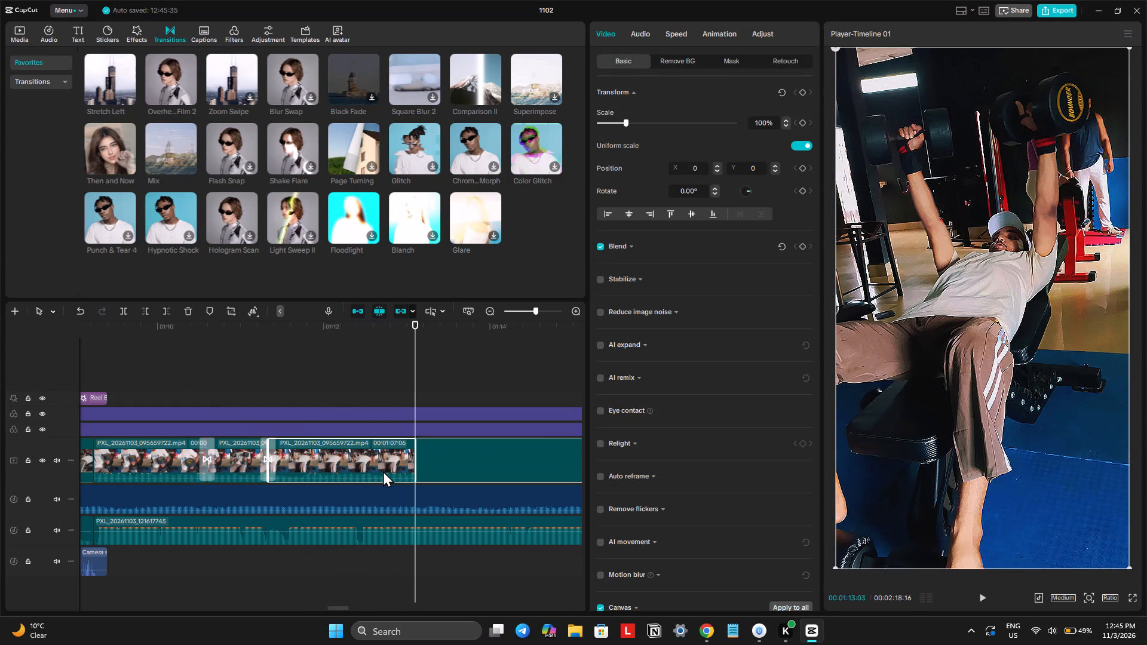
{"action": "key", "text": "space"}
{"action": "key", "text": "space"}
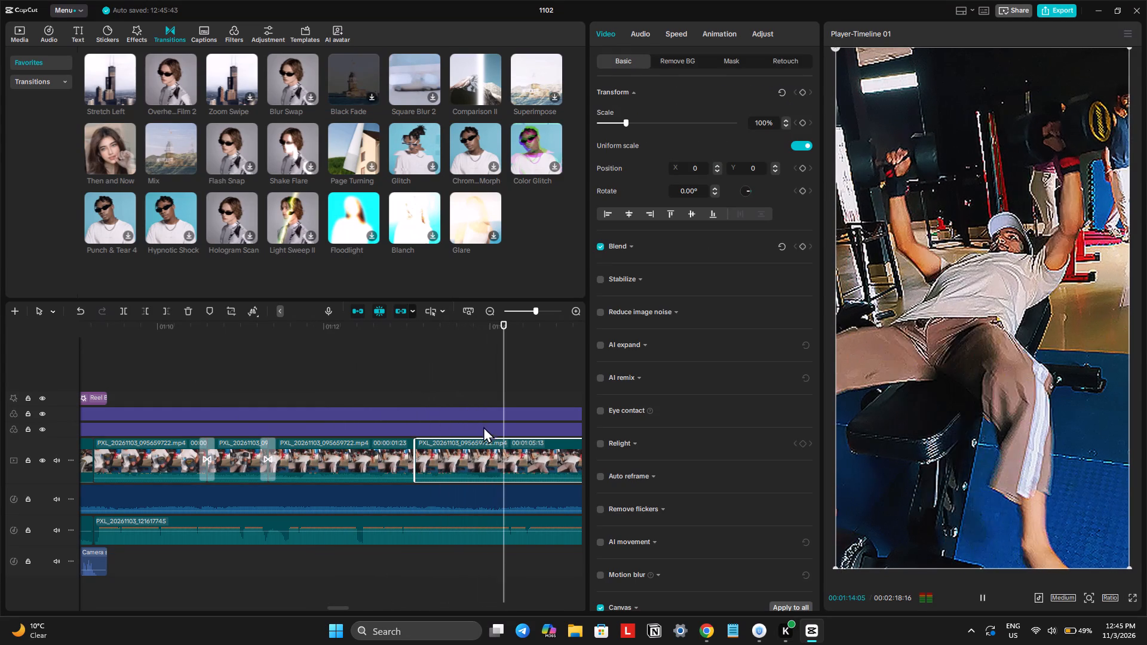
{"action": "key", "text": "q"}
Add the Mix transition at the 00:01:13:03 cut, shorten it to about 0.2 s and preview it.
{"action": "left_click_drag", "start_coordinate": [172, 143], "coordinate": [393, 450]}
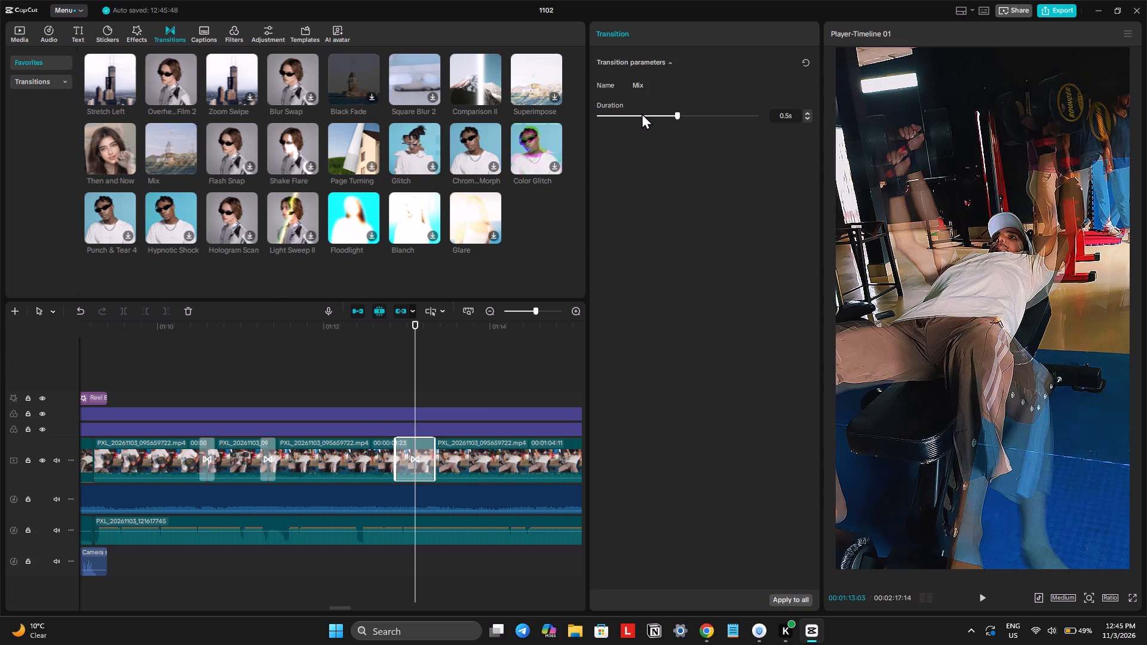
{"action": "left_click", "coordinate": [642, 113]}
{"action": "left_click_drag", "start_coordinate": [639, 116], "coordinate": [628, 116]}
{"action": "left_click", "coordinate": [371, 383]}
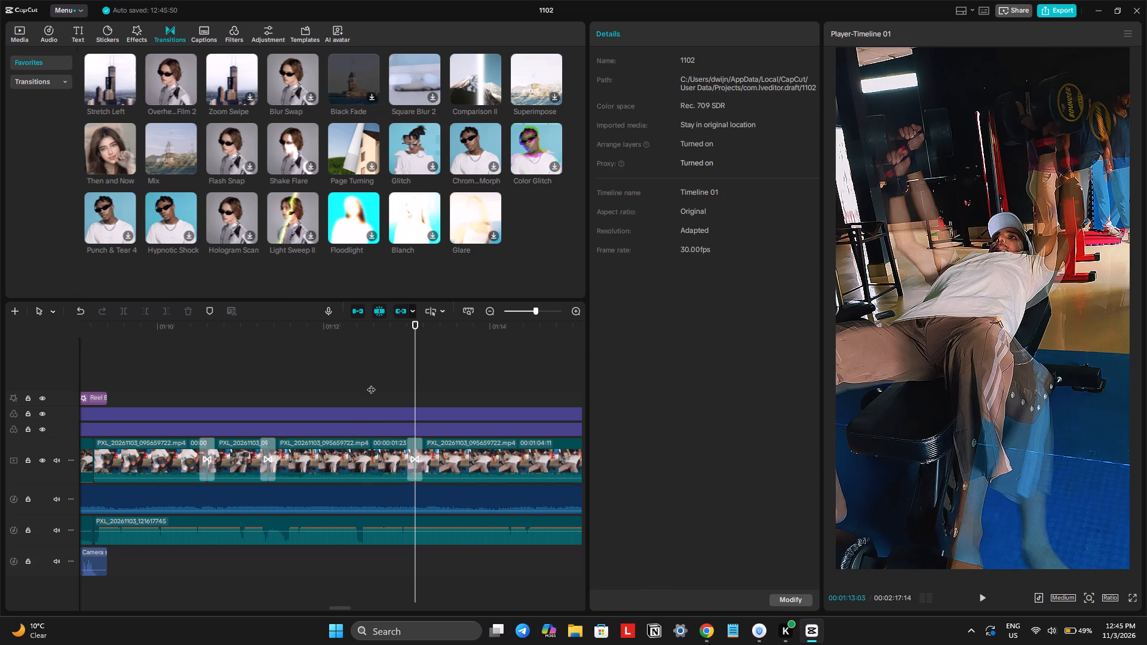
{"action": "key", "text": "space"}
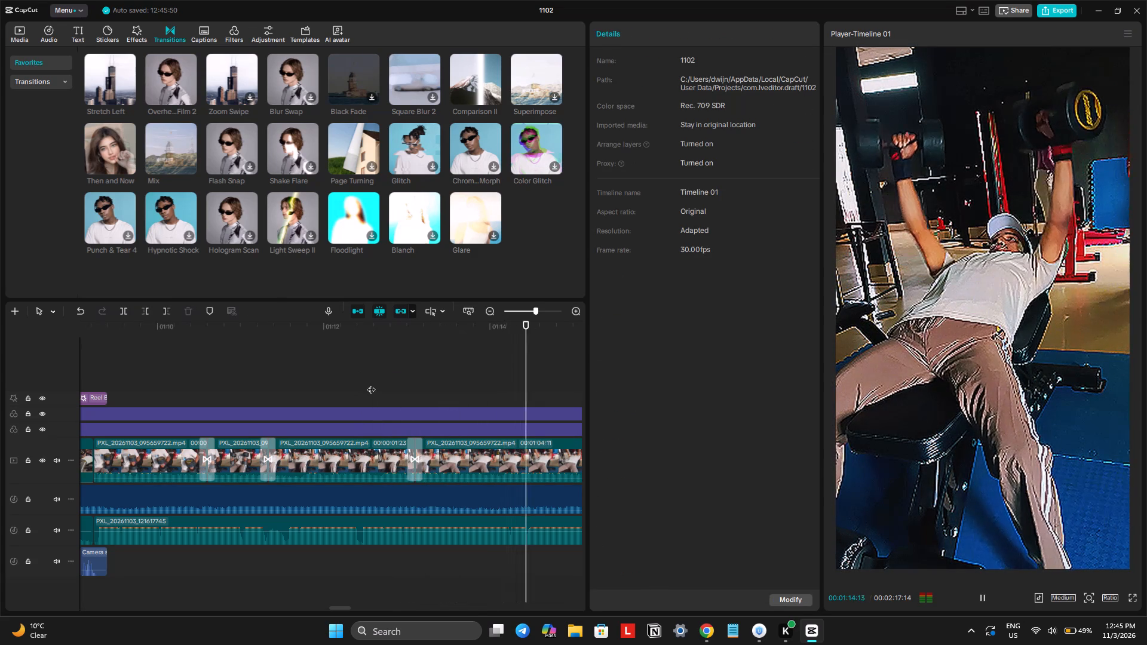
Lower the volume of the dumbbell clip part after the 00:01:13:03 cut to -∞ dB.
{"action": "scroll", "coordinate": [405, 463], "scroll_direction": "left", "scroll_amount": 3}
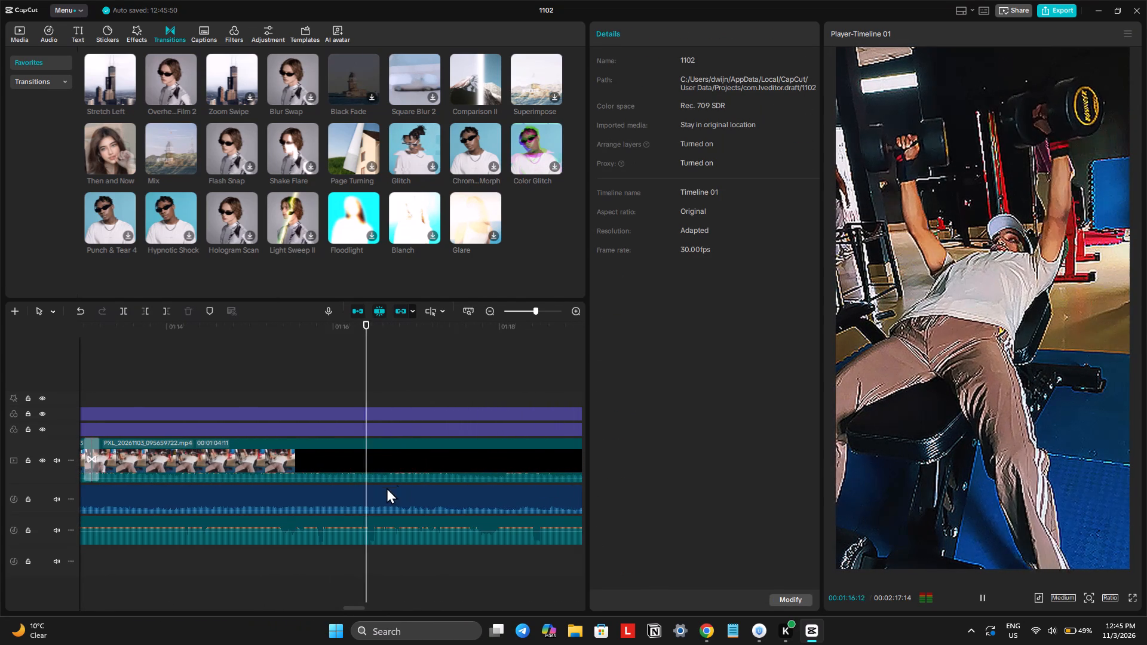
{"action": "key", "text": "space"}
{"action": "left_click_drag", "start_coordinate": [311, 477], "coordinate": [323, 543]}
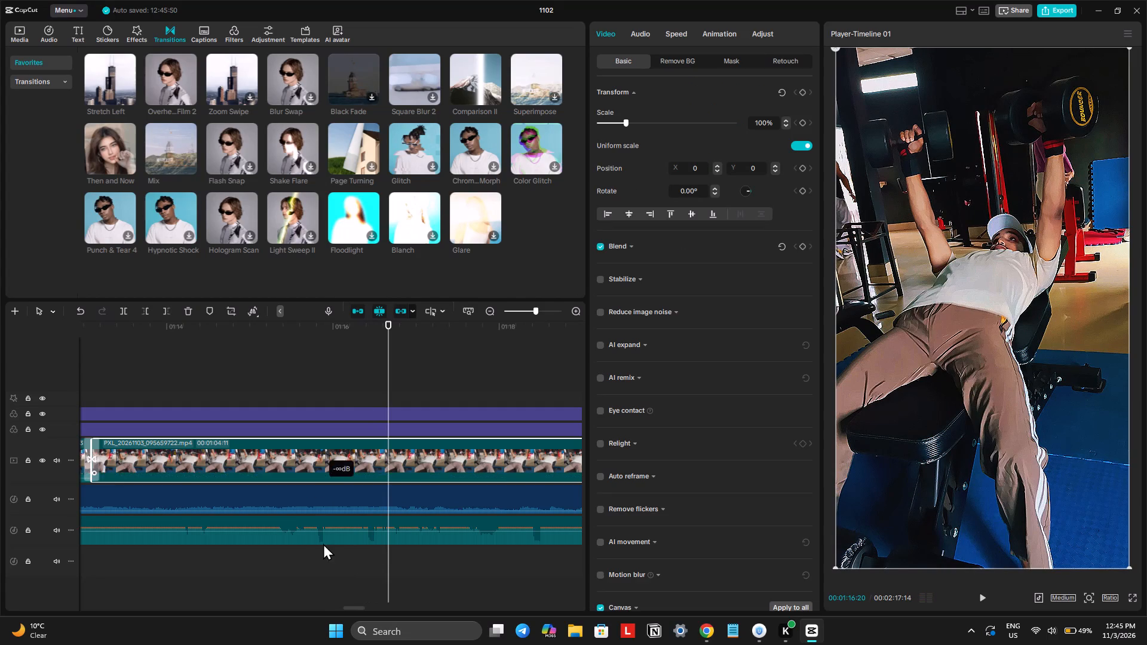
Lower the volume of the three dumbbell clip parts before the 00:01:13:03 cut to -∞ dB and preview the result.
{"action": "scroll", "coordinate": [313, 536], "scroll_direction": "right", "scroll_amount": 2}
{"action": "left_click", "coordinate": [372, 475]}
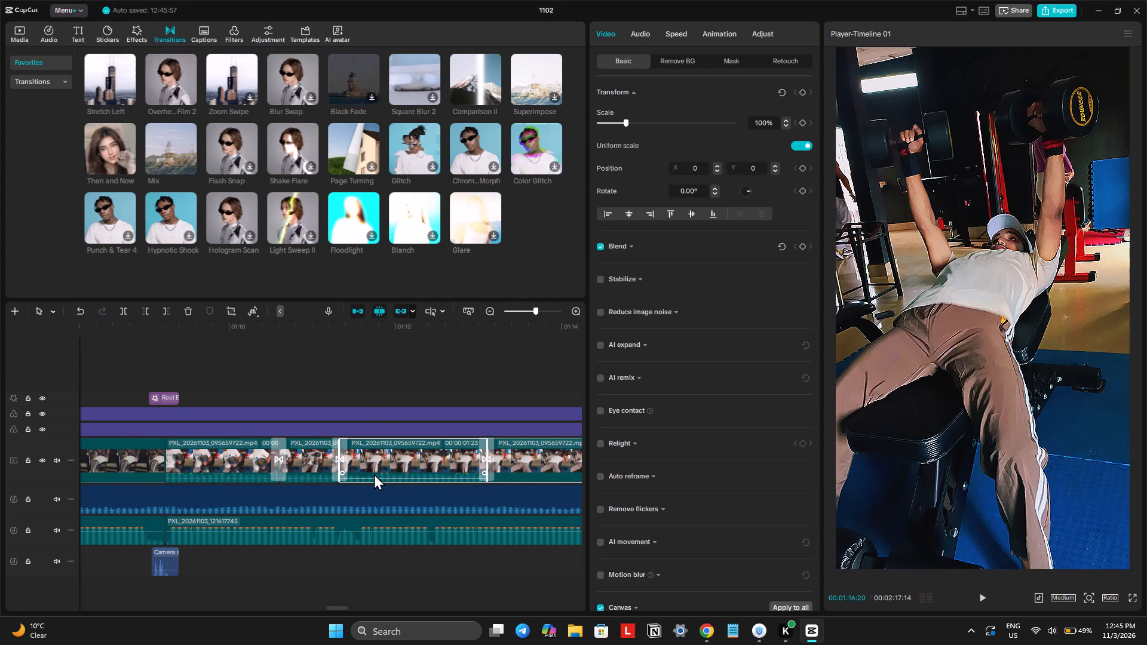
{"action": "left_click_drag", "start_coordinate": [374, 477], "coordinate": [374, 520]}
{"action": "left_click_drag", "start_coordinate": [314, 478], "coordinate": [304, 521]}
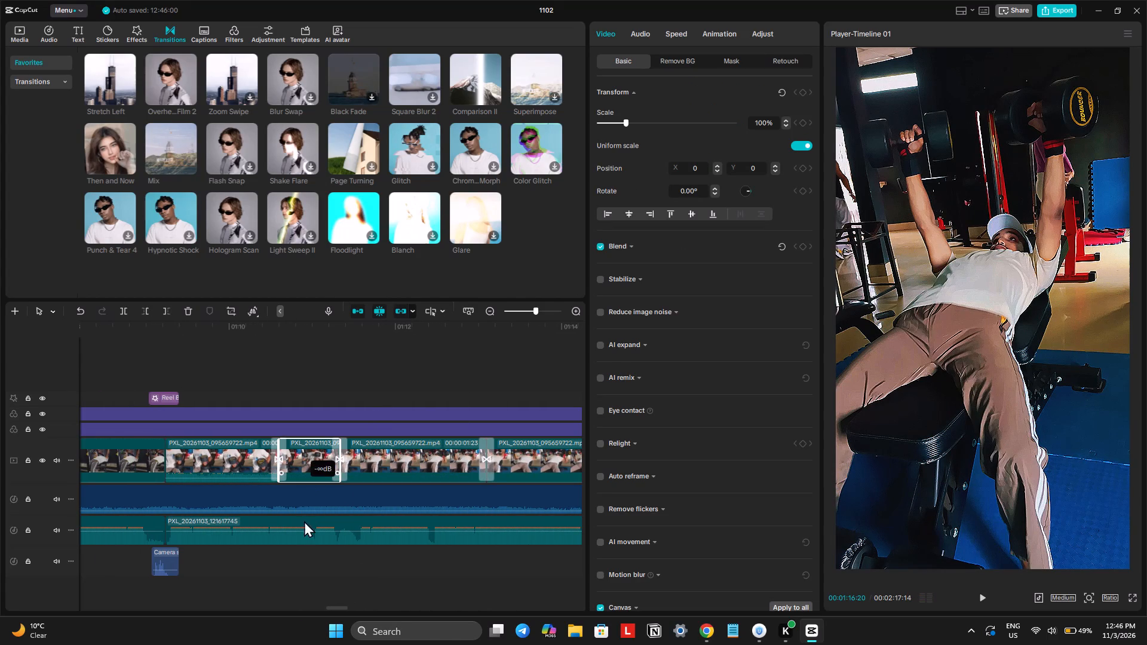
{"action": "left_click_drag", "start_coordinate": [304, 521], "coordinate": [305, 520]}
{"action": "left_click_drag", "start_coordinate": [250, 479], "coordinate": [250, 512]}
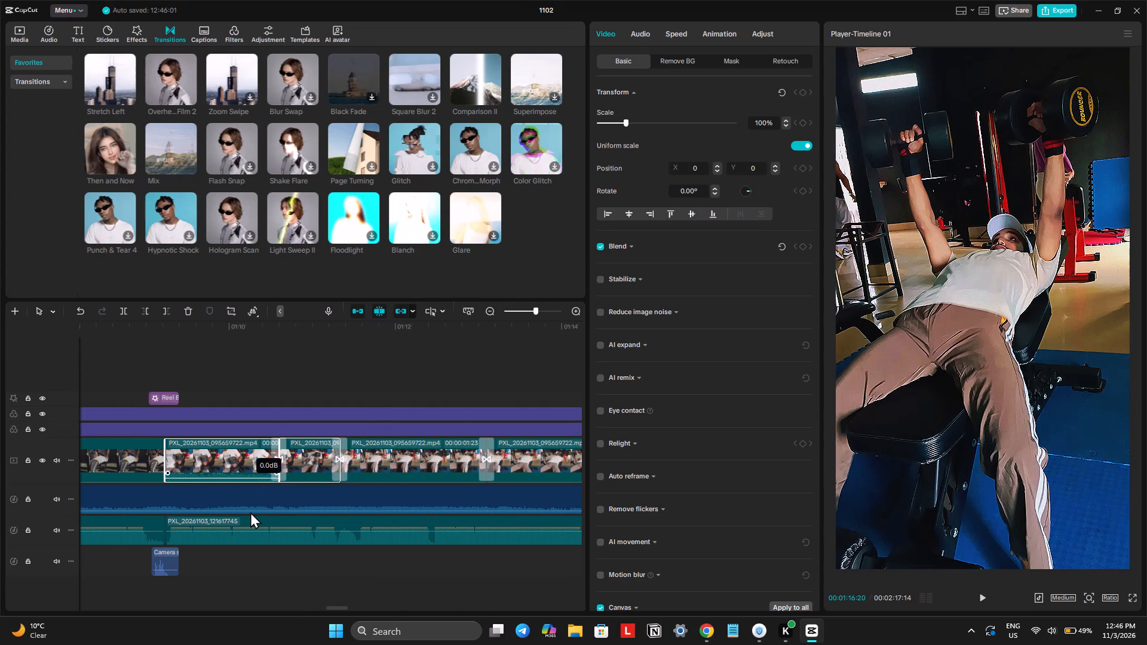
{"action": "left_click_drag", "start_coordinate": [250, 512], "coordinate": [250, 513]}
{"action": "key", "text": "space"}
{"action": "key", "text": "space"}
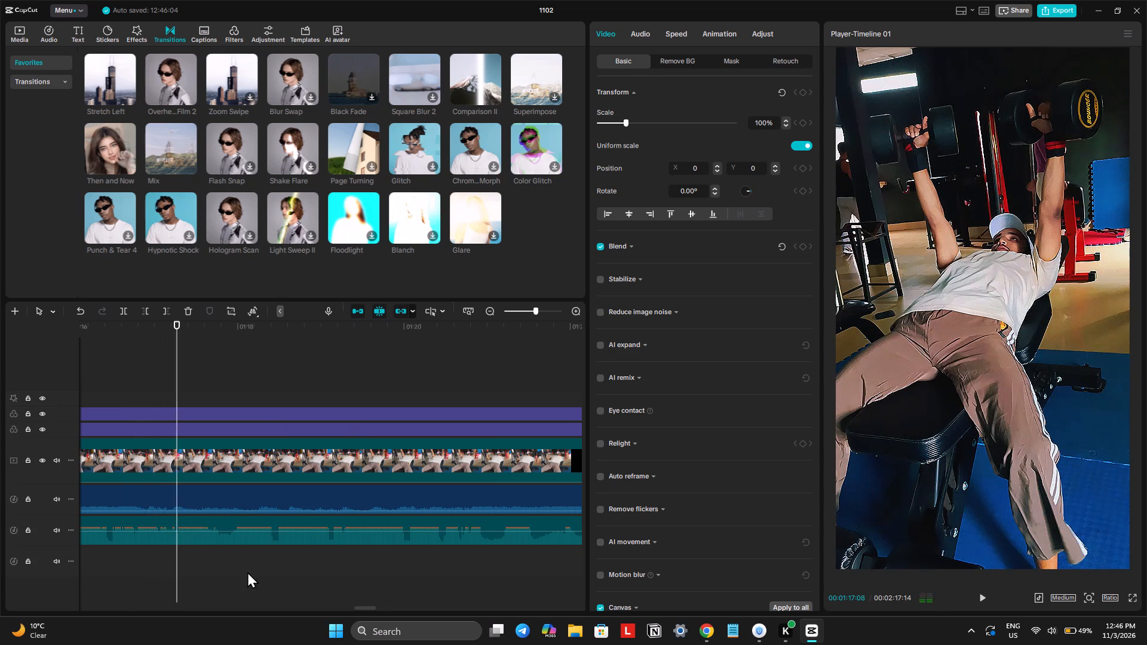
{"action": "scroll", "coordinate": [233, 558], "scroll_direction": "right", "scroll_amount": 2}
{"action": "left_click", "coordinate": [180, 386]}
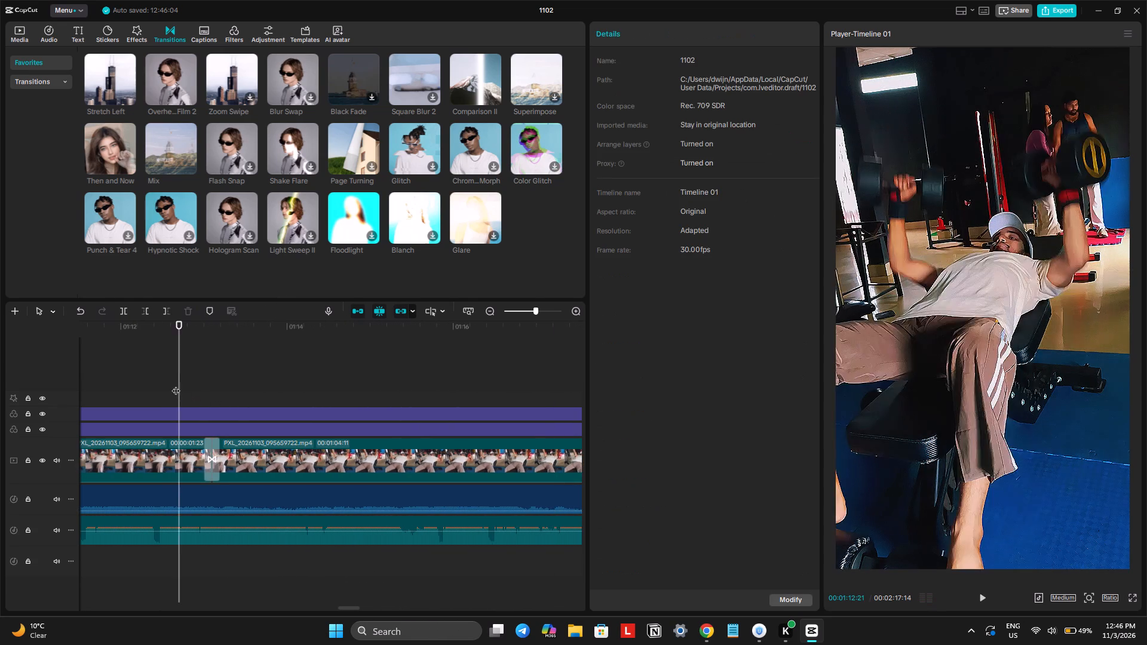
{"action": "key", "text": "space"}
{"action": "key", "text": "space"}
Split the dumbbell clip at 00:01:14:16 and cut about 1.3 seconds from the start of the remaining part.
{"action": "scroll", "coordinate": [164, 418], "scroll_direction": "right", "scroll_amount": 1}
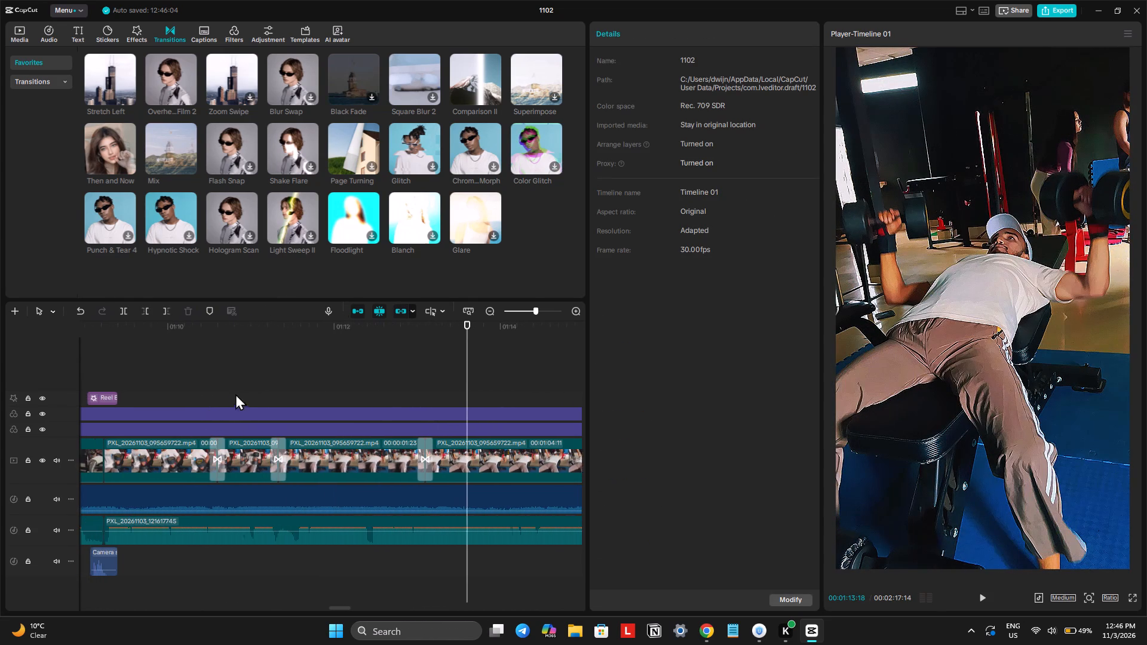
{"action": "scroll", "coordinate": [235, 394], "scroll_direction": "right", "scroll_amount": 1}
{"action": "left_click", "coordinate": [223, 373]}
{"action": "key", "text": "space"}
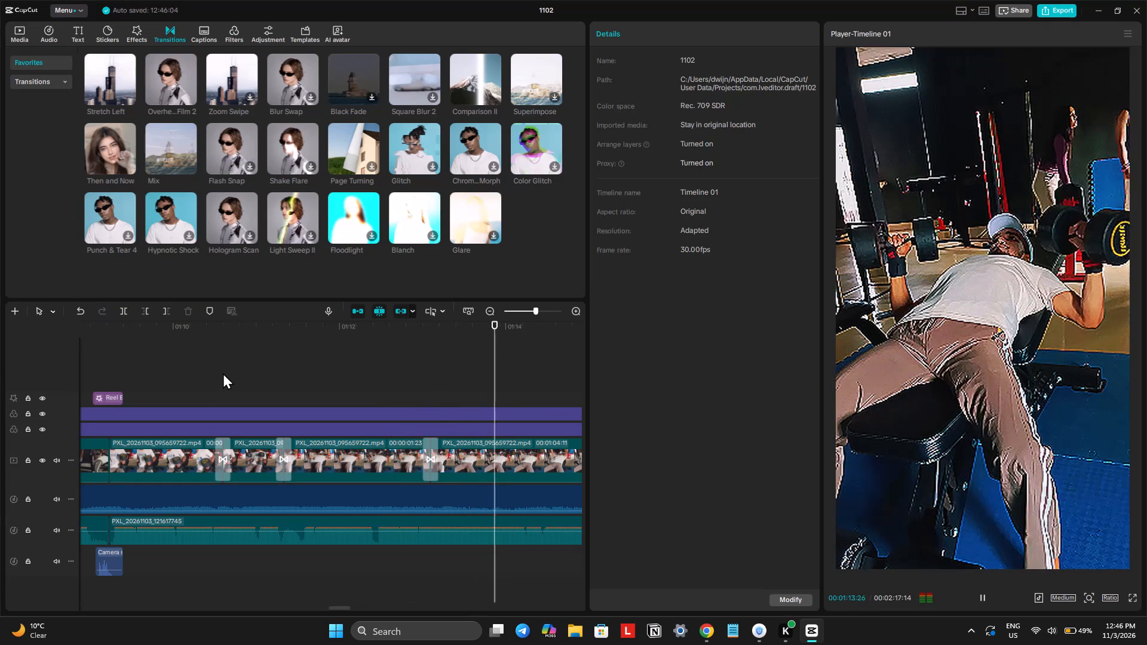
{"action": "key", "text": "space"}
{"action": "scroll", "coordinate": [320, 449], "scroll_direction": "left", "scroll_amount": 1}
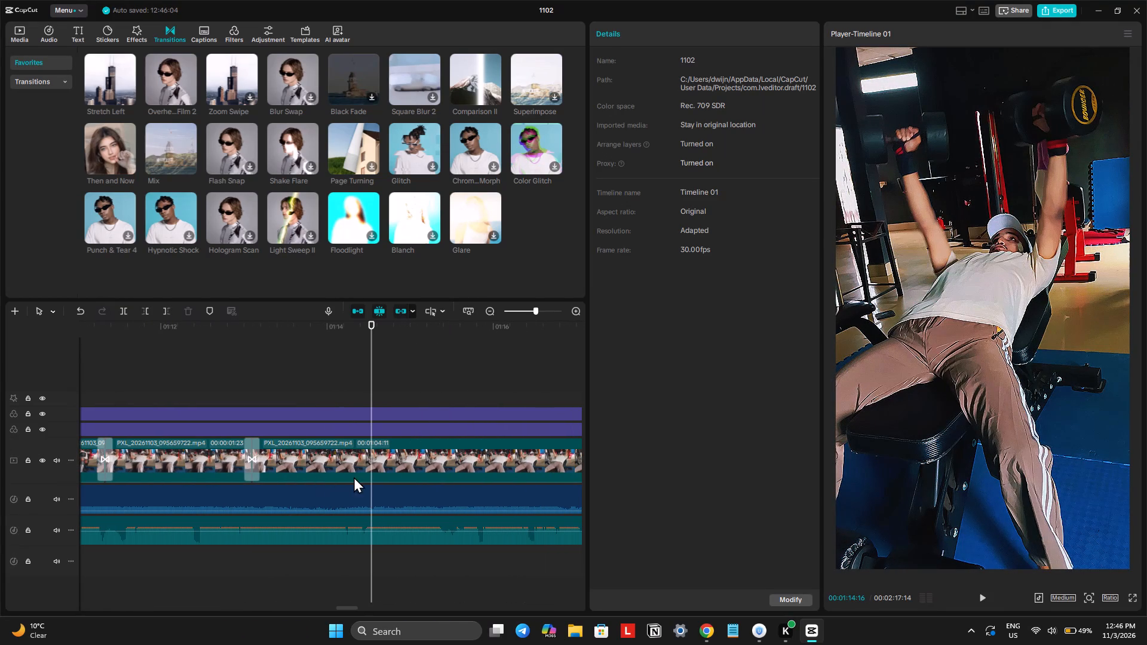
{"action": "scroll", "coordinate": [354, 477], "scroll_direction": "left", "scroll_amount": 1}
{"action": "left_click", "coordinate": [367, 459]}
{"action": "key", "text": "ctrl+b"}
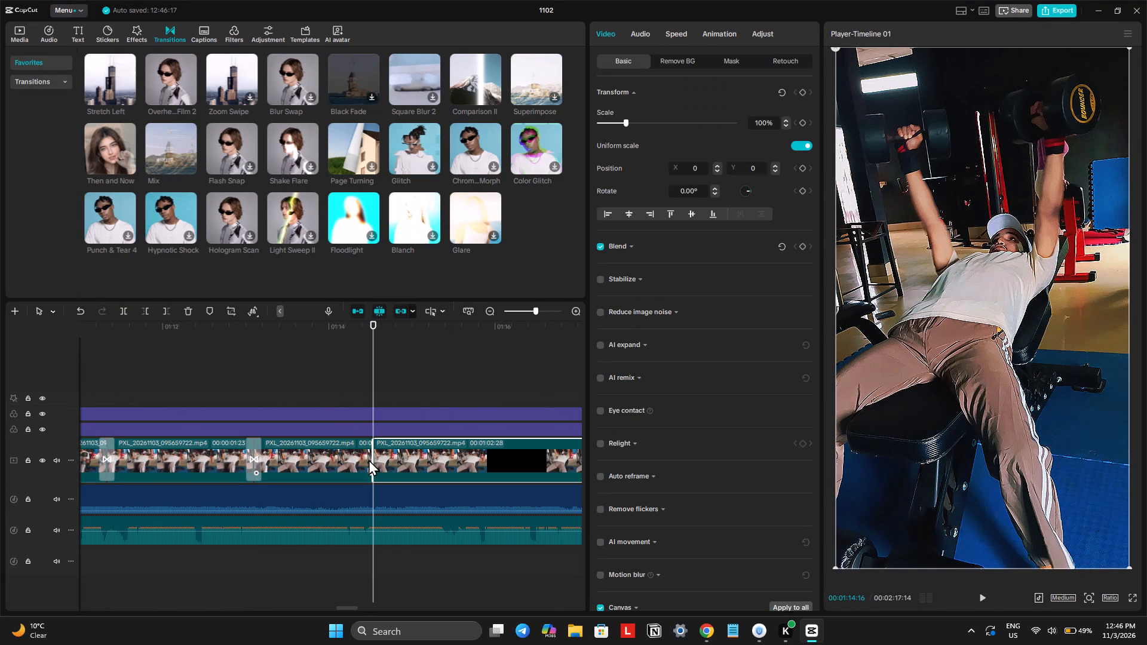
{"action": "key", "text": "space"}
{"action": "key", "text": "space"}
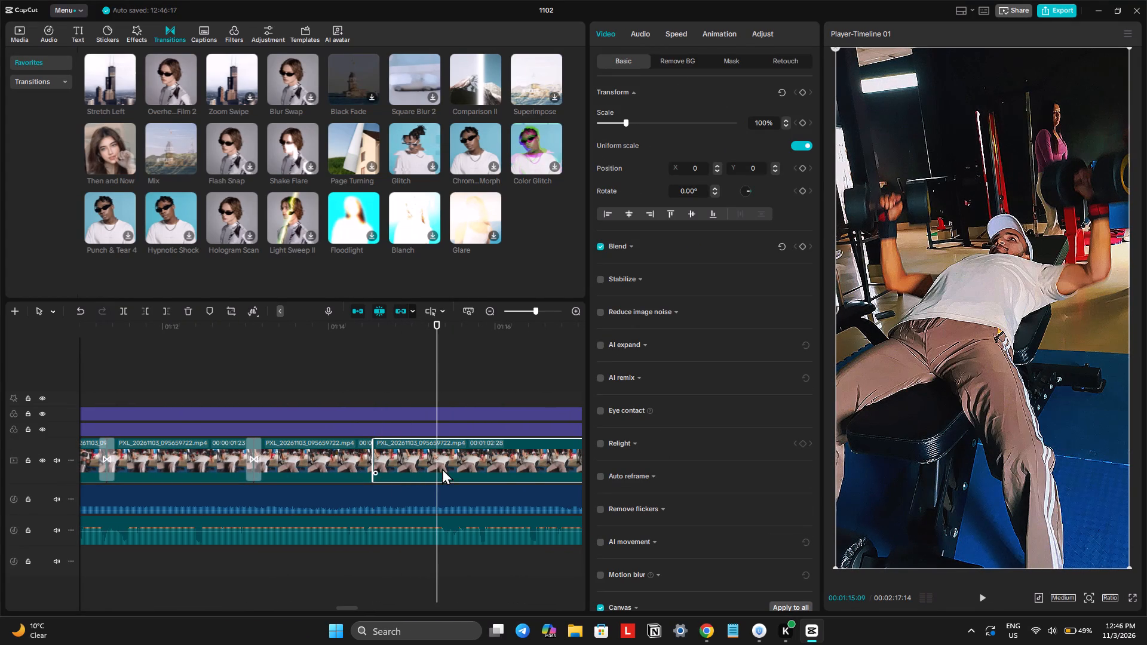
{"action": "key", "text": "space"}
{"action": "key", "text": "space"}
{"action": "key", "text": "q"}
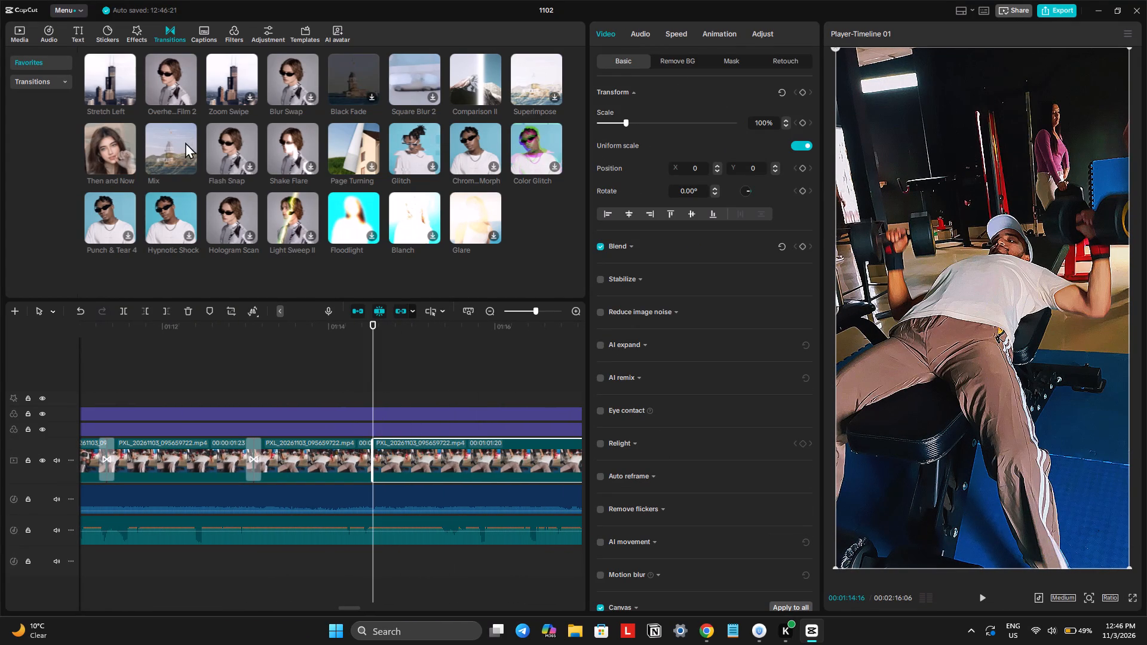
Add the Mix transition at the 00:01:14:16 cut, shorten it to about half its default duration and preview it.
{"action": "left_click_drag", "start_coordinate": [164, 145], "coordinate": [358, 460]}
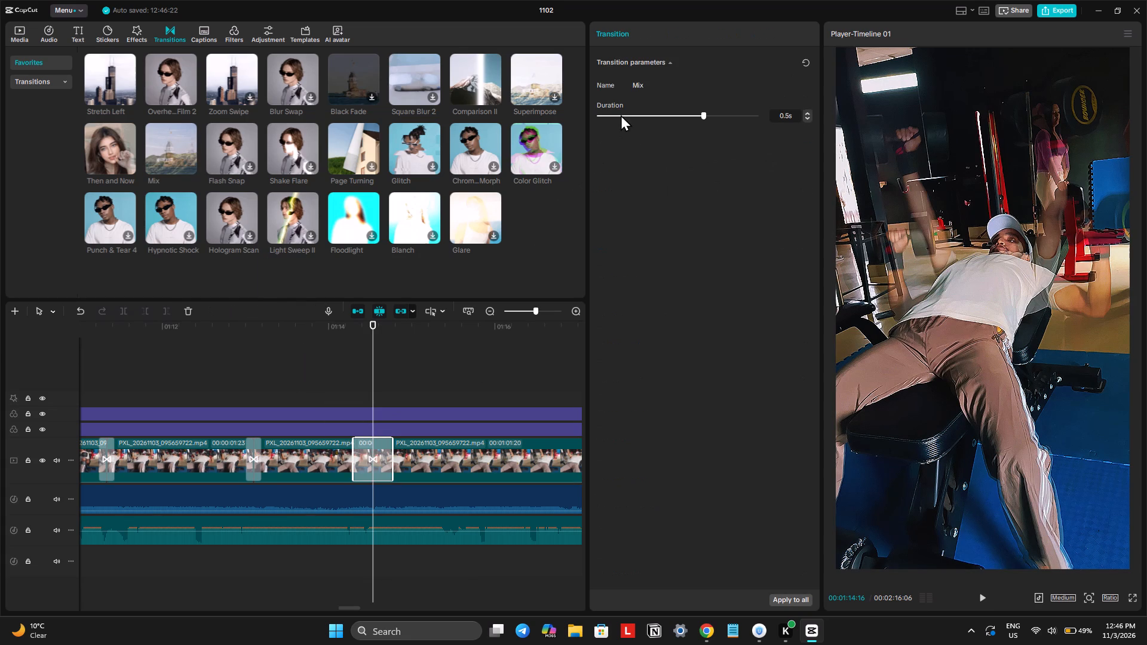
{"action": "left_click_drag", "start_coordinate": [639, 113], "coordinate": [648, 116]}
{"action": "triple_click", "coordinate": [333, 392]}
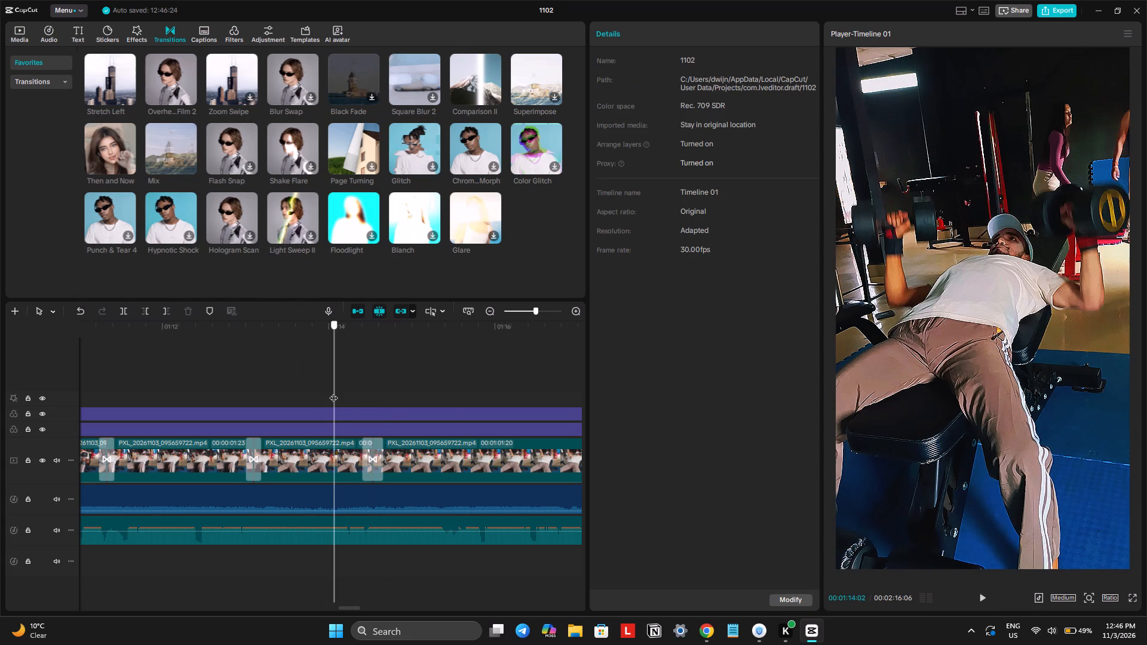
{"action": "key", "text": "space"}
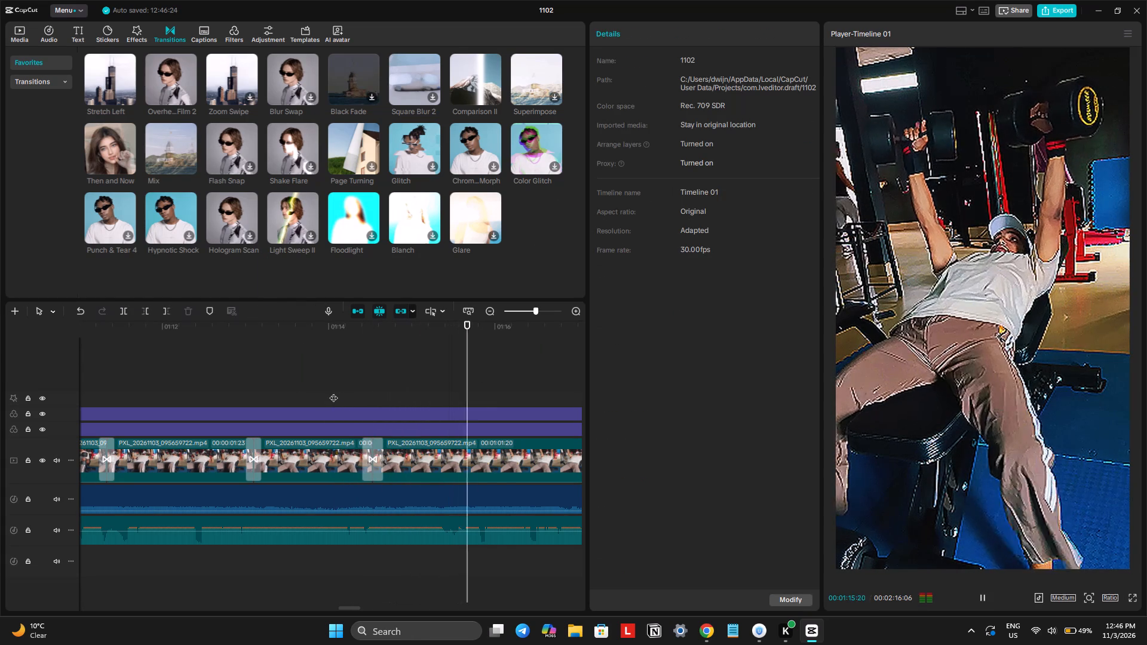
Find the end point of the dumbbell clip by playback and trim everything after 00:01:21:22.
{"action": "scroll", "coordinate": [398, 501], "scroll_direction": "left", "scroll_amount": 1}
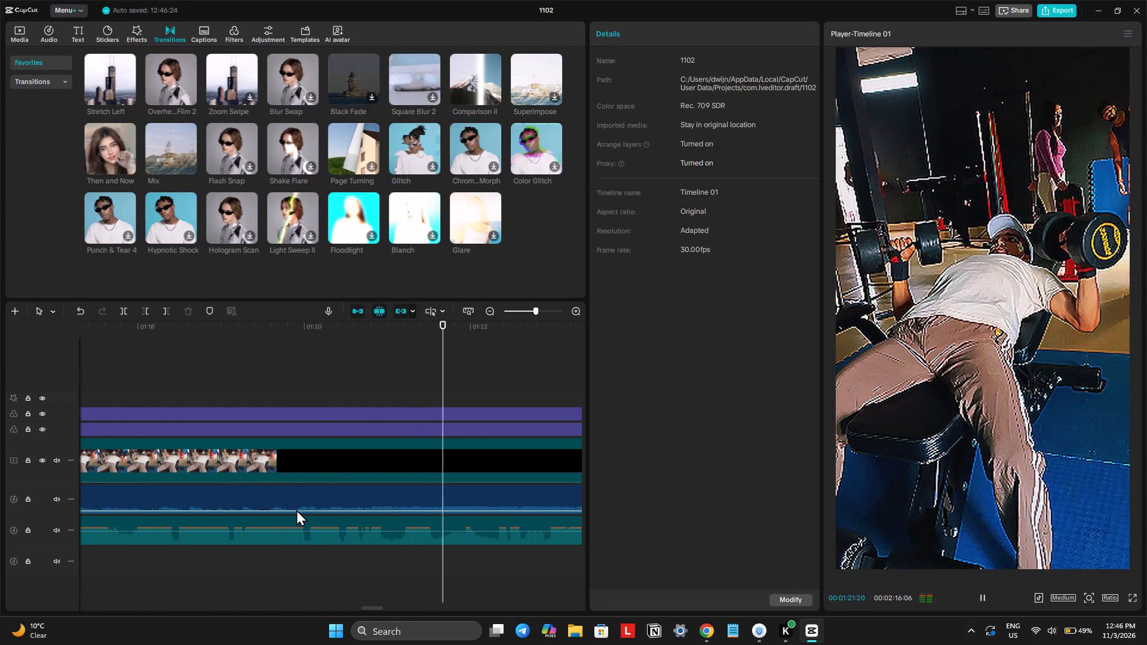
{"action": "key", "text": "space"}
{"action": "left_click", "coordinate": [324, 373]}
{"action": "key", "text": "space"}
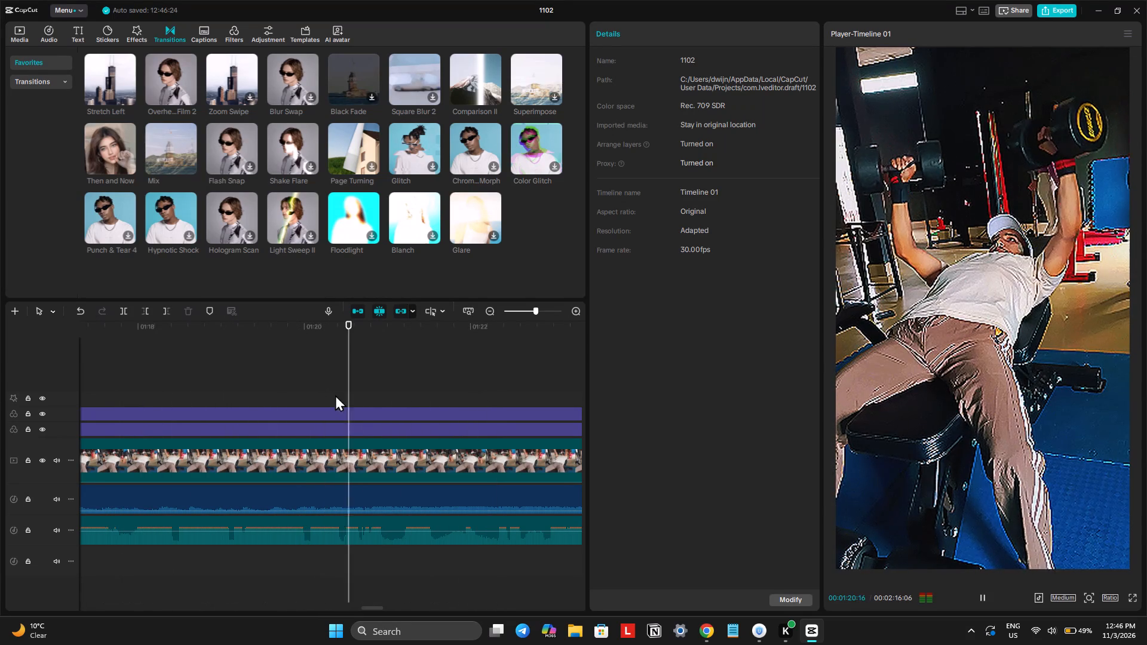
{"action": "key", "text": "space"}
{"action": "left_click", "coordinate": [433, 454]}
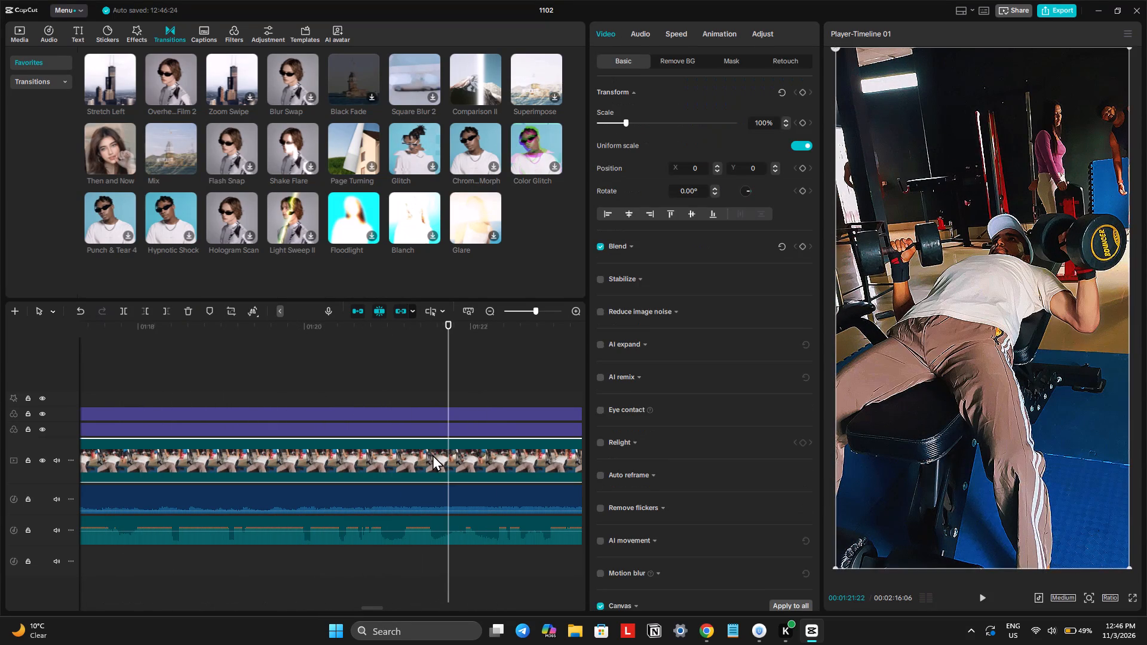
{"action": "key", "text": "w"}
Split the voice-over at 00:01:21:22, cut about 1.2 seconds from the start of the second part and close the gap.
{"action": "left_click", "coordinate": [454, 536]}
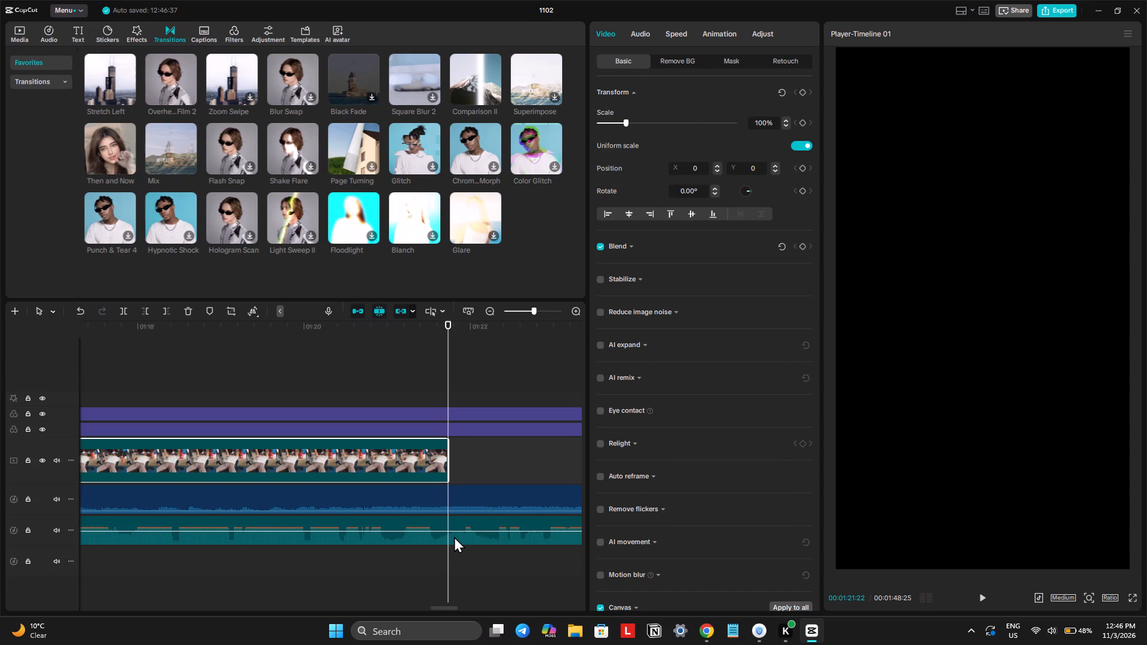
{"action": "key", "text": "ctrl+b"}
{"action": "key", "text": "space"}
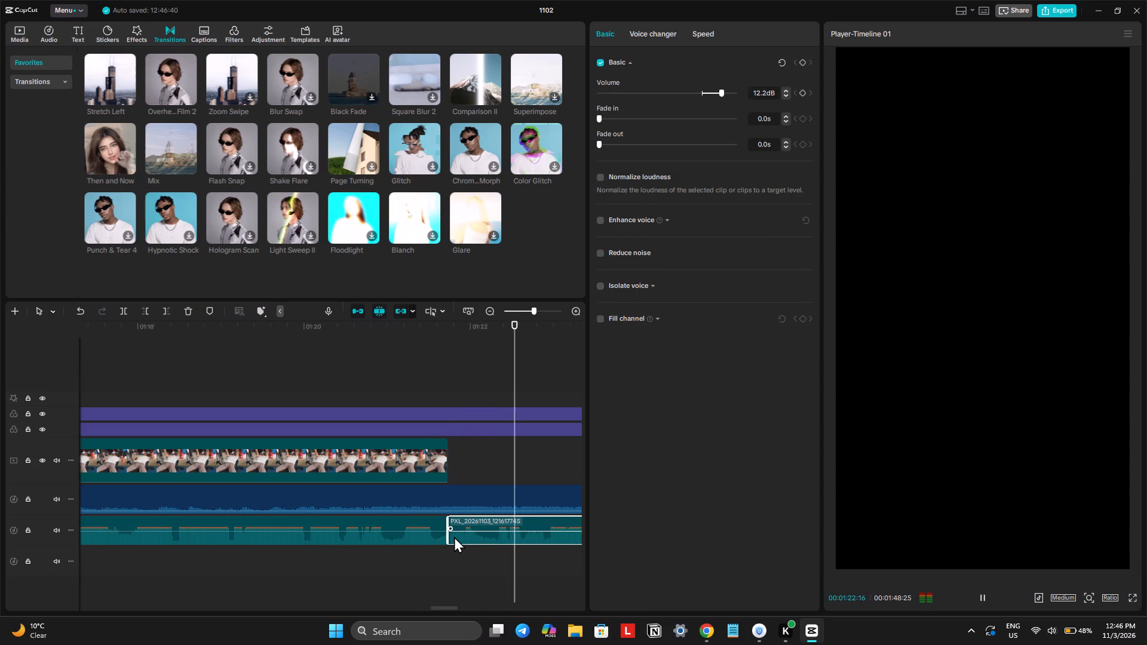
{"action": "scroll", "coordinate": [454, 536], "scroll_direction": "left", "scroll_amount": 1}
{"action": "key", "text": "space"}
{"action": "left_click", "coordinate": [502, 472]}
{"action": "left_click_drag", "start_coordinate": [502, 472], "coordinate": [517, 486]}
{"action": "left_click", "coordinate": [510, 529]}
{"action": "key", "text": "q"}
{"action": "left_click_drag", "start_coordinate": [532, 527], "coordinate": [480, 536]}
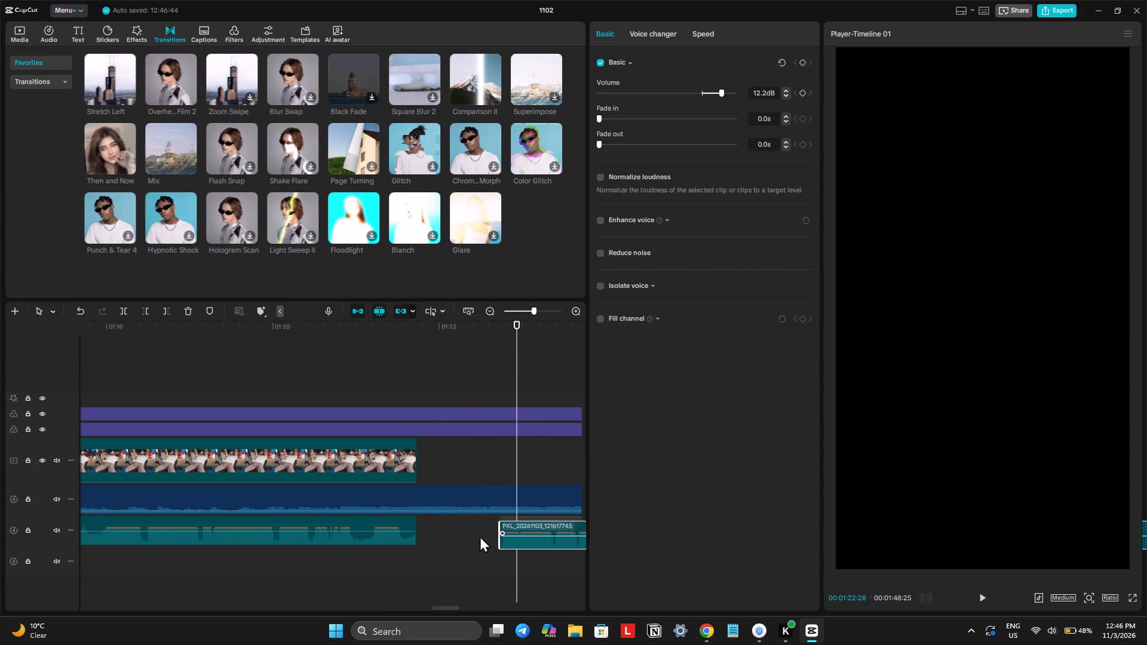
{"action": "left_click_drag", "start_coordinate": [480, 536], "coordinate": [433, 528]}
{"action": "scroll", "coordinate": [433, 524], "scroll_direction": "left", "scroll_amount": 1}
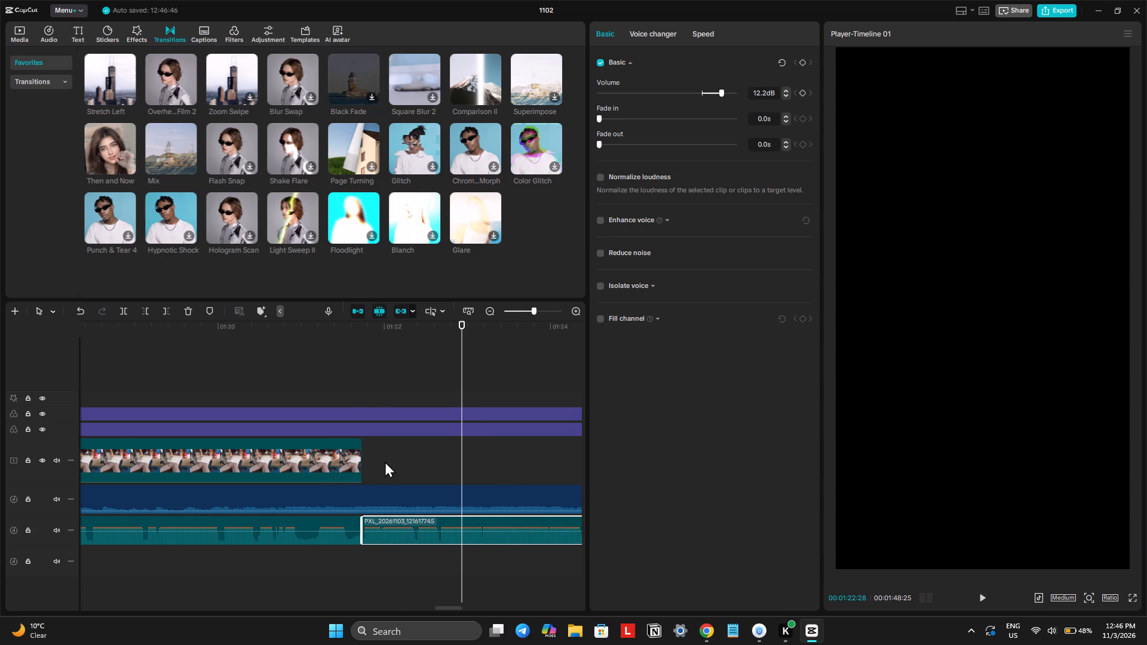
Listen to the voice-over after the dumbbell clip and preview the 01:30 kneeling cable clip in the project media.
{"action": "left_click", "coordinate": [361, 391]}
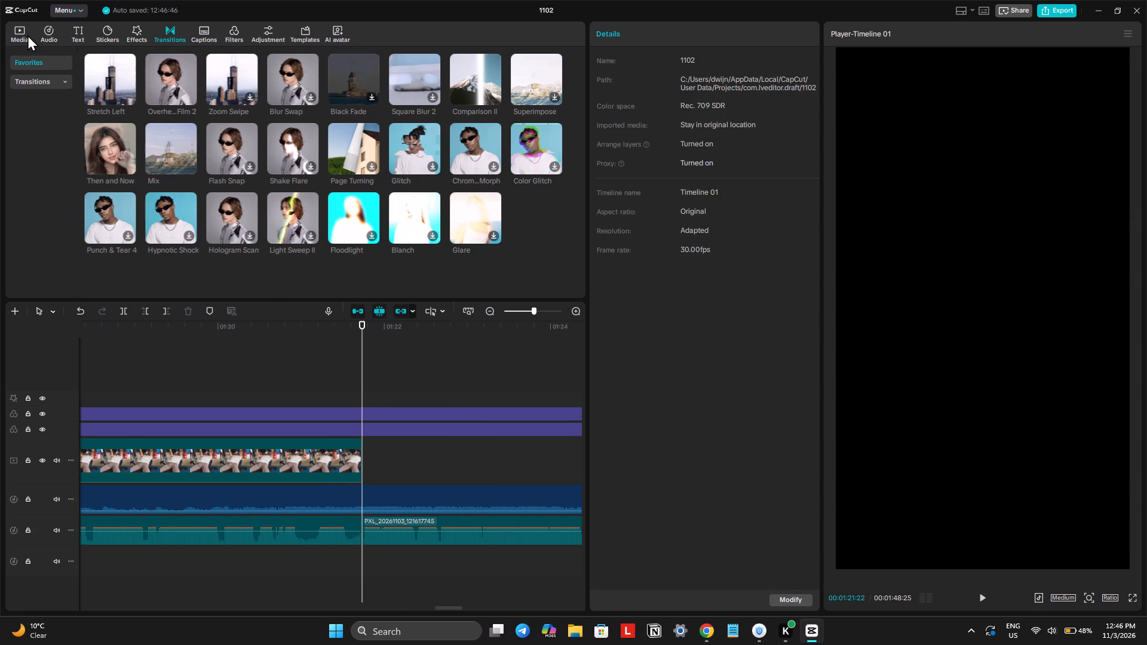
{"action": "left_click", "coordinate": [27, 34]}
{"action": "key", "text": "space"}
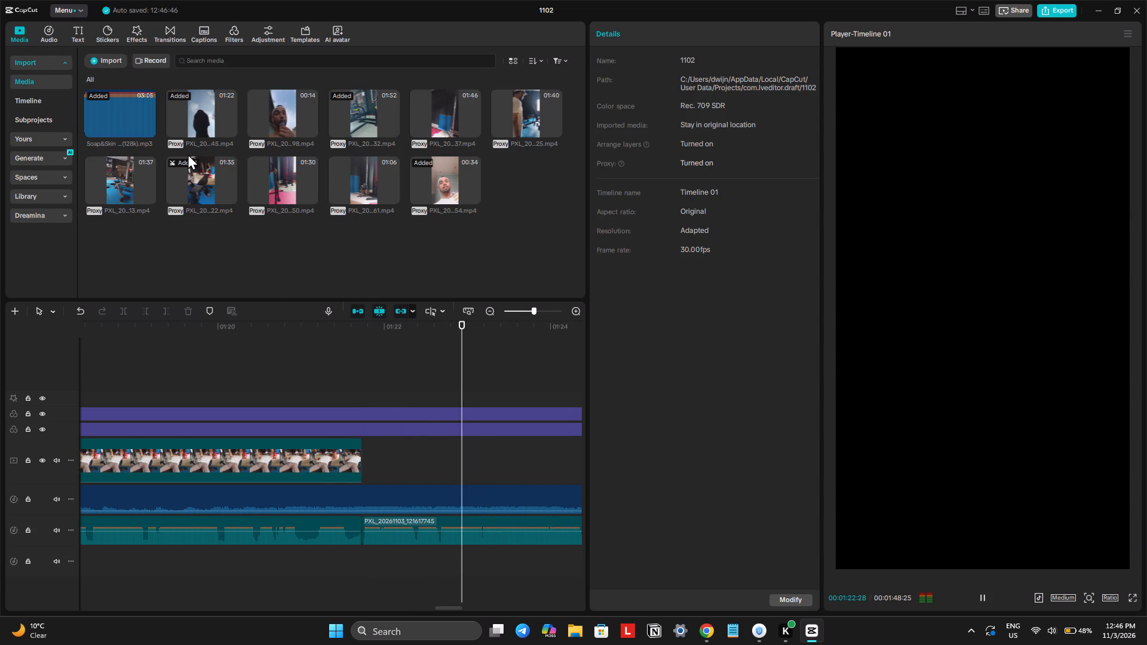
{"action": "key", "text": "space"}
{"action": "left_click", "coordinate": [282, 176]}
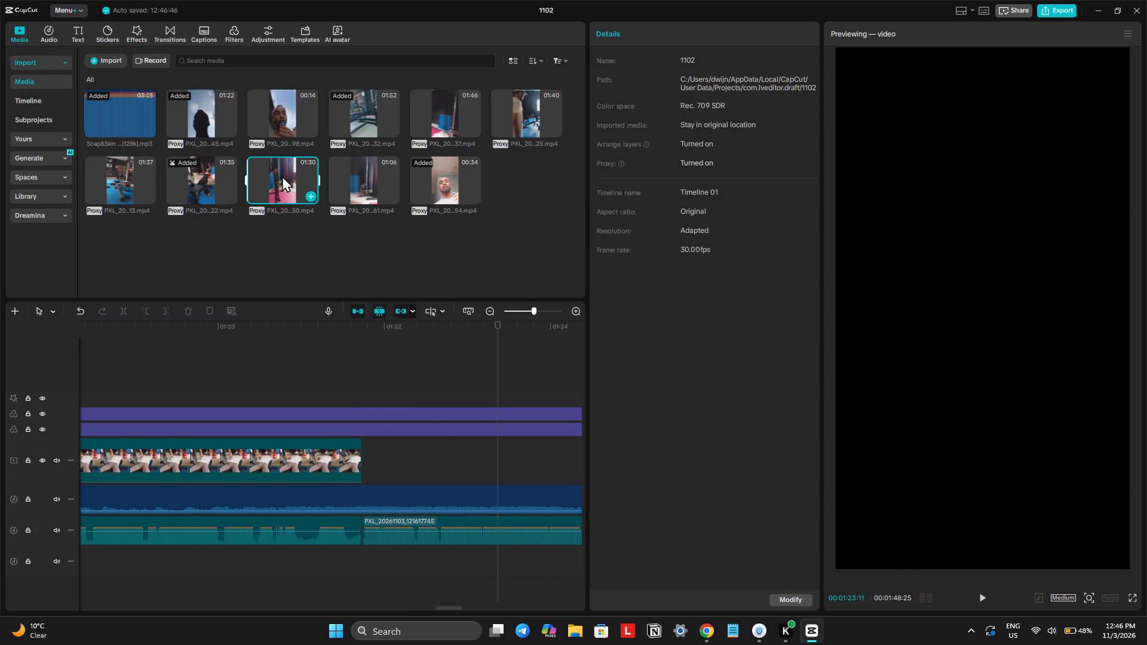
{"action": "left_click", "coordinate": [266, 177]}
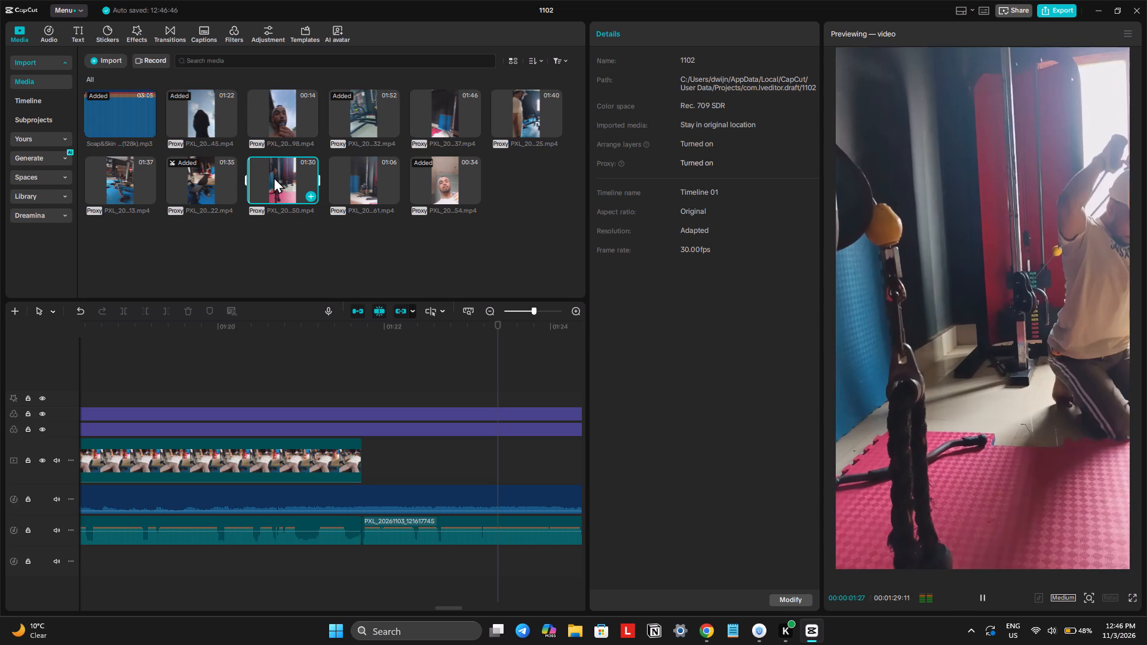
{"action": "left_click", "coordinate": [284, 179]}
{"action": "left_click", "coordinate": [299, 183]}
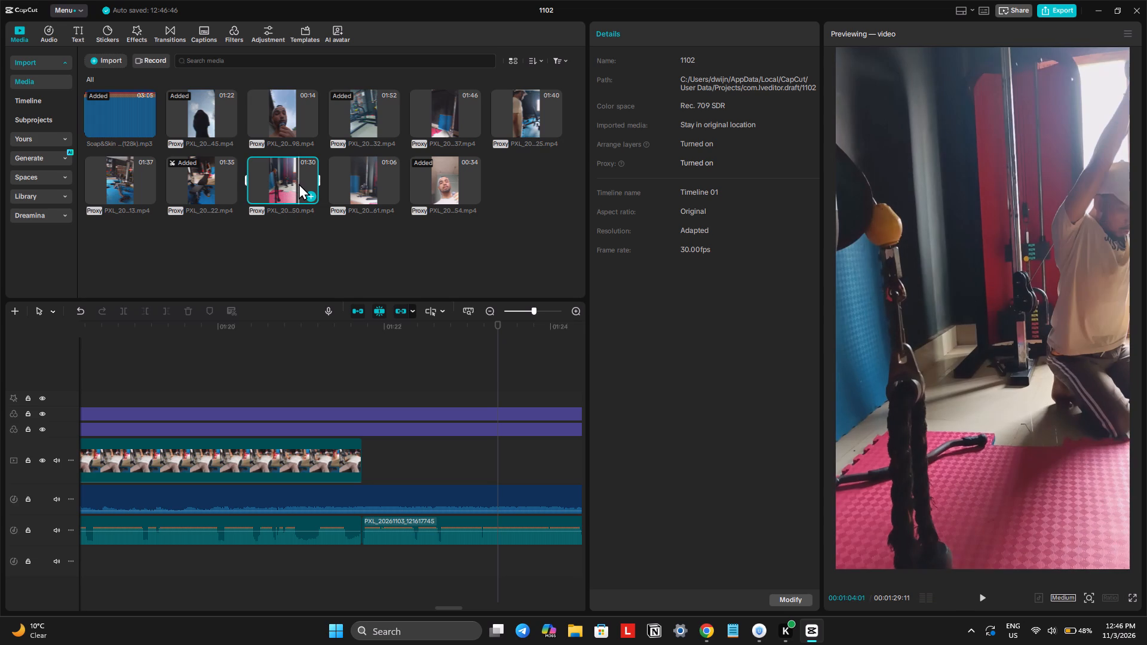
Cut about 23 seconds from the start of the 01:06 kneeling cable clip and place it directly after the dumbbell clip at 00:01:21:22.
{"action": "left_click", "coordinate": [364, 187]}
{"action": "left_click", "coordinate": [369, 185]}
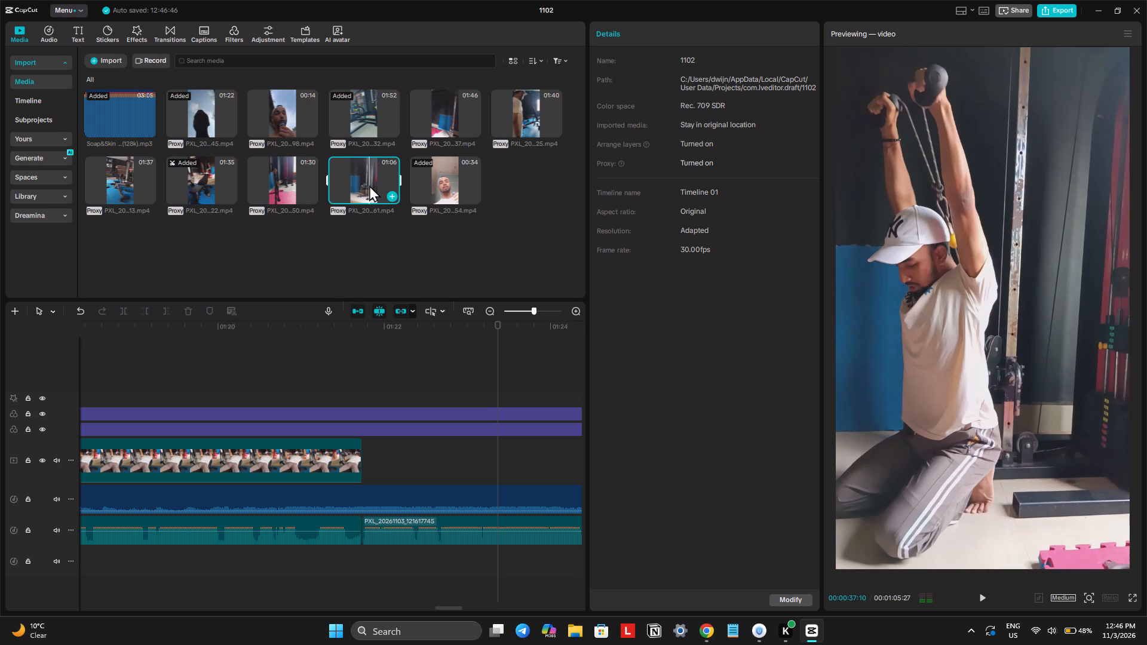
{"action": "left_click_drag", "start_coordinate": [329, 177], "coordinate": [335, 183]}
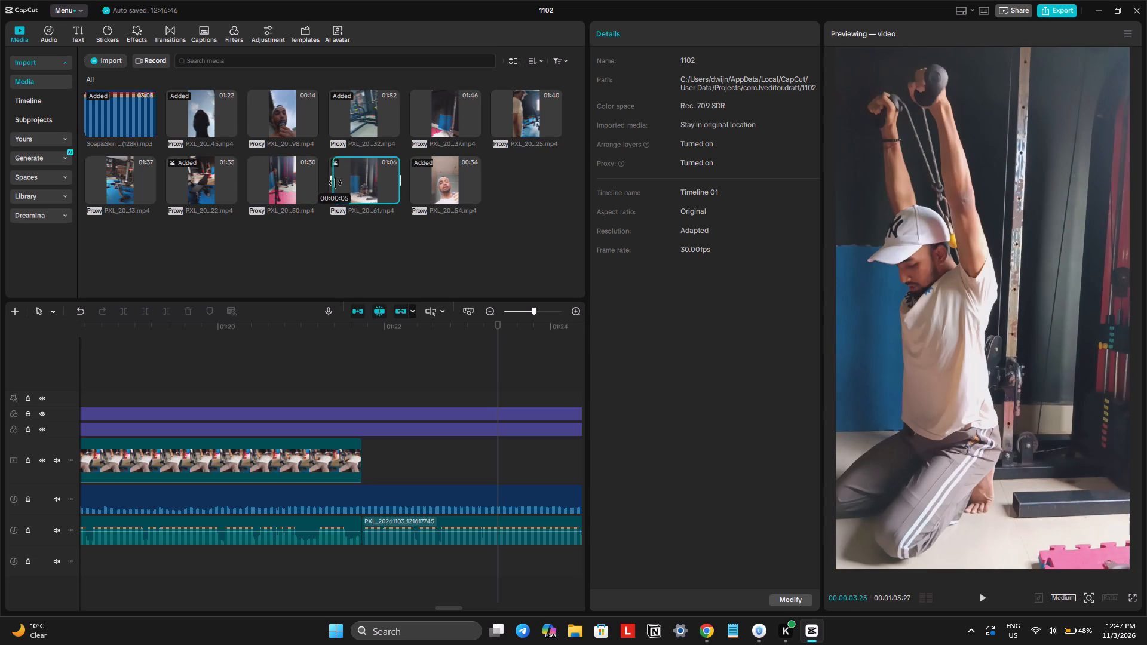
{"action": "left_click_drag", "start_coordinate": [335, 183], "coordinate": [354, 198]}
{"action": "left_click_drag", "start_coordinate": [375, 179], "coordinate": [378, 217]}
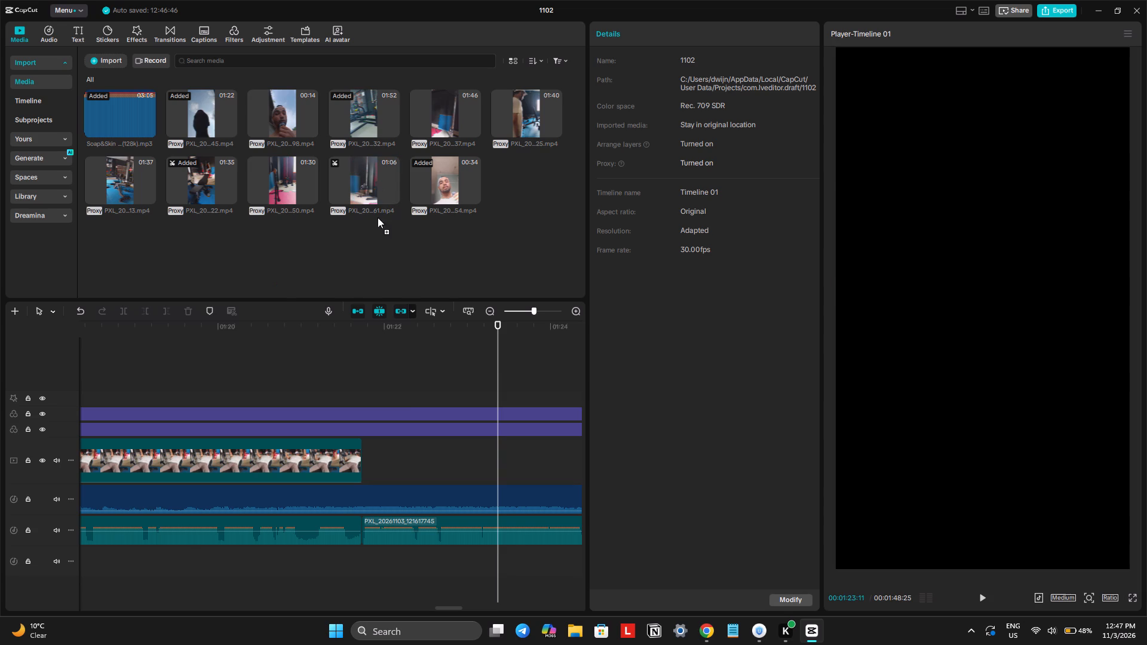
{"action": "left_click_drag", "start_coordinate": [378, 217], "coordinate": [379, 459]}
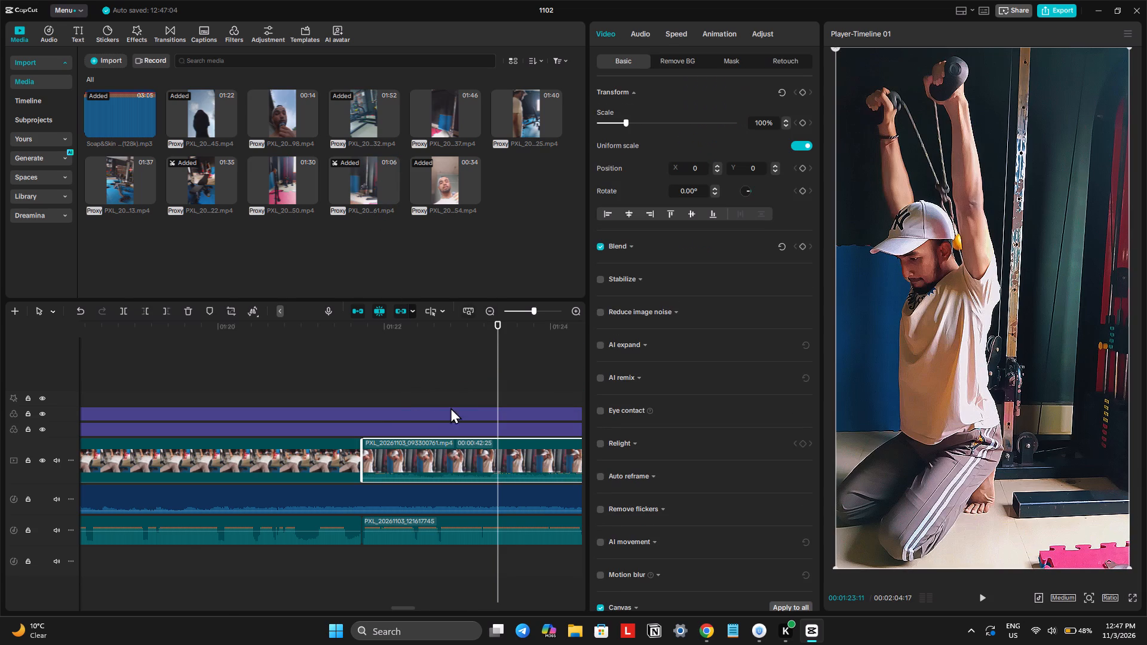
Copy the Reel Burn 2 effect from the video's opening cut to the 00:01:21:22 cut.
{"action": "scroll", "coordinate": [415, 437], "scroll_direction": "right", "scroll_amount": 10}
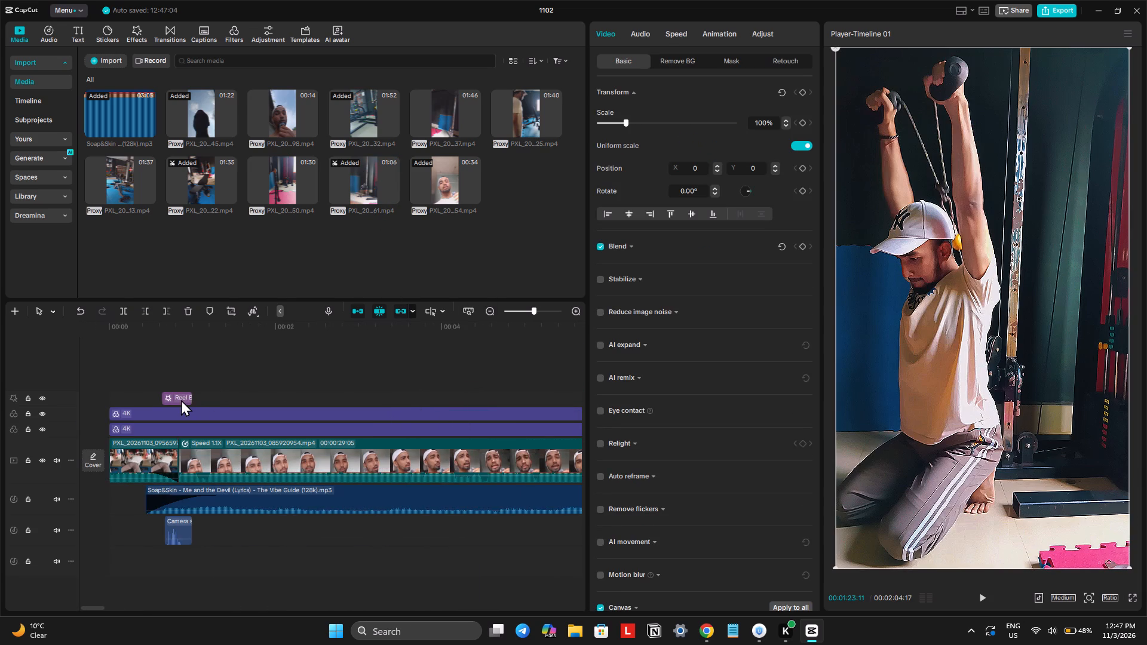
{"action": "left_click", "coordinate": [180, 399]}
{"action": "key", "text": "ctrl+c"}
{"action": "key", "text": "ctrl+v"}
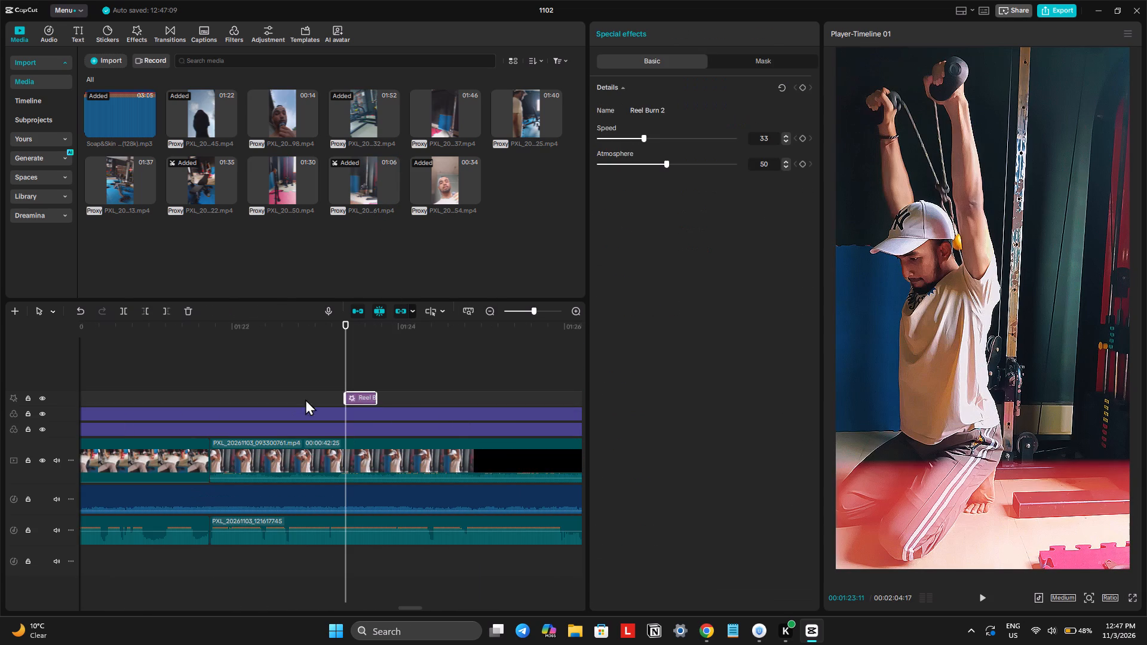
{"action": "left_click_drag", "start_coordinate": [357, 398], "coordinate": [213, 397]}
Copy the camera sound effect from the video's opening cut to the 00:01:21:22 cut and preview the cut.
{"action": "scroll", "coordinate": [222, 403], "scroll_direction": "right", "scroll_amount": 11}
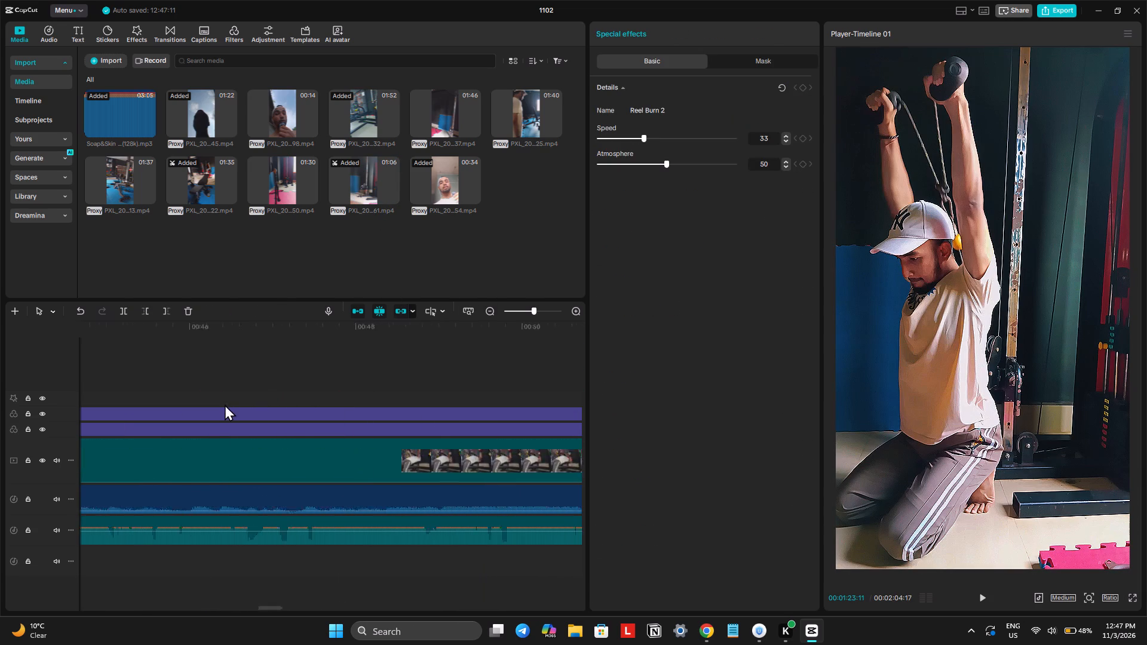
{"action": "left_click", "coordinate": [177, 525]}
{"action": "key", "text": "ctrl+c"}
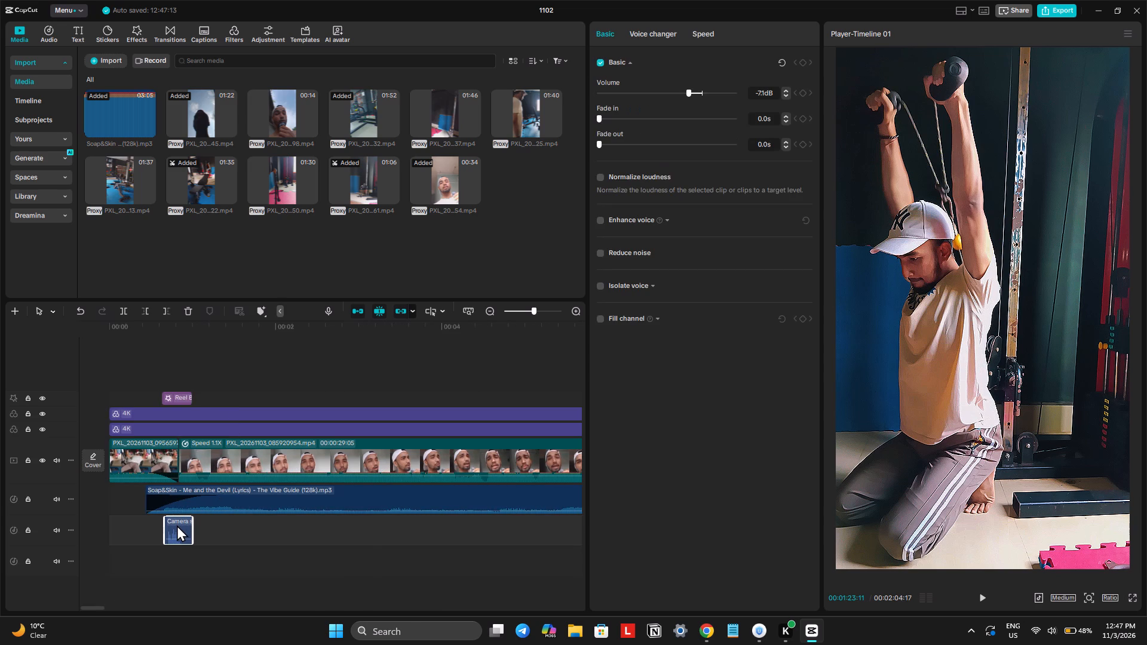
{"action": "key", "text": "ctrl+v"}
{"action": "left_click_drag", "start_coordinate": [364, 562], "coordinate": [217, 567]}
{"action": "double_click", "coordinate": [187, 383]}
{"action": "key", "text": "space"}
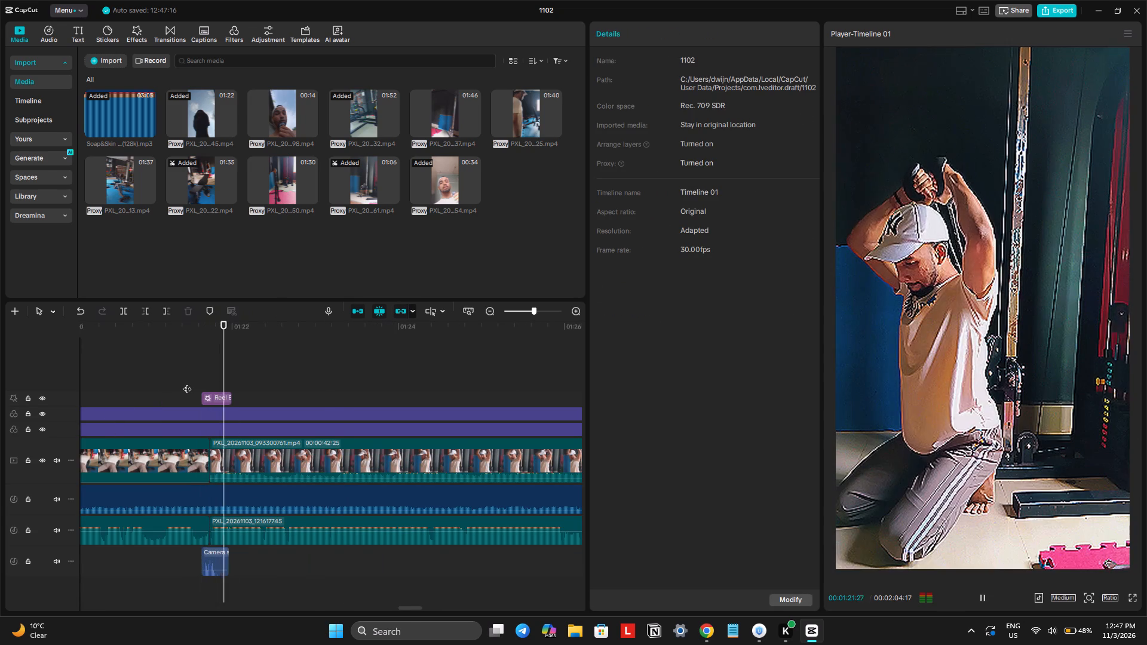
{"action": "key", "text": "space"}
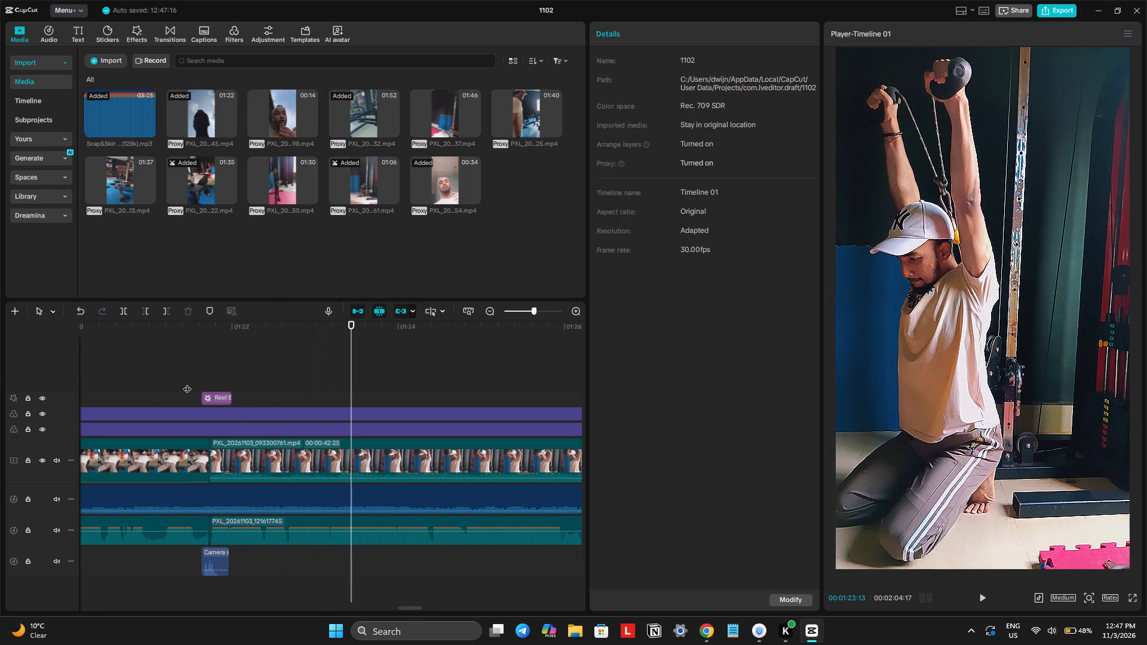
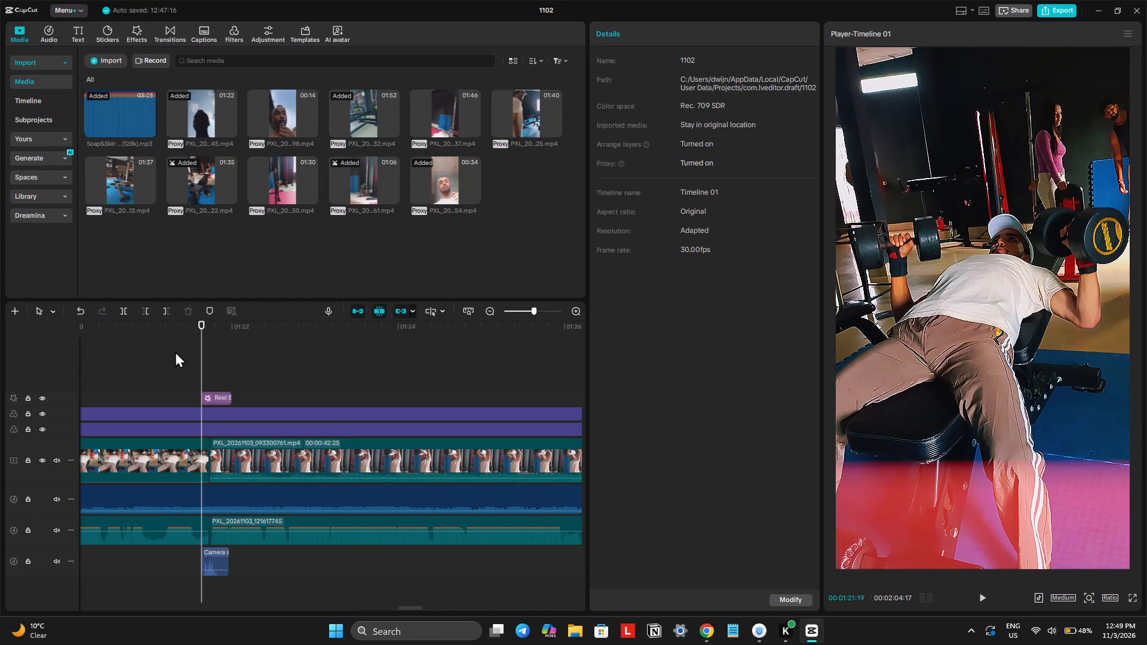
Split the kneeling cable clip at 00:01:23:16 and cut about 2 seconds of footage right after the split.
{"action": "key", "text": "space"}
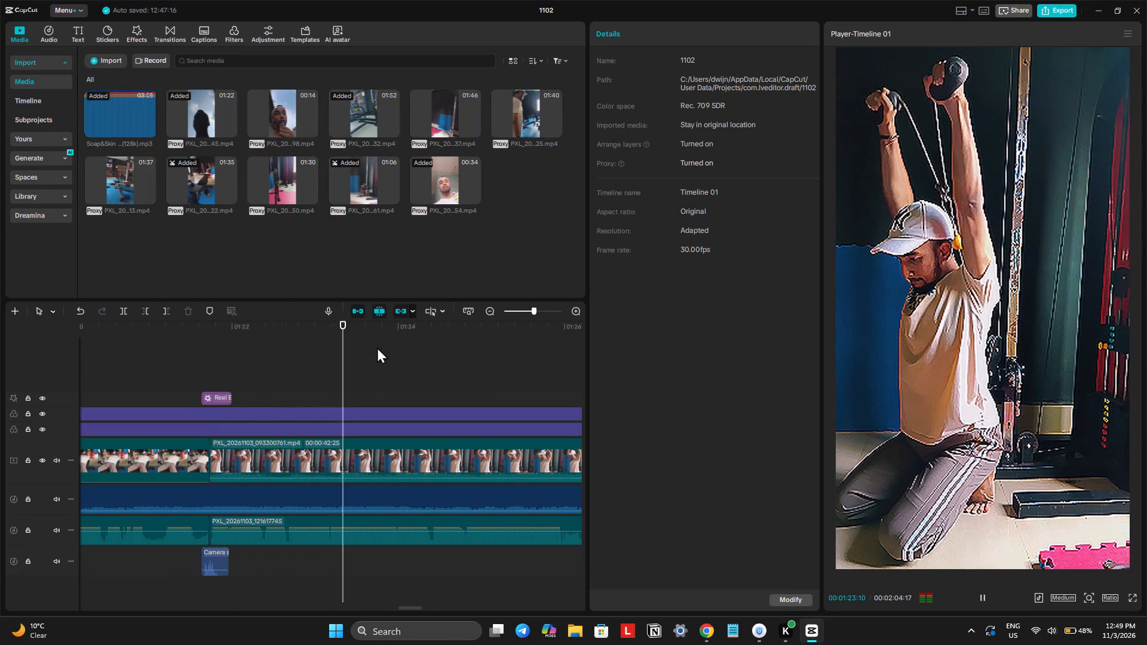
{"action": "key", "text": "space"}
{"action": "scroll", "coordinate": [298, 411], "scroll_direction": "left", "scroll_amount": 1}
{"action": "key", "text": "space"}
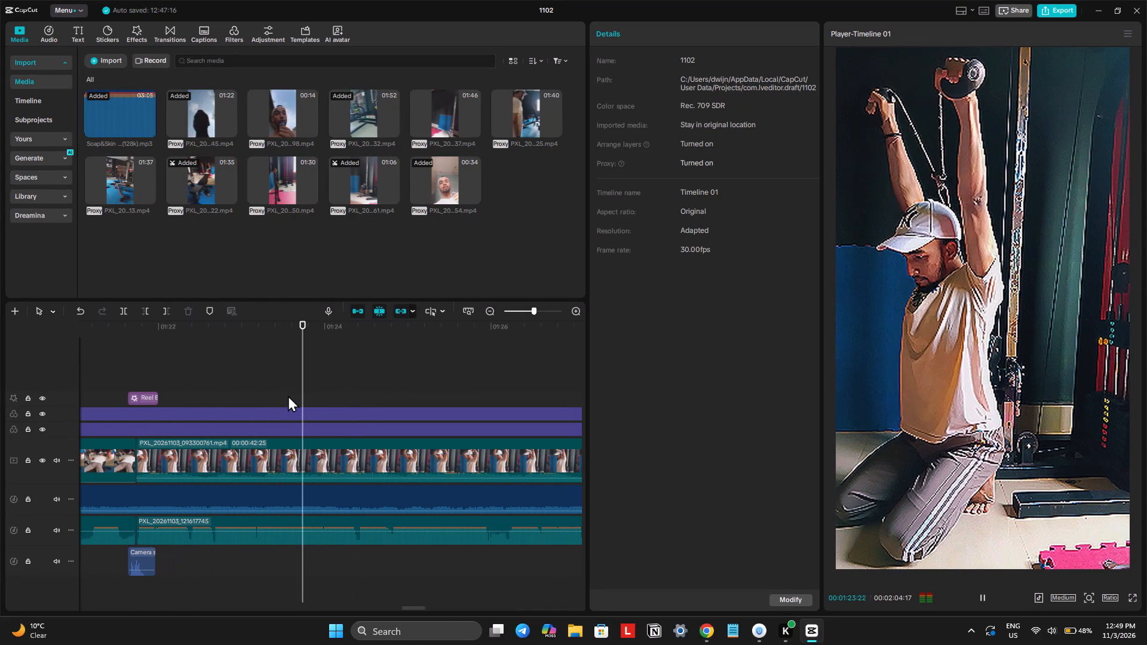
{"action": "key", "text": "space"}
{"action": "double_click", "coordinate": [140, 359]}
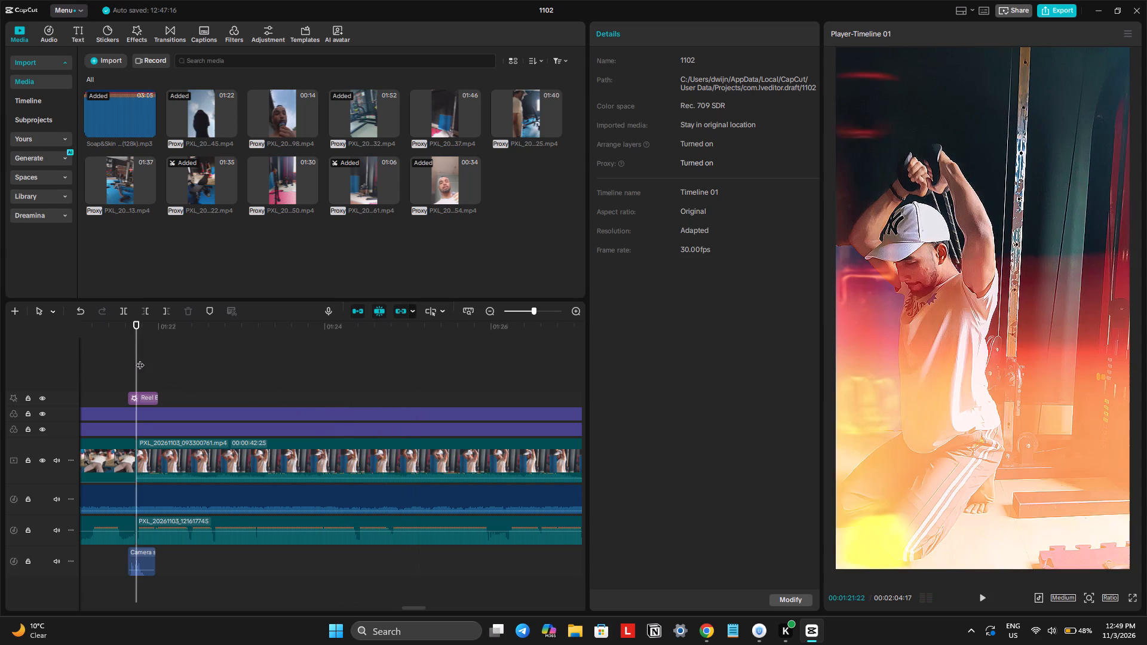
{"action": "key", "text": "space"}
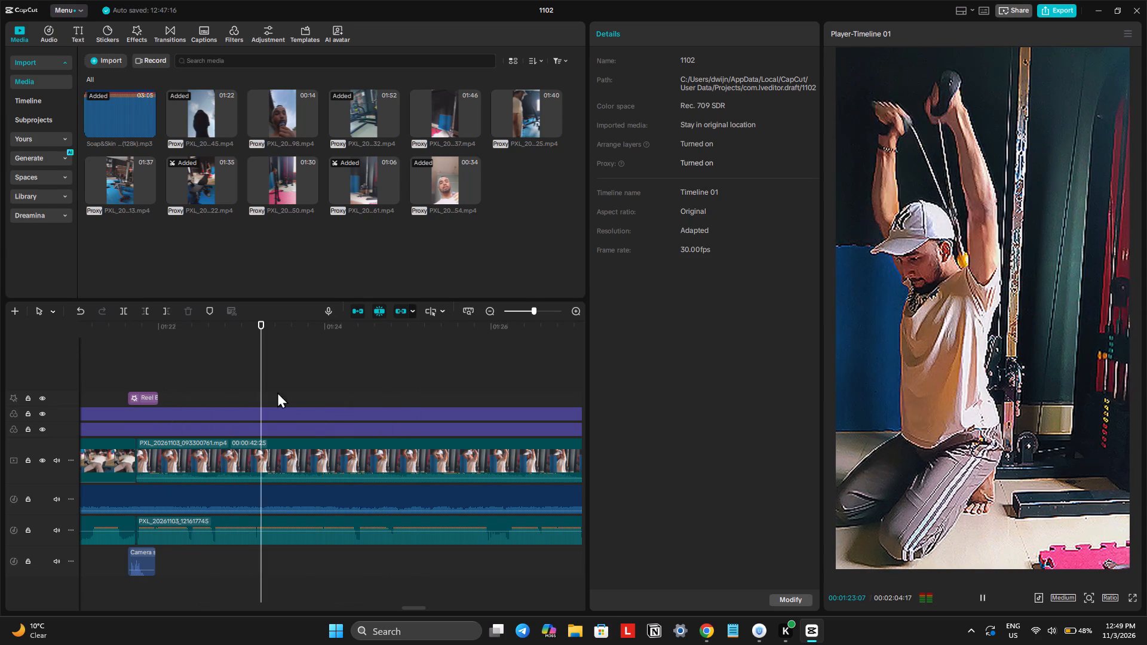
{"action": "key", "text": "space"}
{"action": "left_click", "coordinate": [264, 448]}
{"action": "key", "text": "space"}
{"action": "key", "text": "space"}
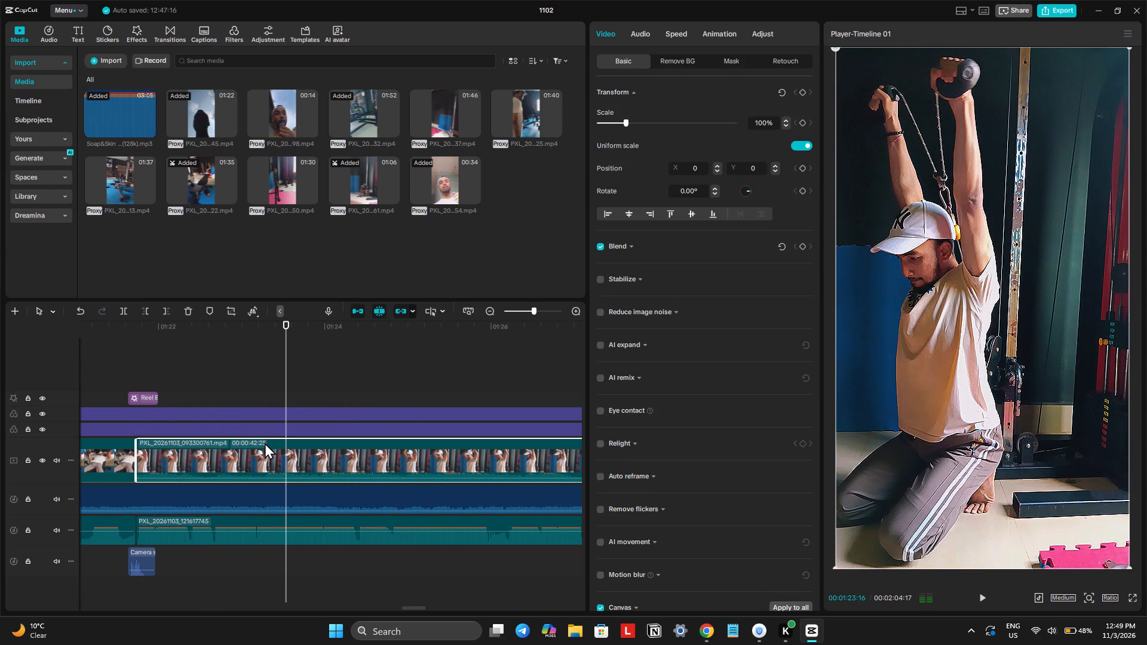
{"action": "key", "text": "ctrl+b"}
{"action": "key", "text": "space"}
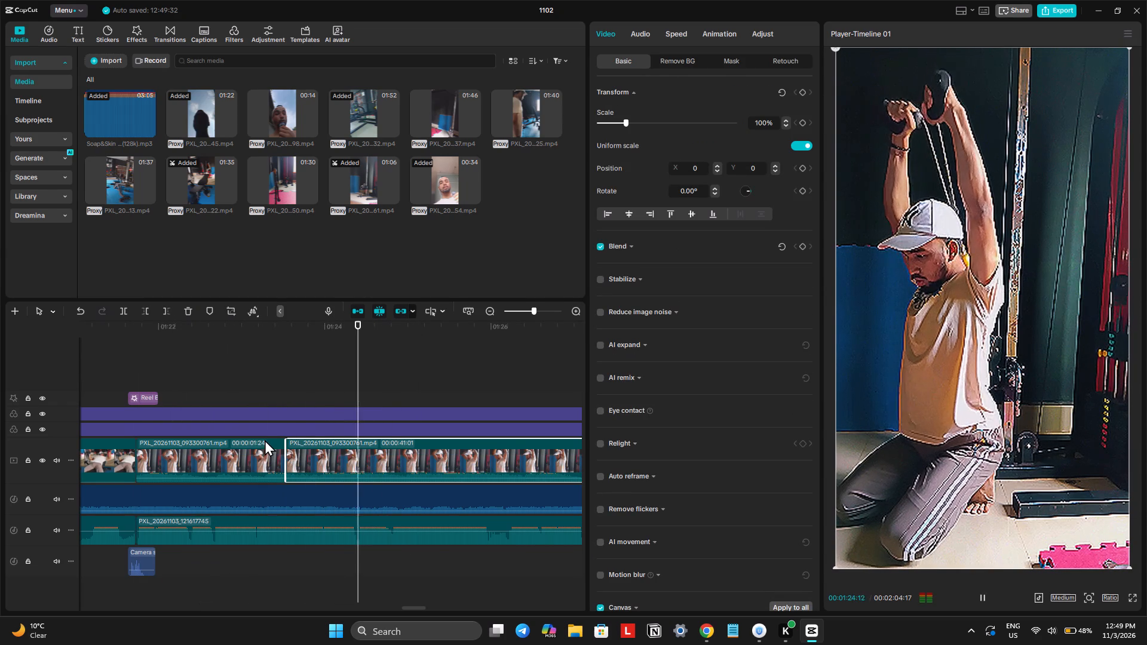
{"action": "key", "text": "space"}
{"action": "key", "text": "q"}
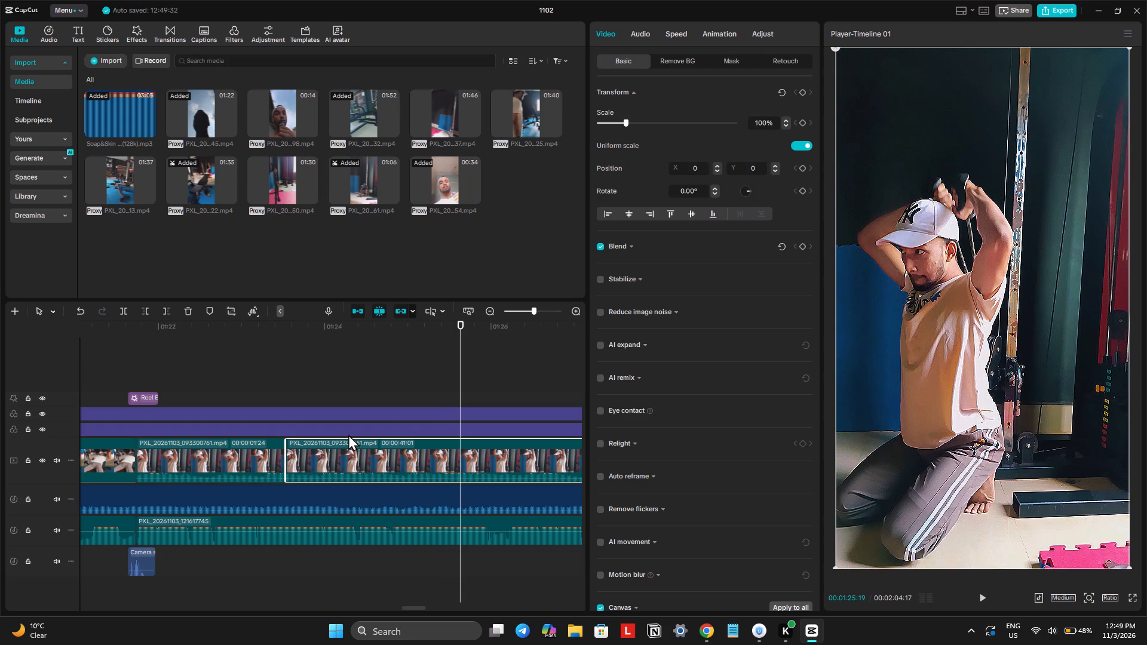
Add a Mix transition of 0.3 s at the 00:01:23:16 cut between the kneeling cable segments.
{"action": "left_click", "coordinate": [176, 36]}
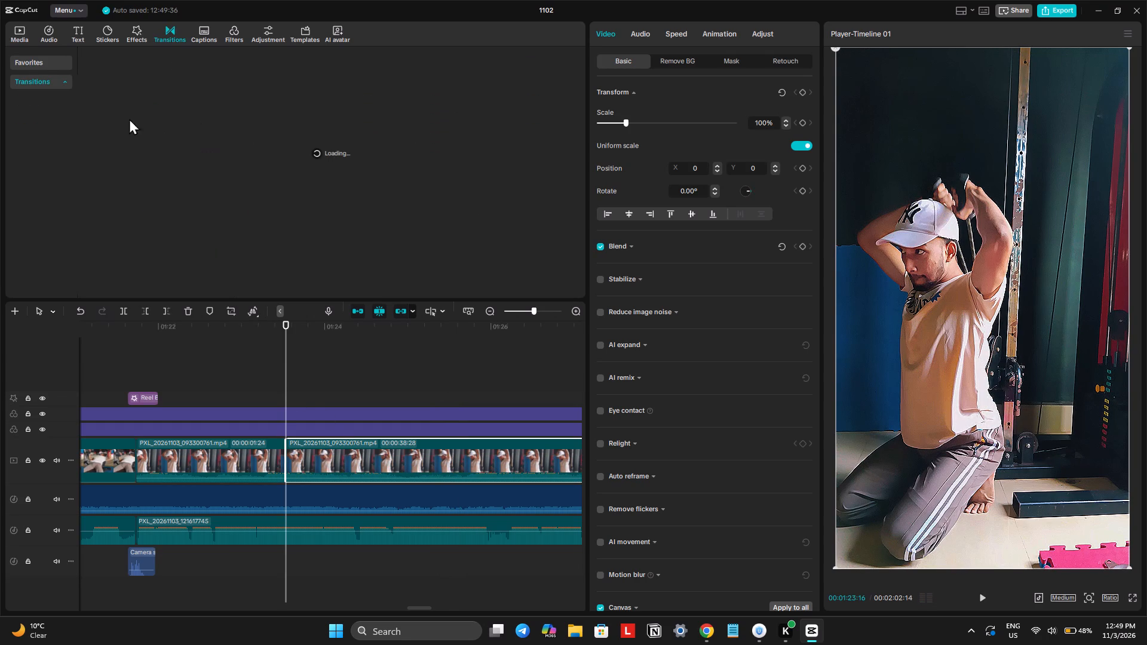
{"action": "double_click", "coordinate": [47, 70]}
{"action": "left_click", "coordinate": [53, 63]}
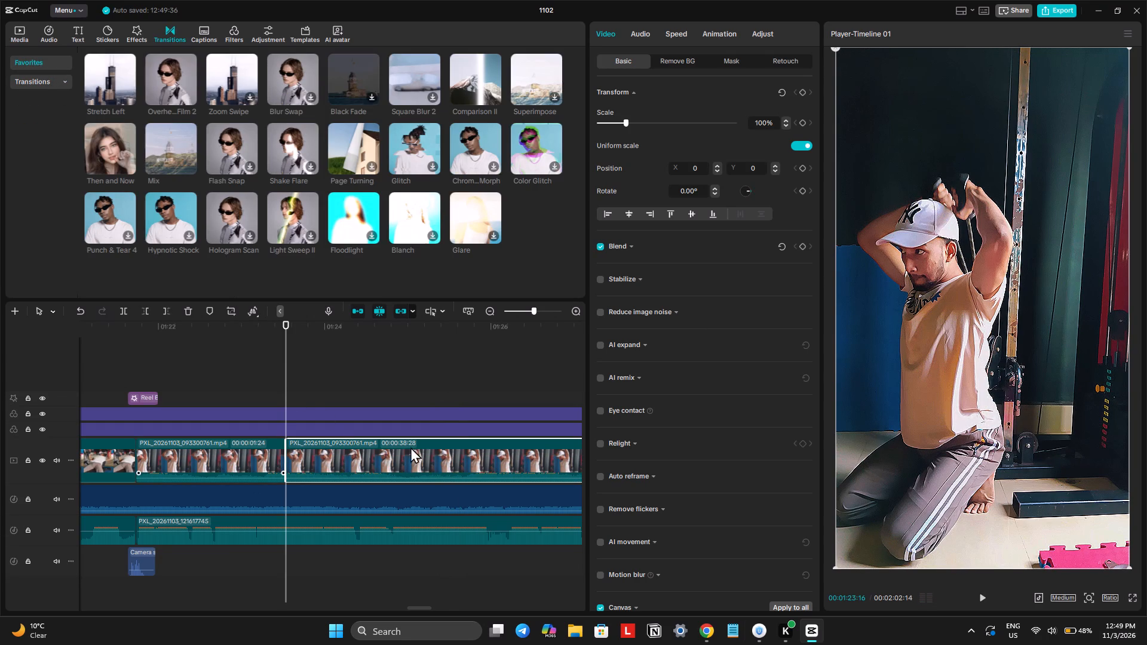
{"action": "left_click", "coordinate": [188, 170]}
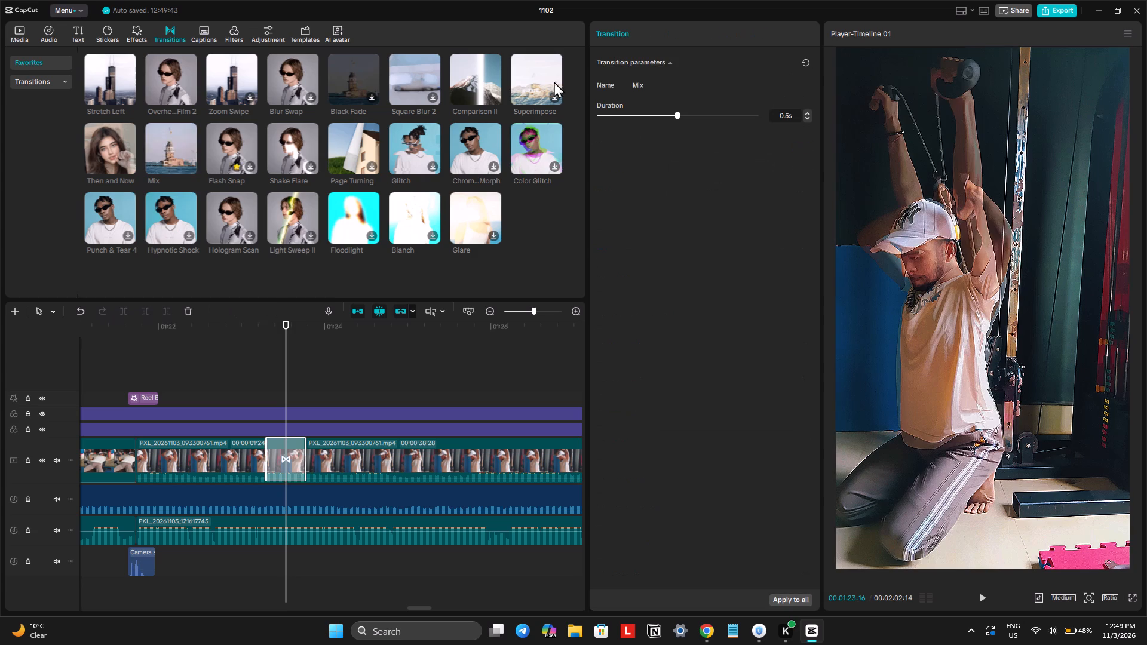
{"action": "left_click", "coordinate": [635, 111]}
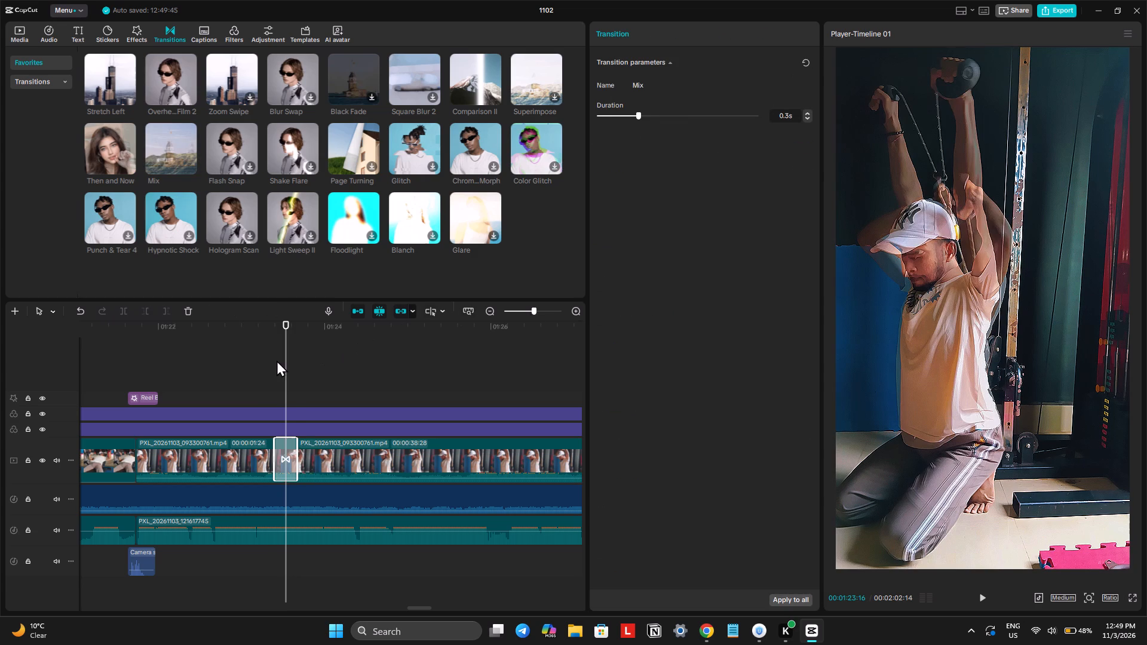
Preview the kneeling cable footage, split it at 00:01:26:27 and delete everything after the split.
{"action": "double_click", "coordinate": [266, 360]}
{"action": "key", "text": "space"}
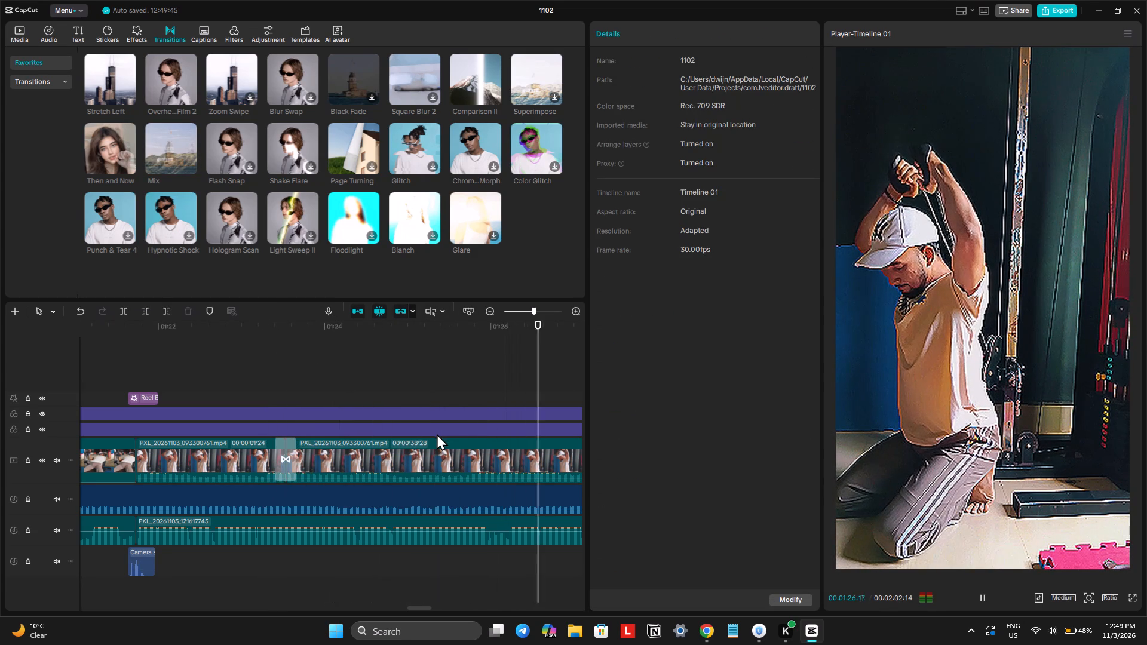
{"action": "scroll", "coordinate": [437, 434], "scroll_direction": "left", "scroll_amount": 1}
{"action": "key", "text": "space"}
{"action": "left_click_drag", "start_coordinate": [108, 328], "coordinate": [99, 328]}
{"action": "key", "text": "space"}
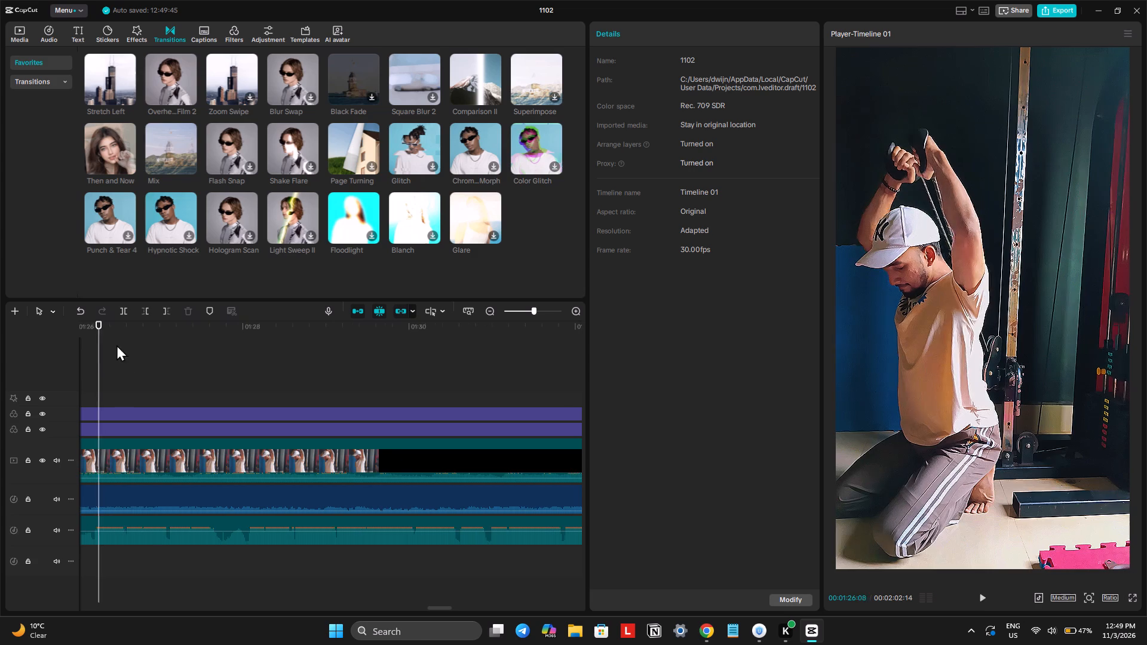
{"action": "key", "text": "space"}
{"action": "left_click", "coordinate": [164, 467]}
{"action": "key", "text": "ctrl+b"}
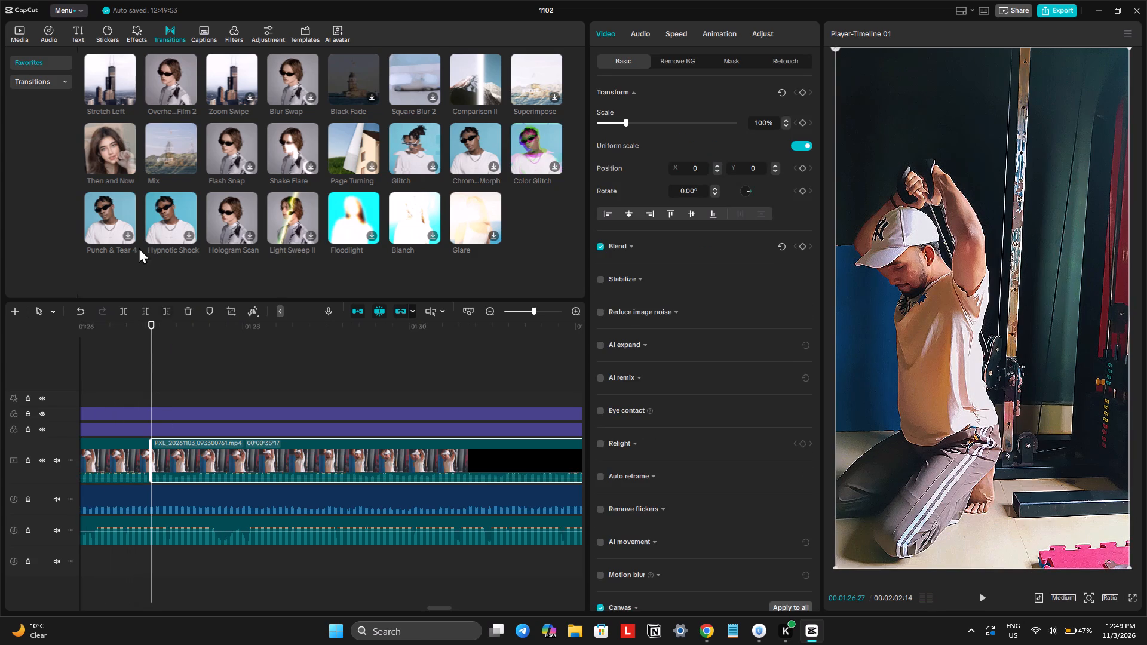
{"action": "key", "text": "Delete"}
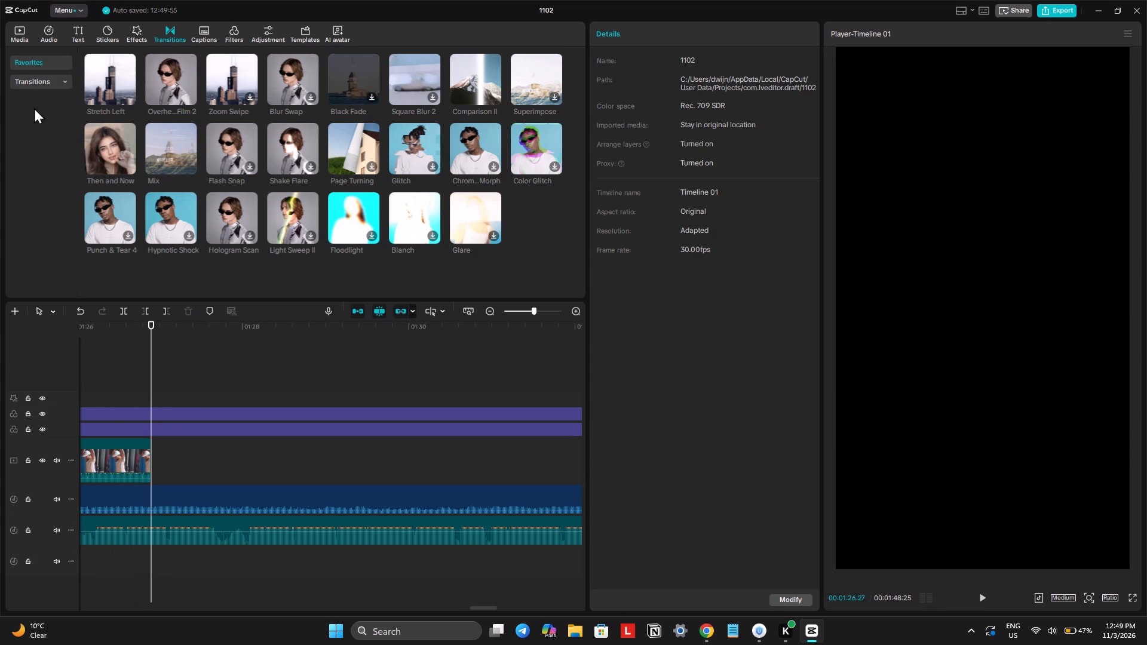
Look through the gym clips in the project media for the footage to follow the kneeling cable clip.
{"action": "double_click", "coordinate": [19, 34]}
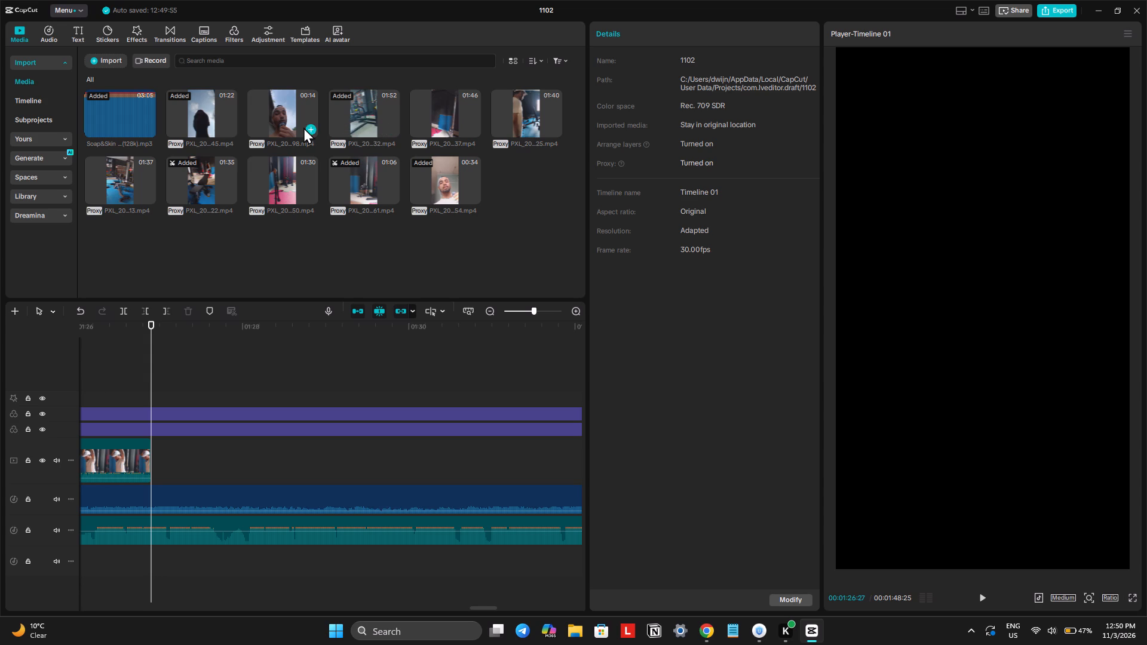
{"action": "left_click", "coordinate": [370, 122]}
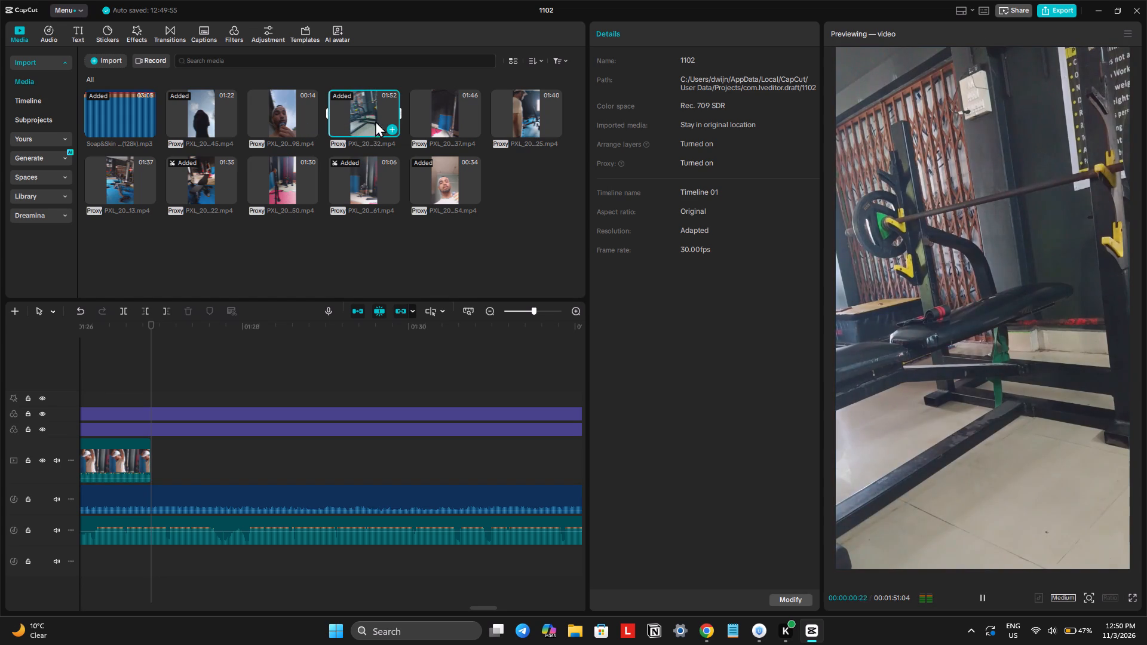
{"action": "left_click", "coordinate": [436, 107]}
{"action": "left_click", "coordinate": [513, 107]}
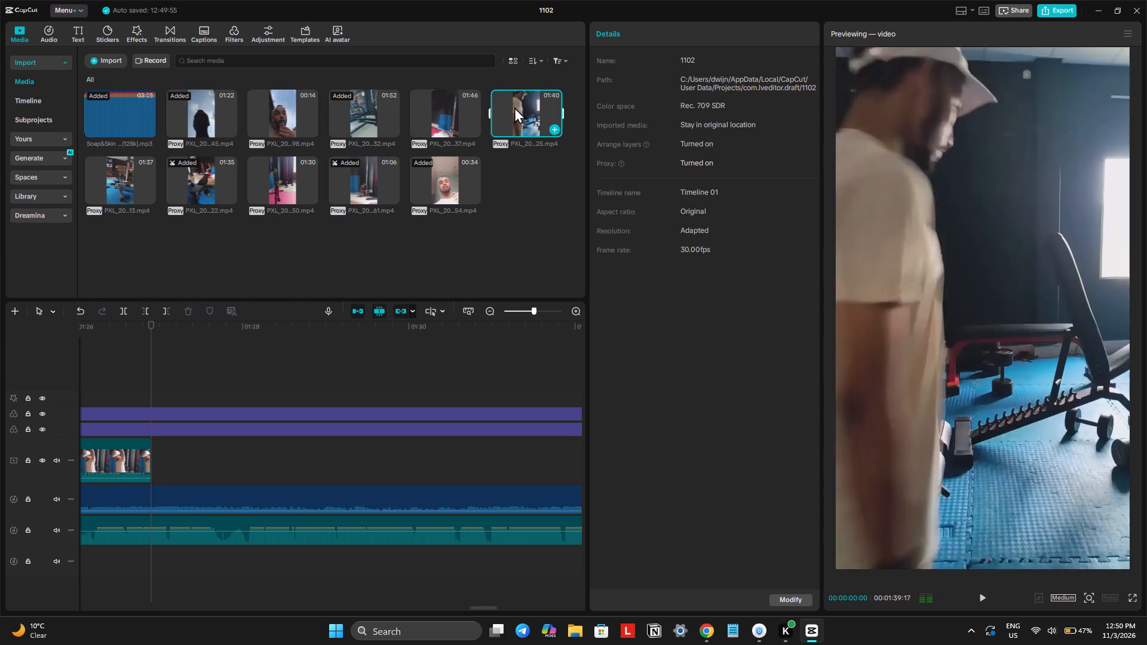
{"action": "left_click", "coordinate": [299, 171]}
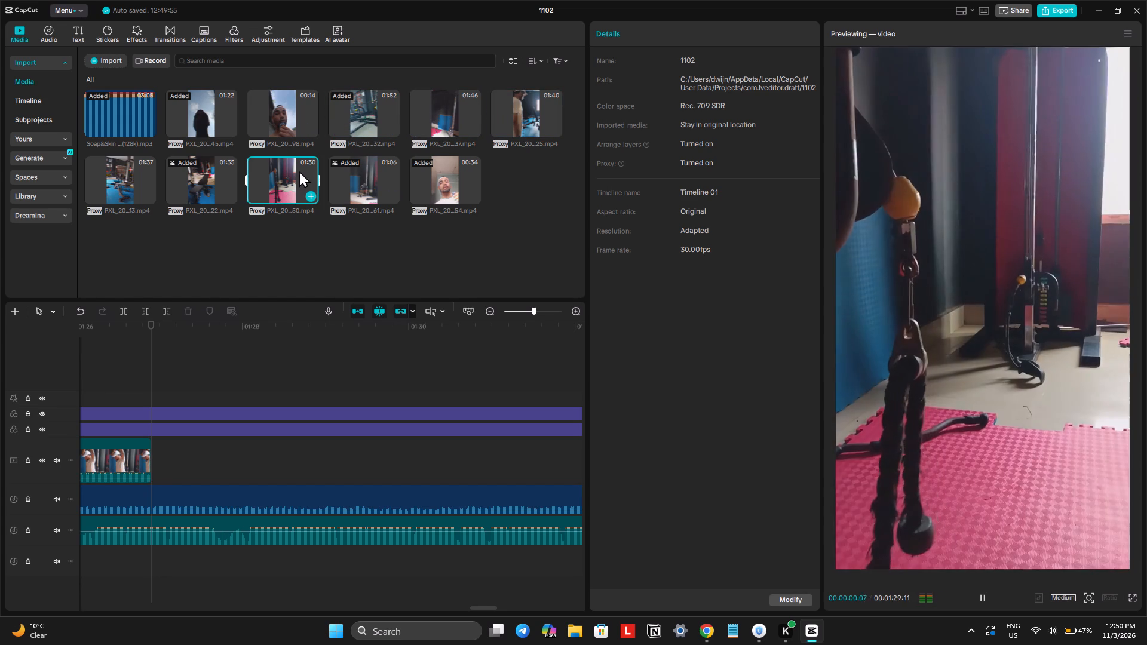
{"action": "left_click", "coordinate": [366, 173]}
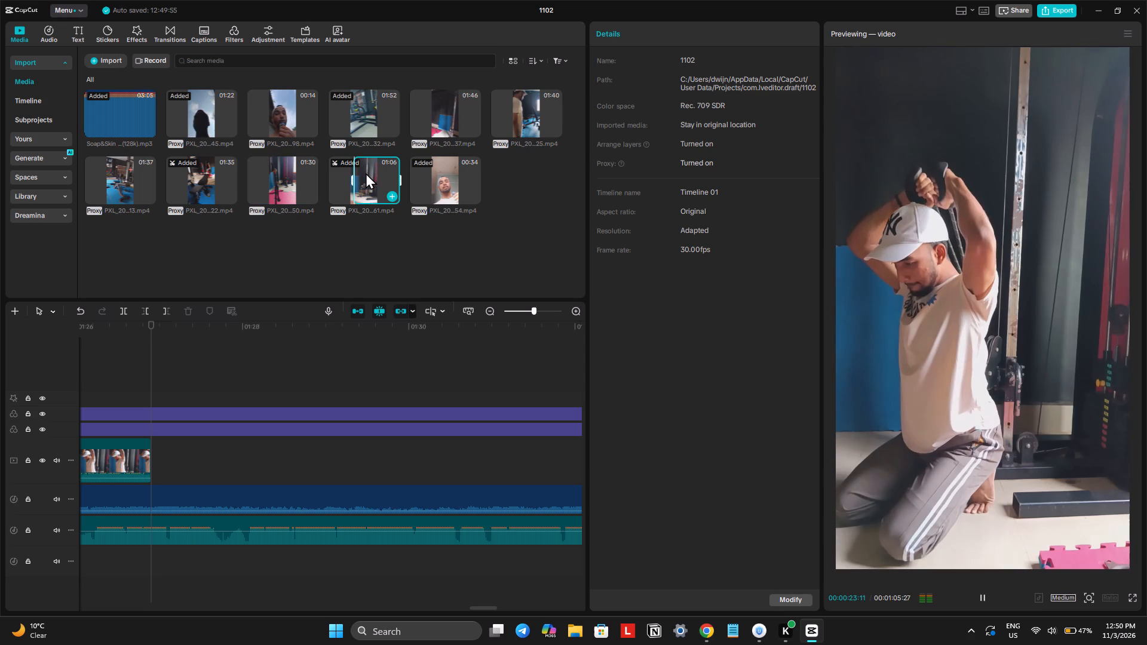
{"action": "left_click", "coordinate": [124, 188]}
{"action": "left_click", "coordinate": [211, 188]}
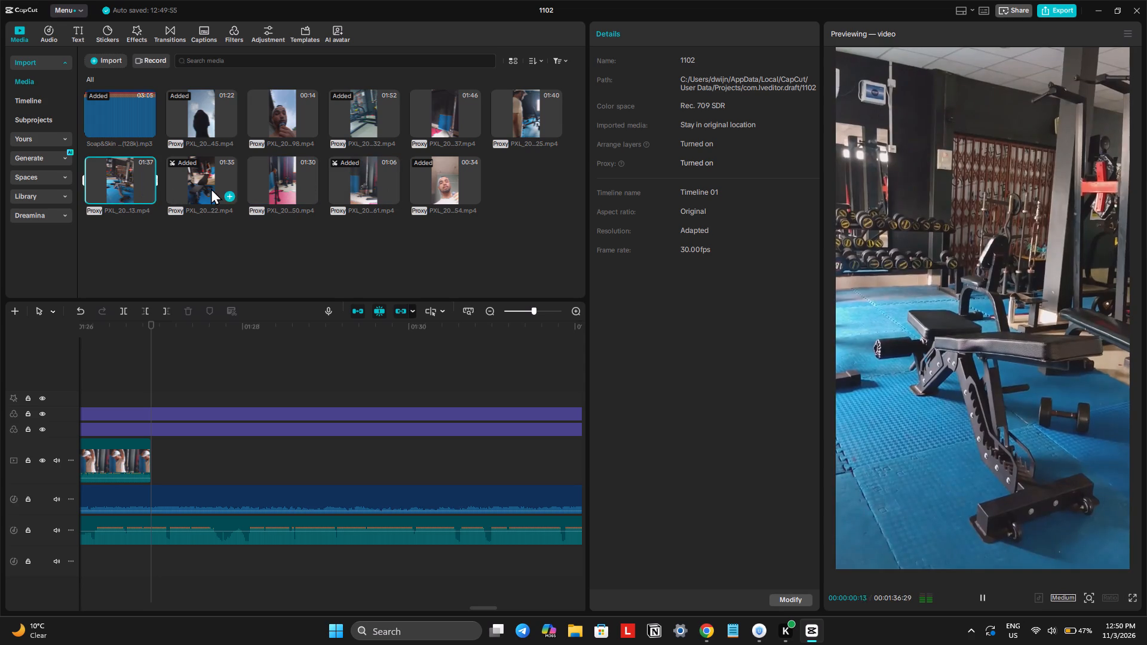
{"action": "left_click", "coordinate": [360, 118]}
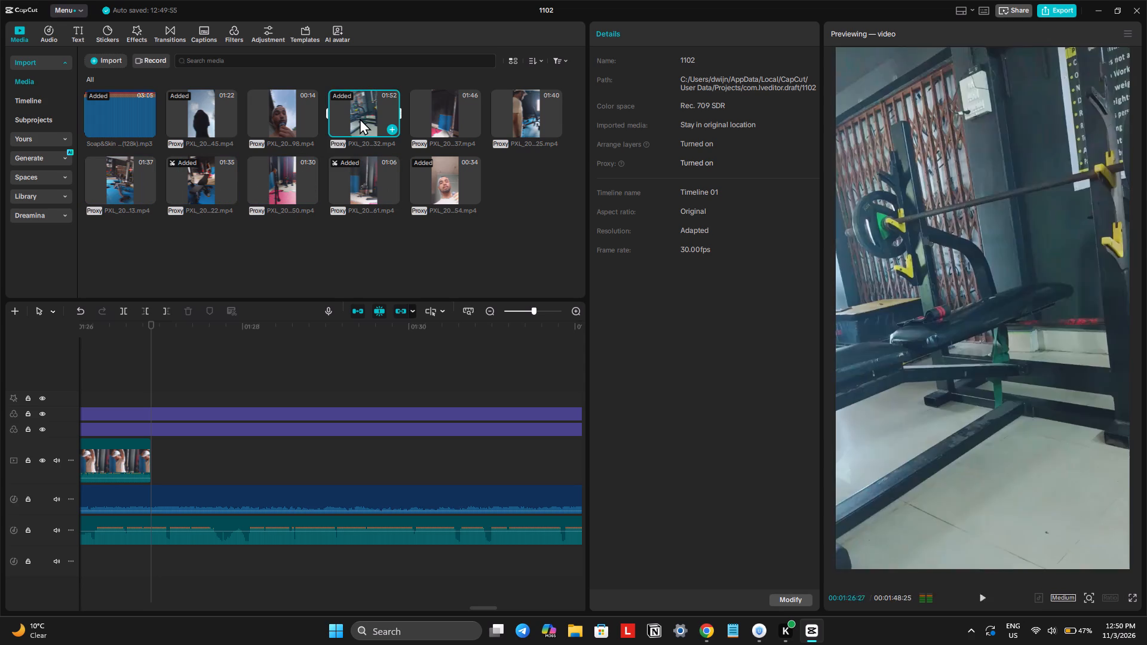
{"action": "left_click", "coordinate": [271, 115]}
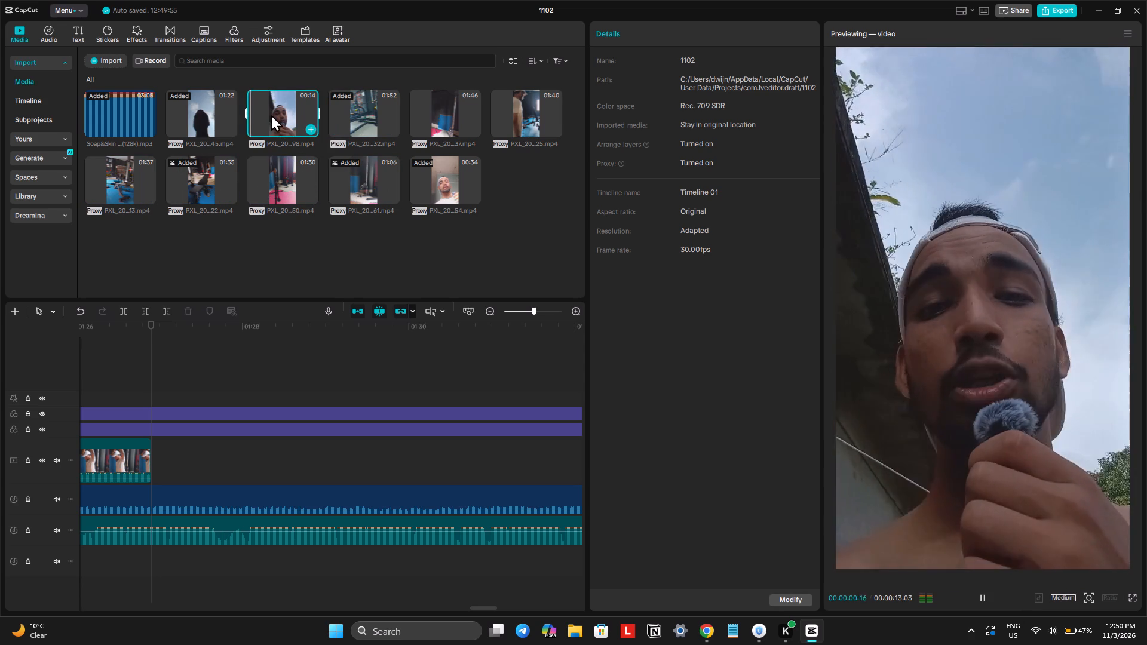
Cut 44 seconds from the start of the 01:46 standing cable clip, place it directly after the kneeling clip at 00:01:26:27 and preview it.
{"action": "left_click", "coordinate": [440, 122]}
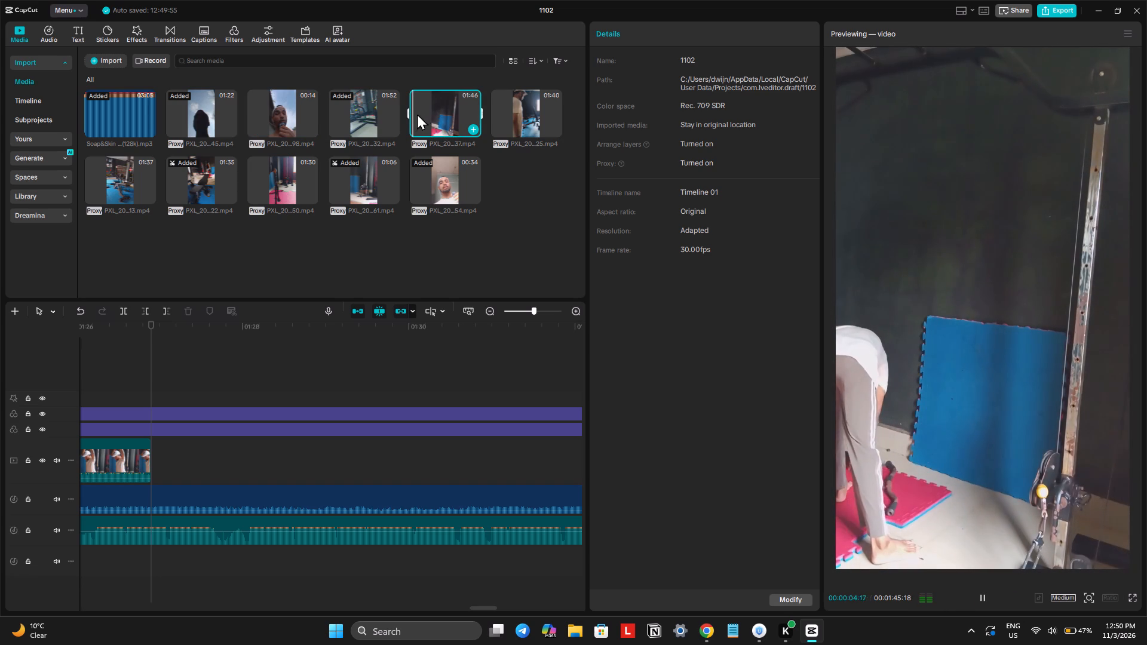
{"action": "left_click_drag", "start_coordinate": [409, 109], "coordinate": [438, 129]}
{"action": "left_click_drag", "start_coordinate": [450, 112], "coordinate": [434, 149]}
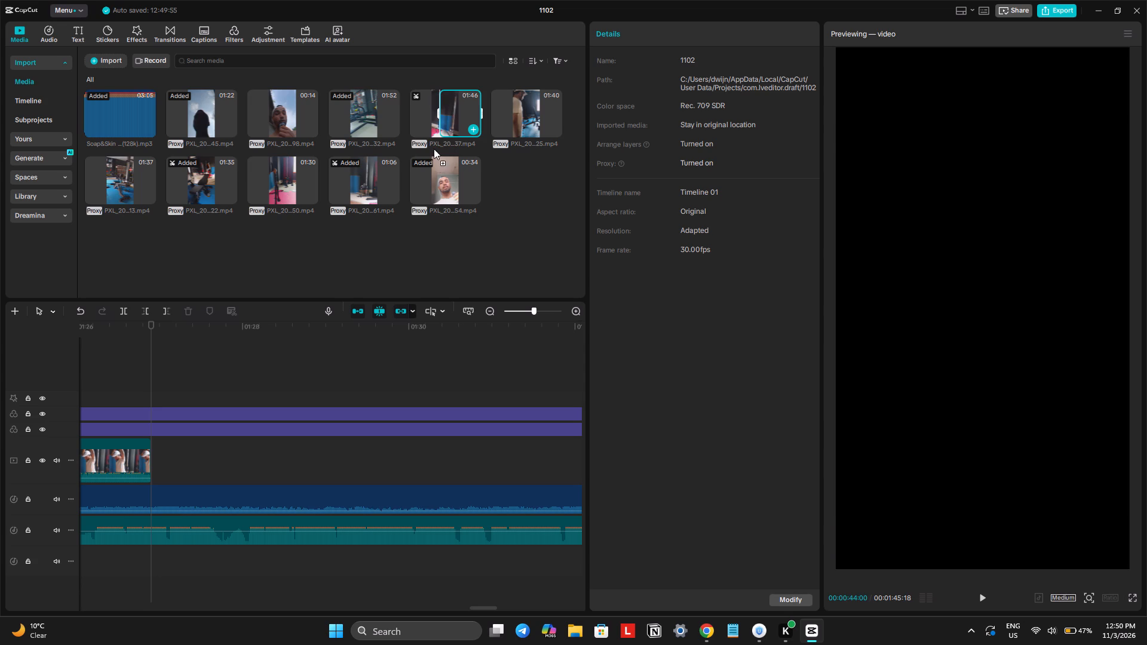
{"action": "left_click_drag", "start_coordinate": [434, 149], "coordinate": [260, 466]}
{"action": "key", "text": "space"}
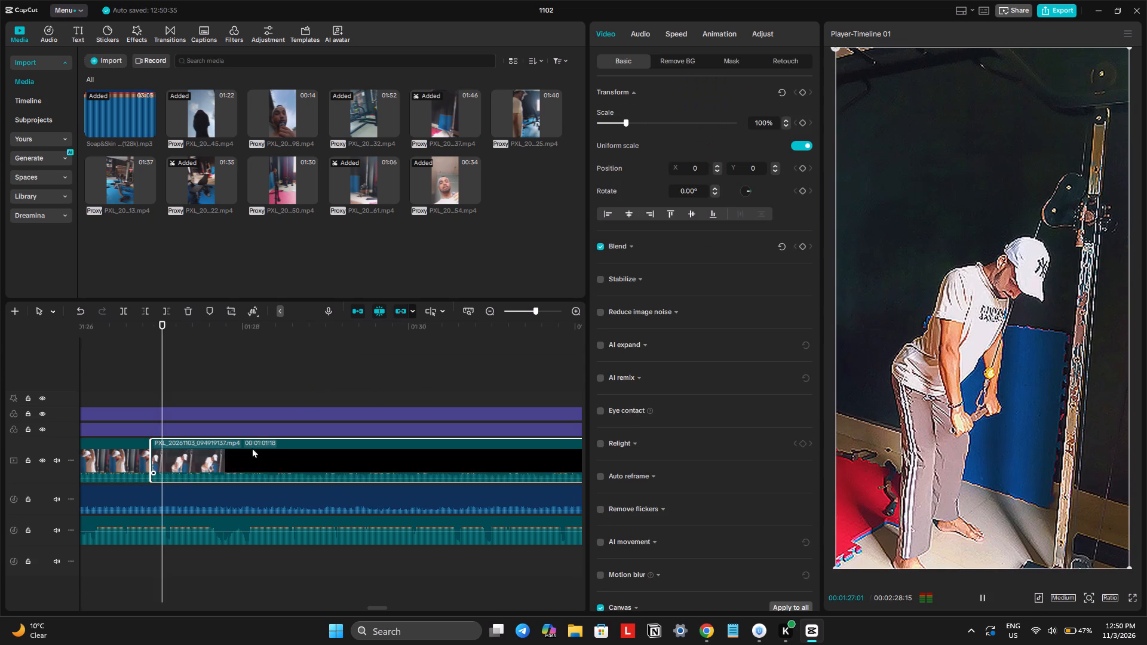
{"action": "key", "text": "space"}
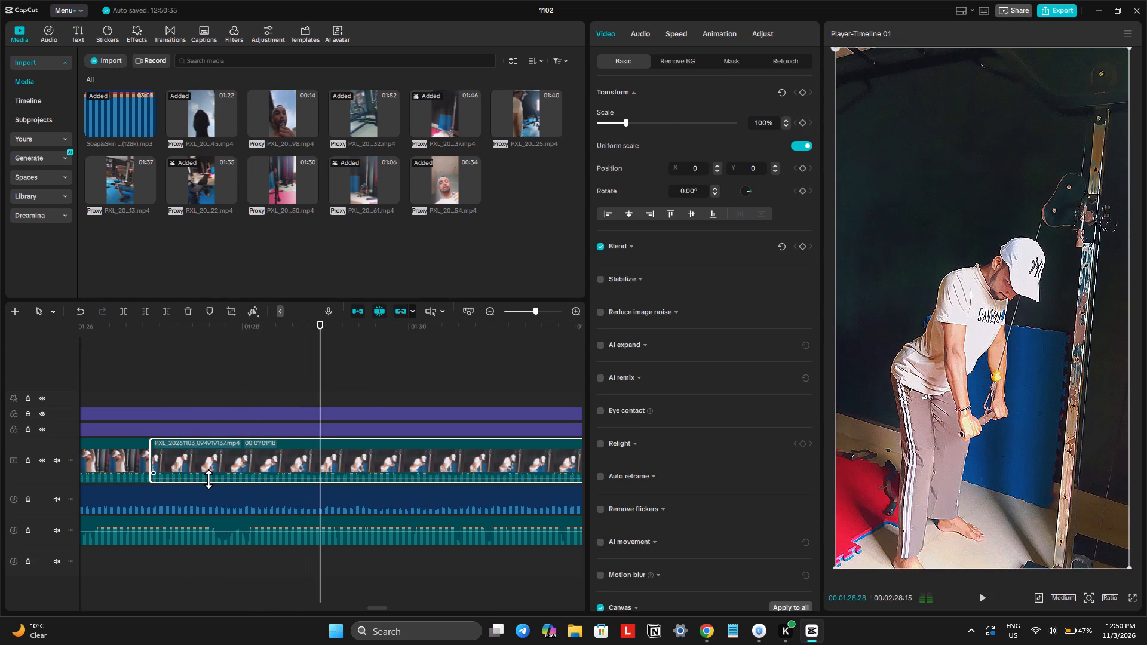
Mute the standing cable clip and both kneeling cable segments.
{"action": "left_click_drag", "start_coordinate": [208, 479], "coordinate": [213, 532]}
{"action": "scroll", "coordinate": [200, 523], "scroll_direction": "right", "scroll_amount": 1}
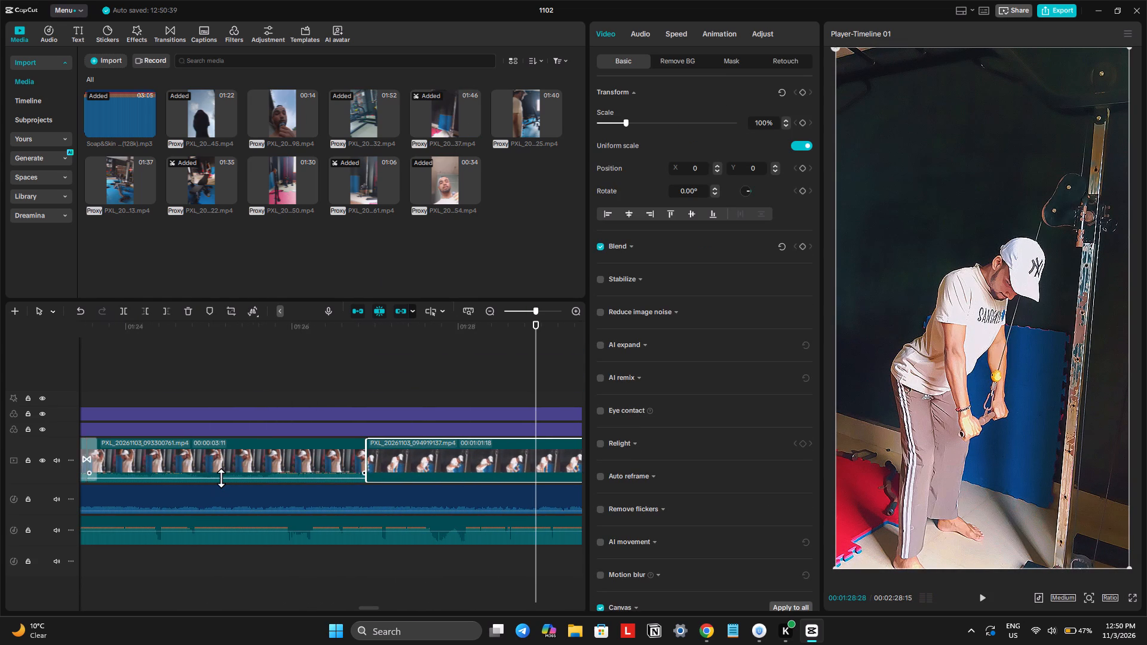
{"action": "left_click_drag", "start_coordinate": [221, 477], "coordinate": [226, 526]}
{"action": "scroll", "coordinate": [220, 514], "scroll_direction": "right", "scroll_amount": 1}
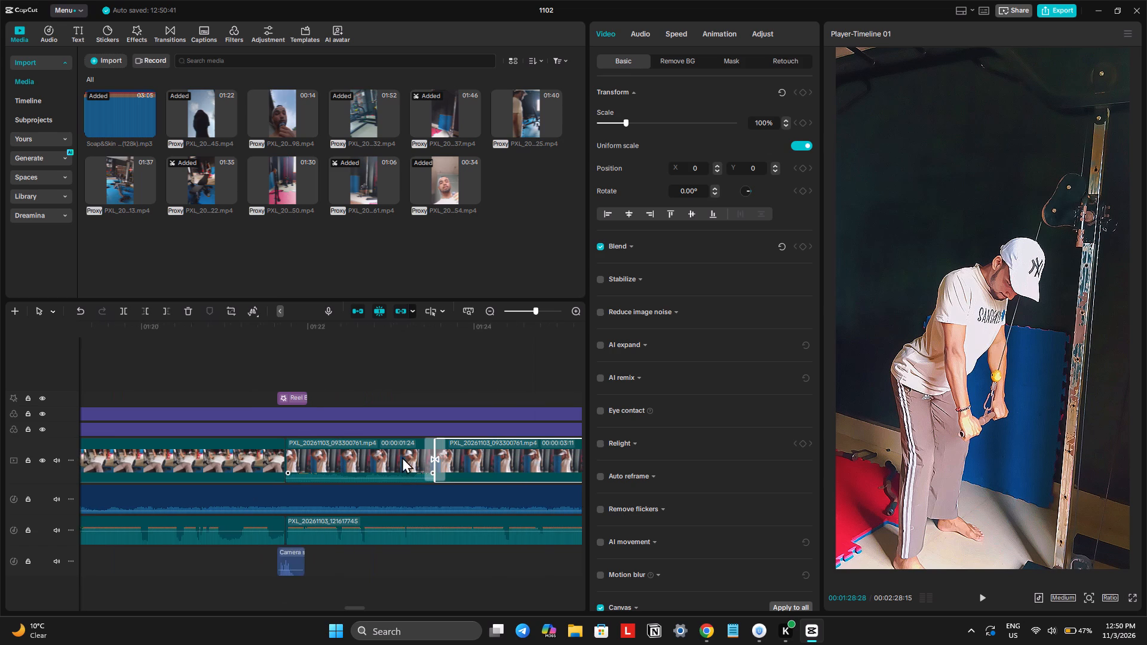
{"action": "scroll", "coordinate": [402, 457], "scroll_direction": "right", "scroll_amount": 2}
{"action": "left_click_drag", "start_coordinate": [344, 479], "coordinate": [354, 527]}
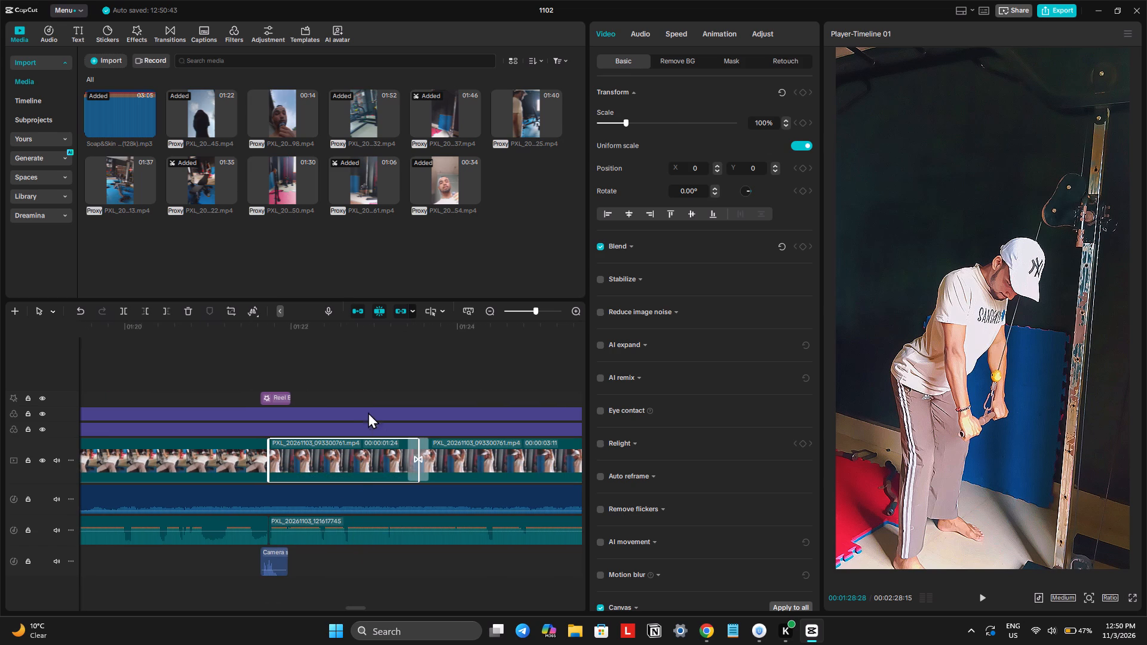
Preview the cut from the kneeling cable segment into the standing cable clip and replay the start of the standing clip.
{"action": "left_click", "coordinate": [355, 401]}
{"action": "key", "text": "space"}
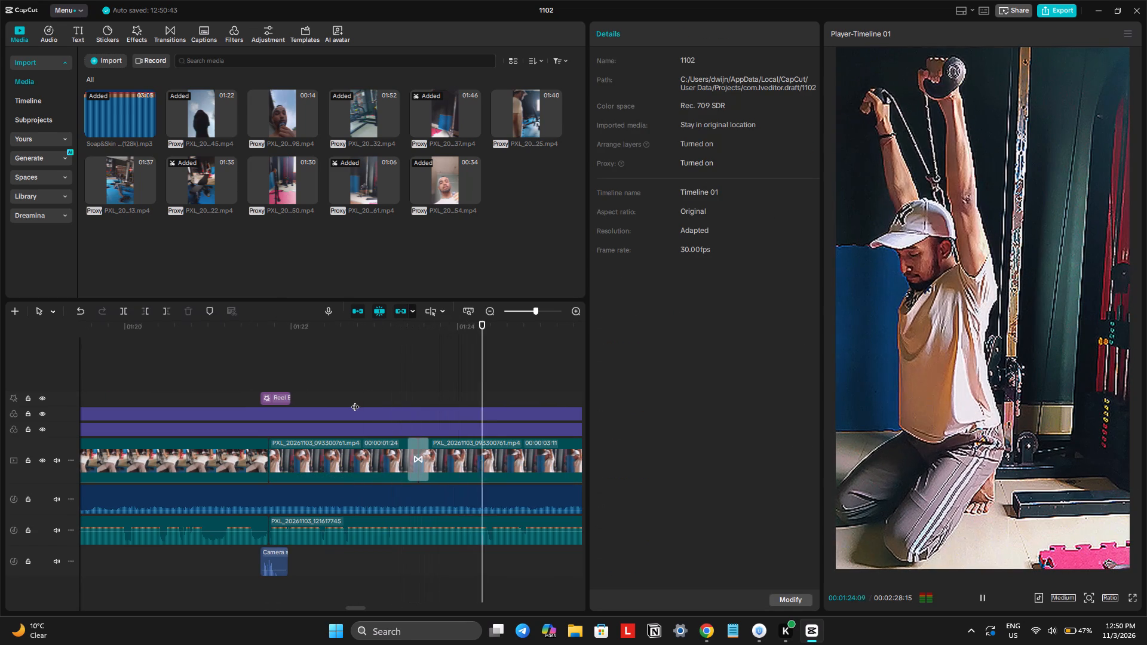
{"action": "scroll", "coordinate": [355, 401], "scroll_direction": "left", "scroll_amount": 2}
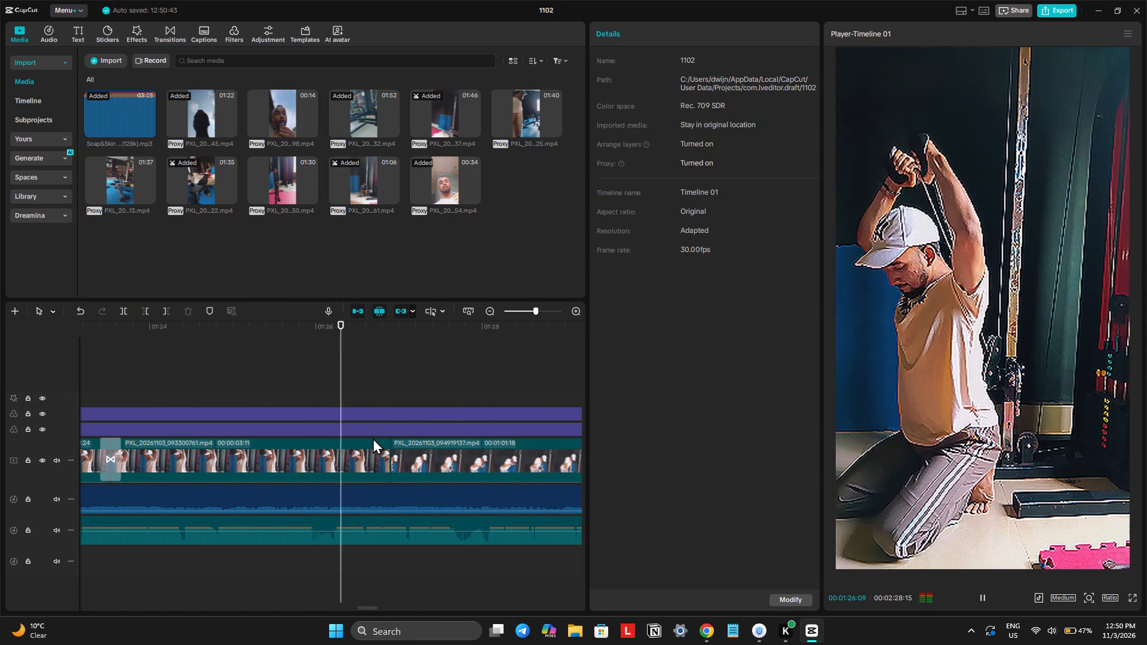
{"action": "key", "text": "space"}
{"action": "key", "text": "space"}
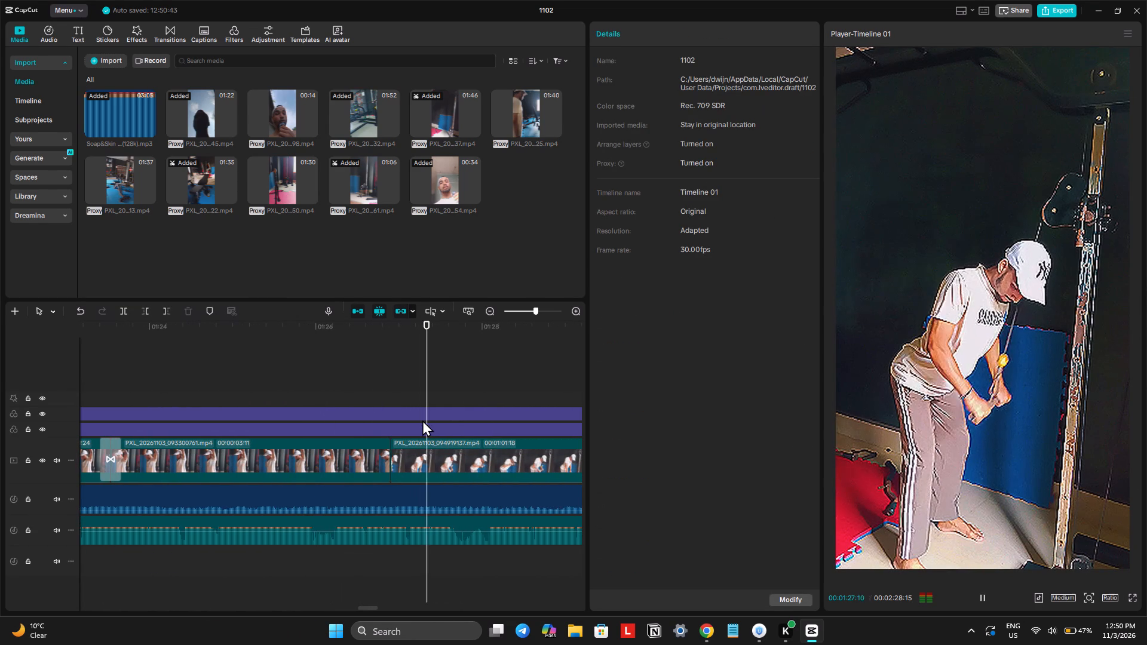
{"action": "key", "text": "space"}
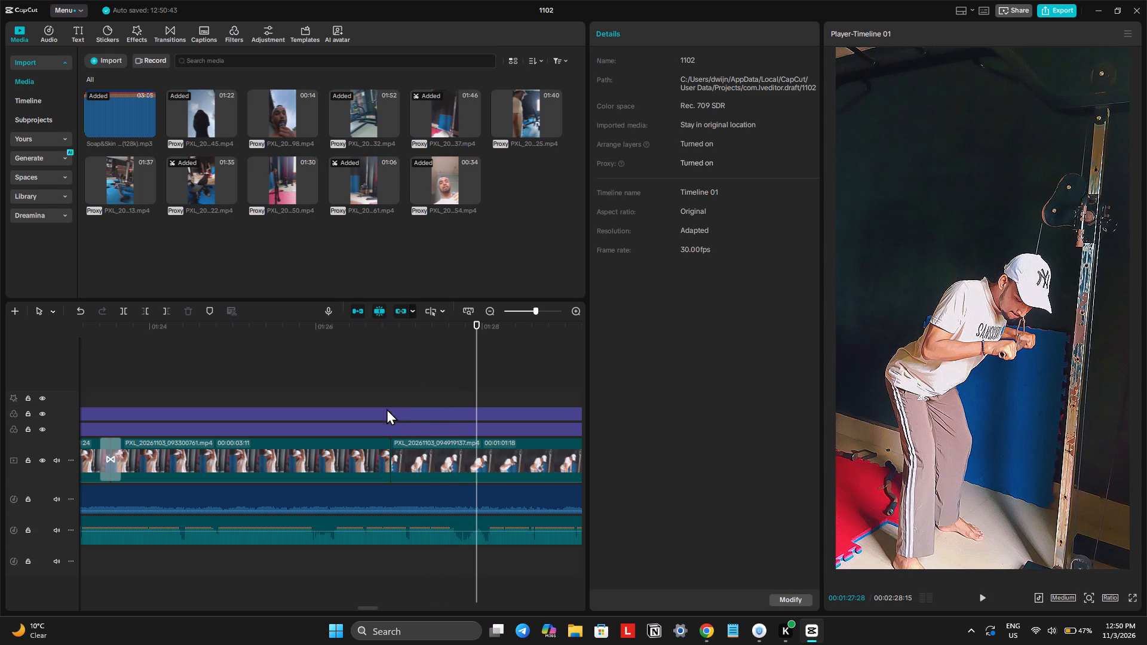
{"action": "left_click", "coordinate": [387, 401]}
{"action": "key", "text": "space"}
{"action": "key", "text": "space"}
{"action": "key", "text": "space"}
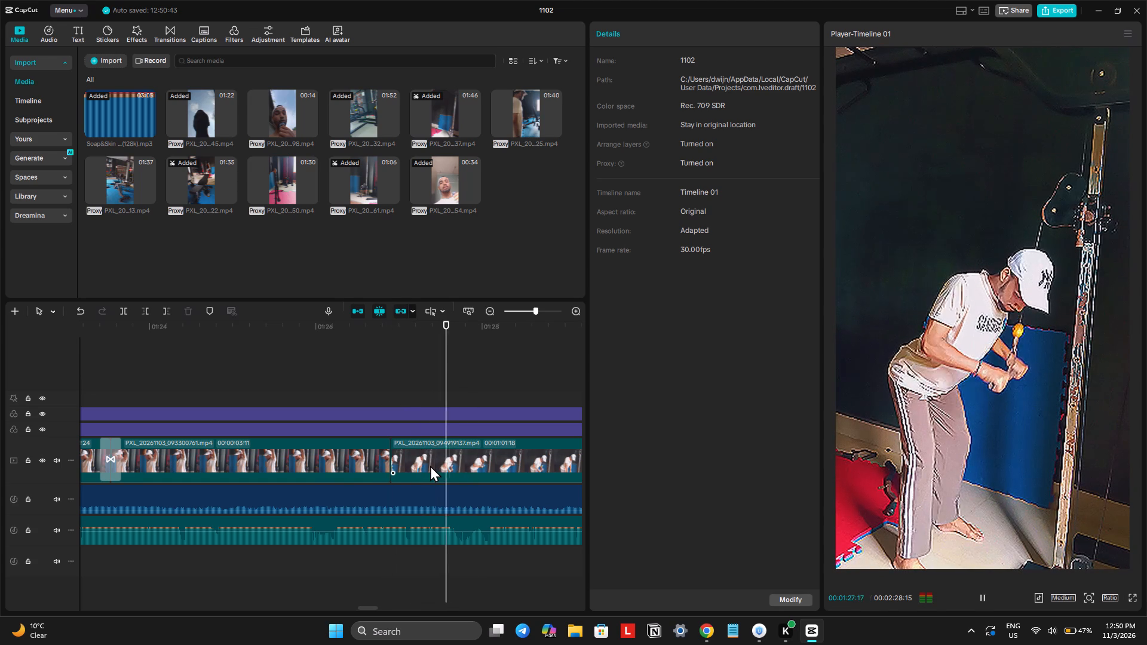
{"action": "key", "text": "space"}
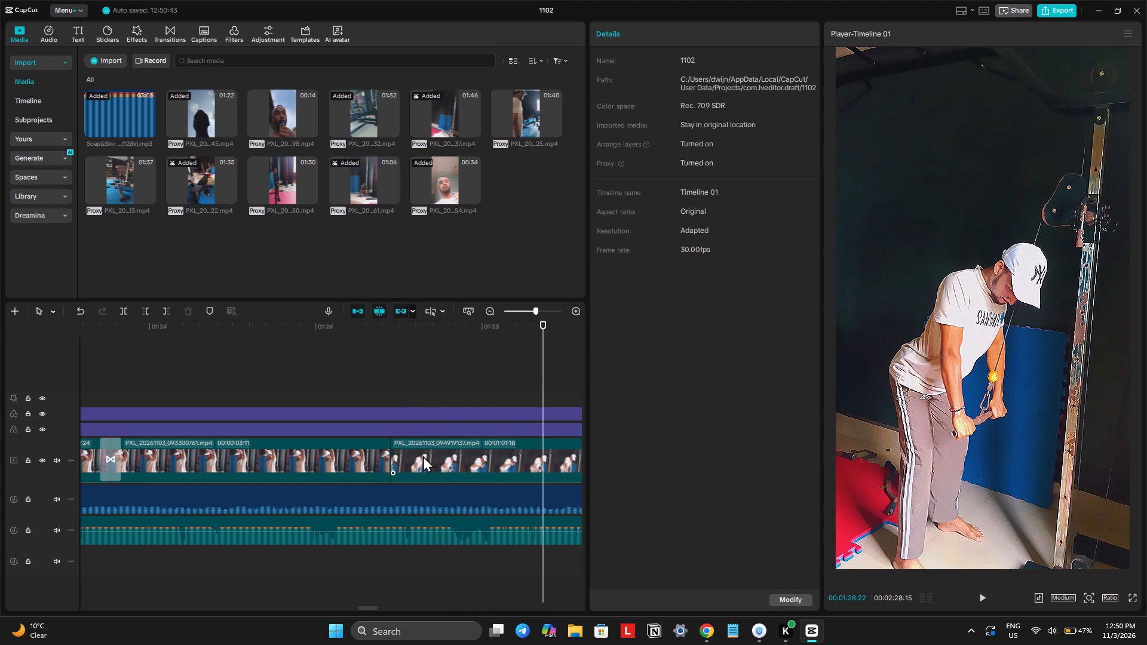
Copy the Reel Burn 2 effect and the camera sound from the earlier kneeling-clip cut to 00:01:26:25, at the cut into the standing cable clip.
{"action": "scroll", "coordinate": [383, 472], "scroll_direction": "right", "scroll_amount": 1}
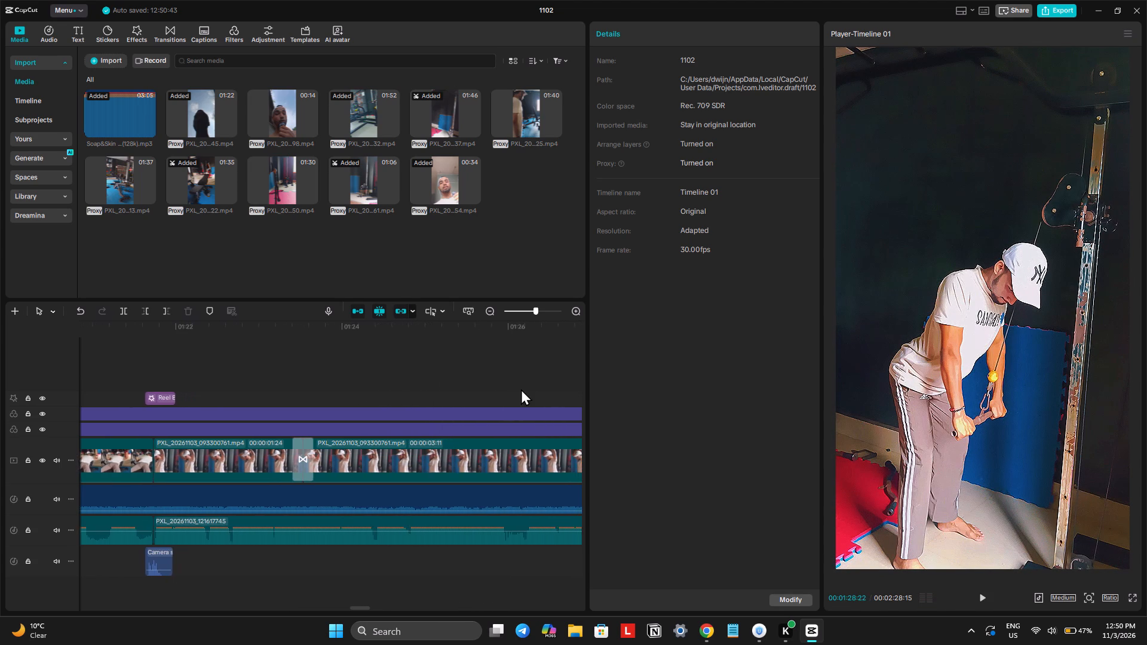
{"action": "scroll", "coordinate": [521, 389], "scroll_direction": "right", "scroll_amount": 1}
{"action": "left_click", "coordinate": [467, 374]}
{"action": "left_click_drag", "start_coordinate": [467, 374], "coordinate": [476, 392]}
{"action": "scroll", "coordinate": [476, 392], "scroll_direction": "right", "scroll_amount": 1}
{"action": "left_click", "coordinate": [160, 398]}
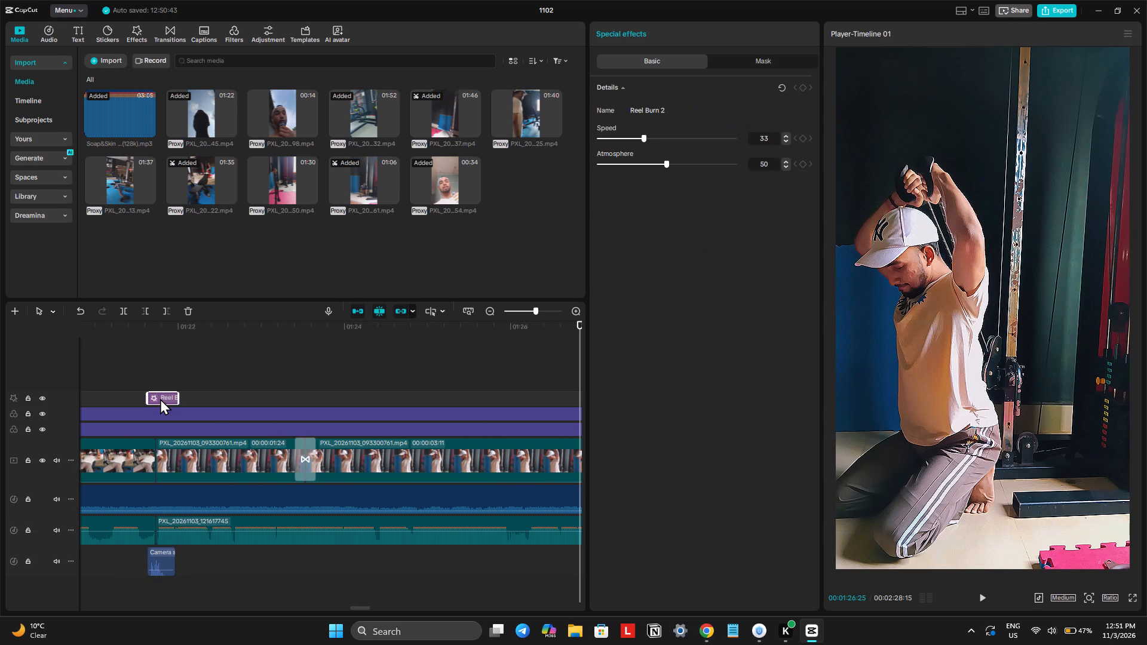
{"action": "key", "text": "ctrl+c"}
{"action": "key", "text": "ctrl+v"}
{"action": "left_click", "coordinate": [158, 563]}
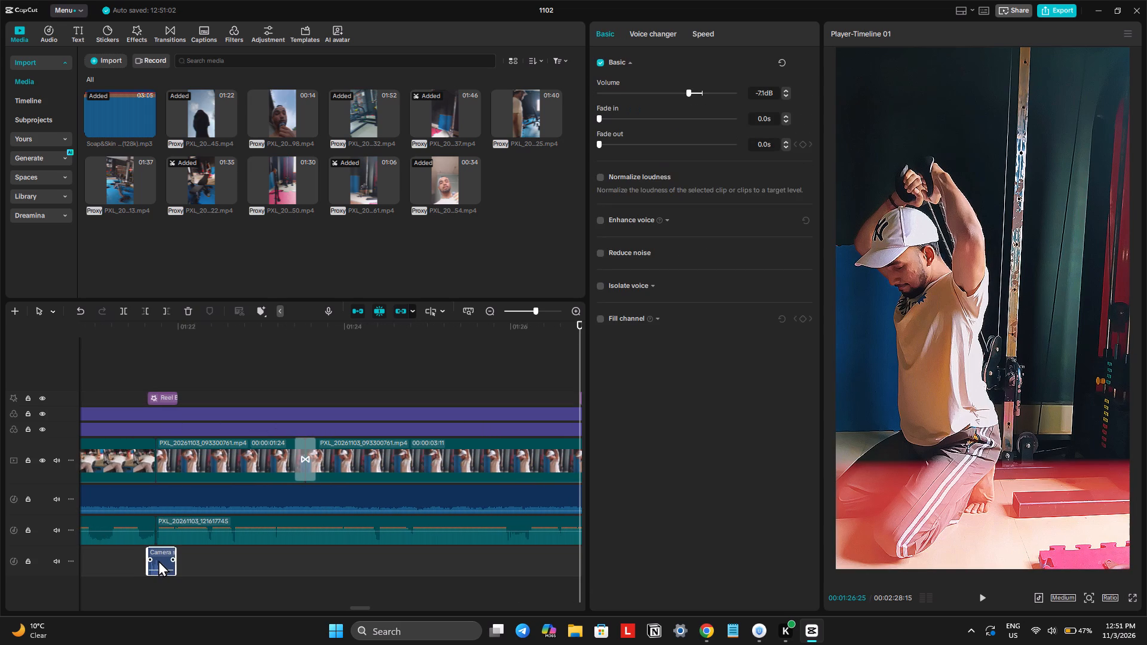
{"action": "key", "text": "ctrl+c"}
{"action": "key", "text": "ctrl+v"}
Play through the standing cable clip and trim off everything after 00:01:32:17.
{"action": "key", "text": "space"}
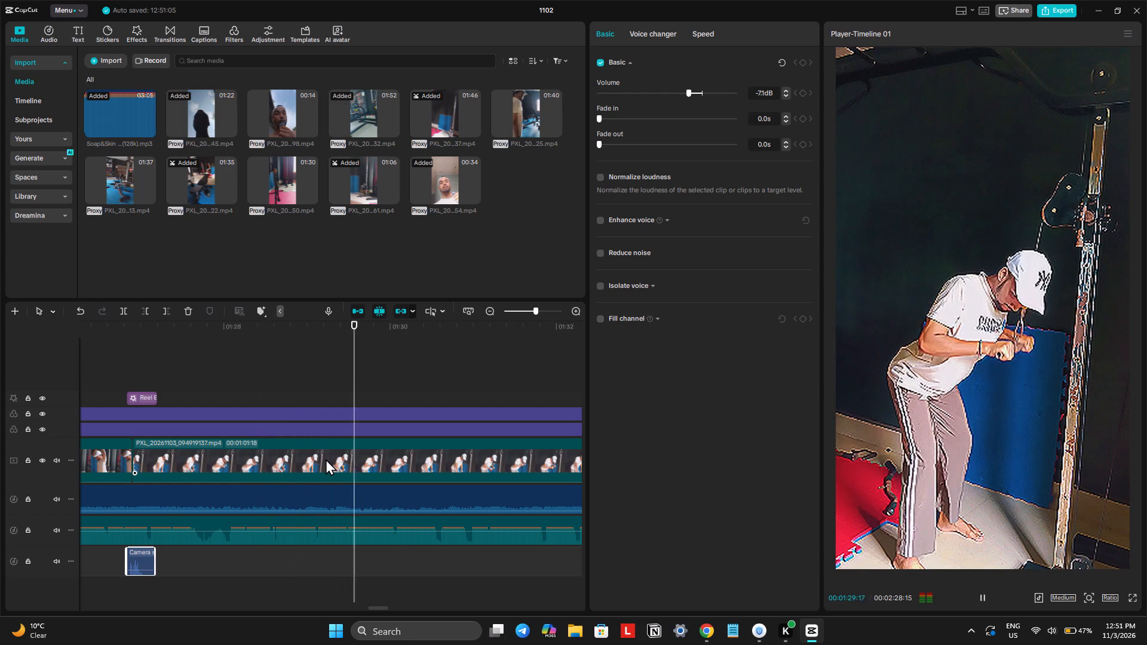
{"action": "scroll", "coordinate": [326, 459], "scroll_direction": "left", "scroll_amount": 1}
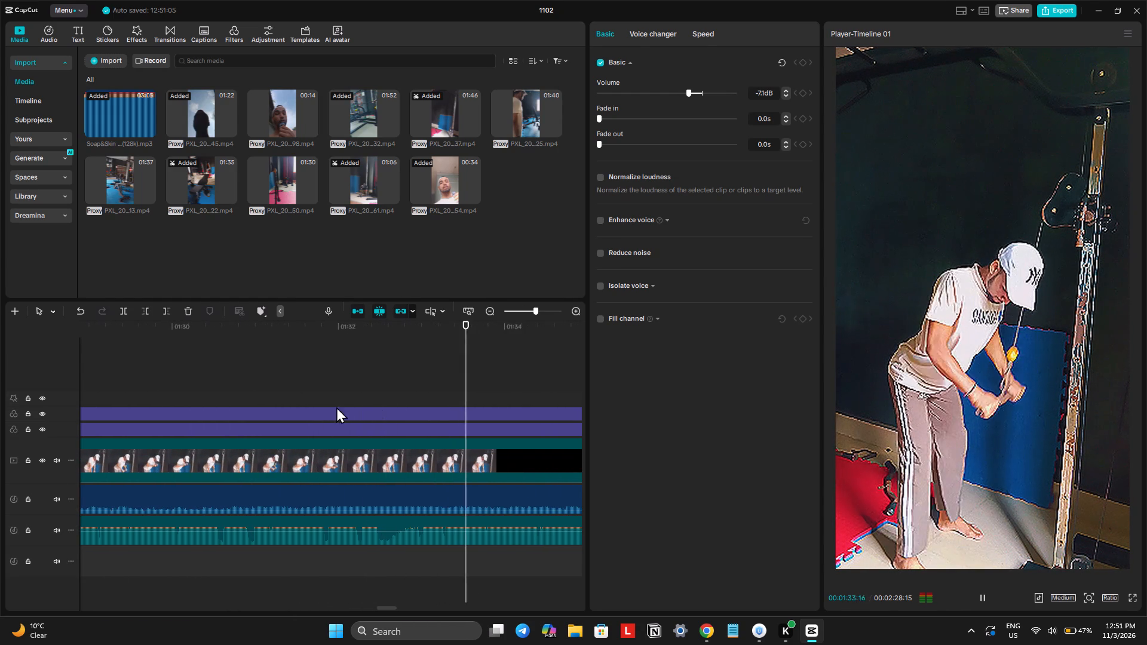
{"action": "left_click", "coordinate": [322, 370]}
{"action": "key", "text": "space"}
{"action": "key", "text": "space"}
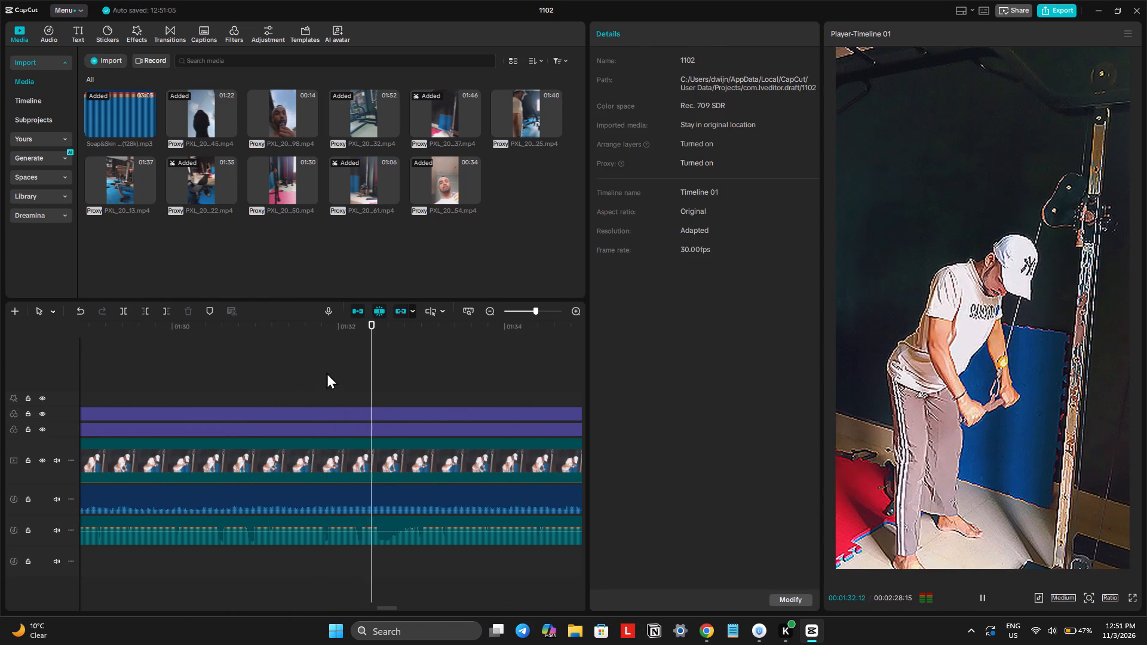
{"action": "key", "text": "space"}
{"action": "left_click", "coordinate": [384, 451]}
{"action": "key", "text": "w"}
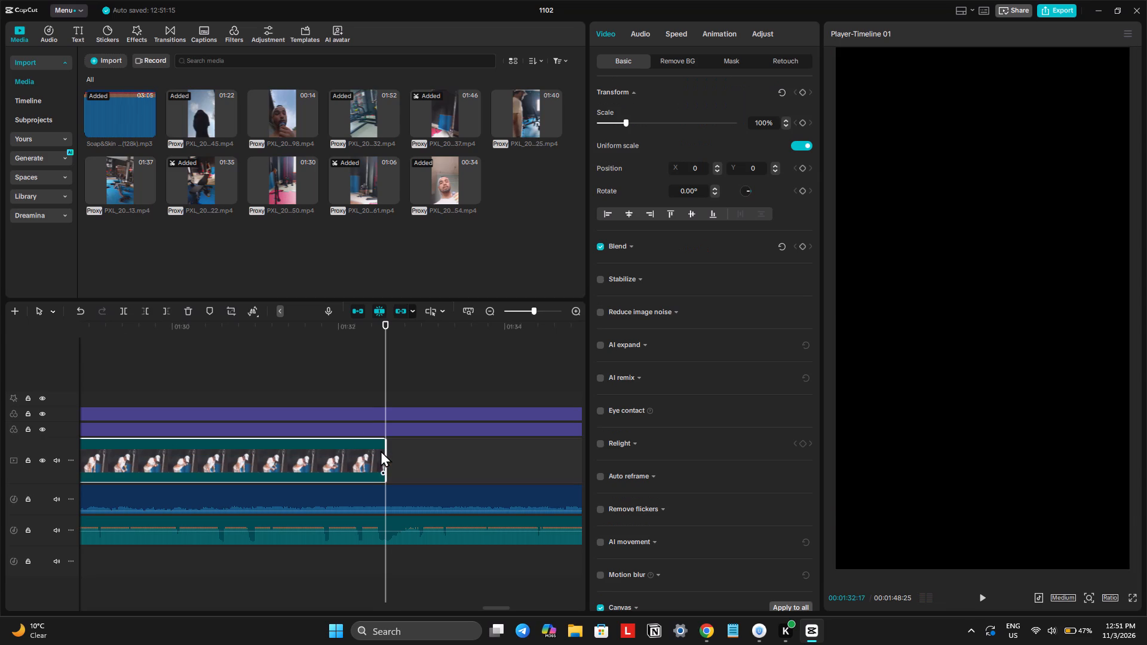
Trim the start of the 01:40 incline bench clip to leave 44 seconds and place it directly after the standing cable clip at 00:01:32:17.
{"action": "left_click", "coordinate": [203, 183]}
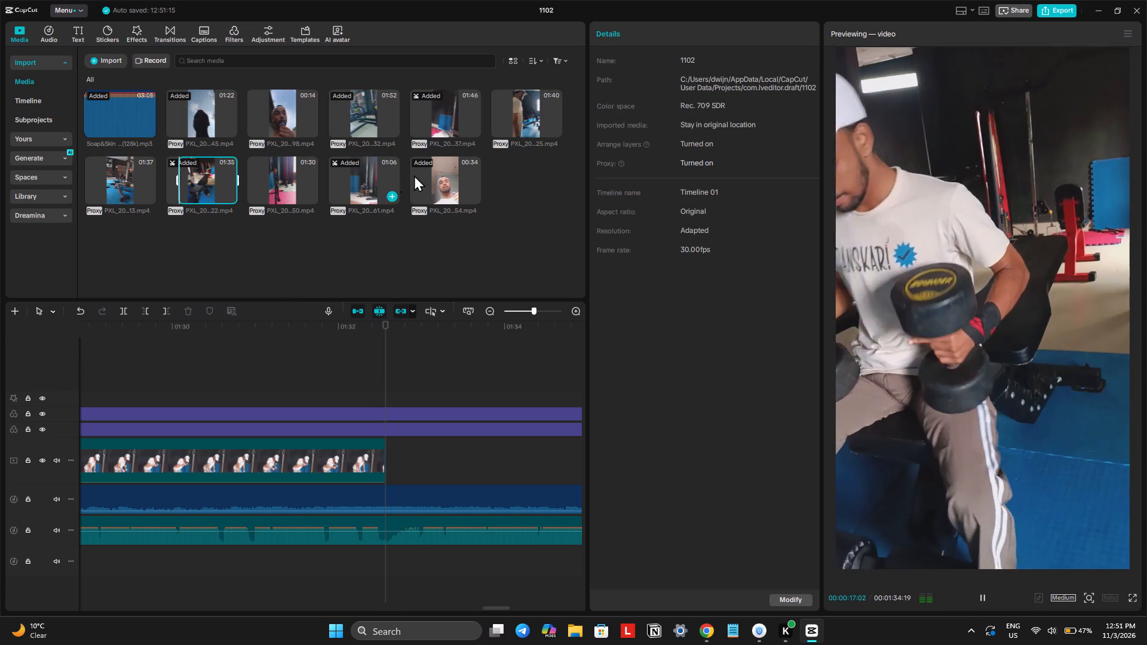
{"action": "left_click", "coordinate": [357, 181]}
{"action": "left_click", "coordinate": [277, 186]}
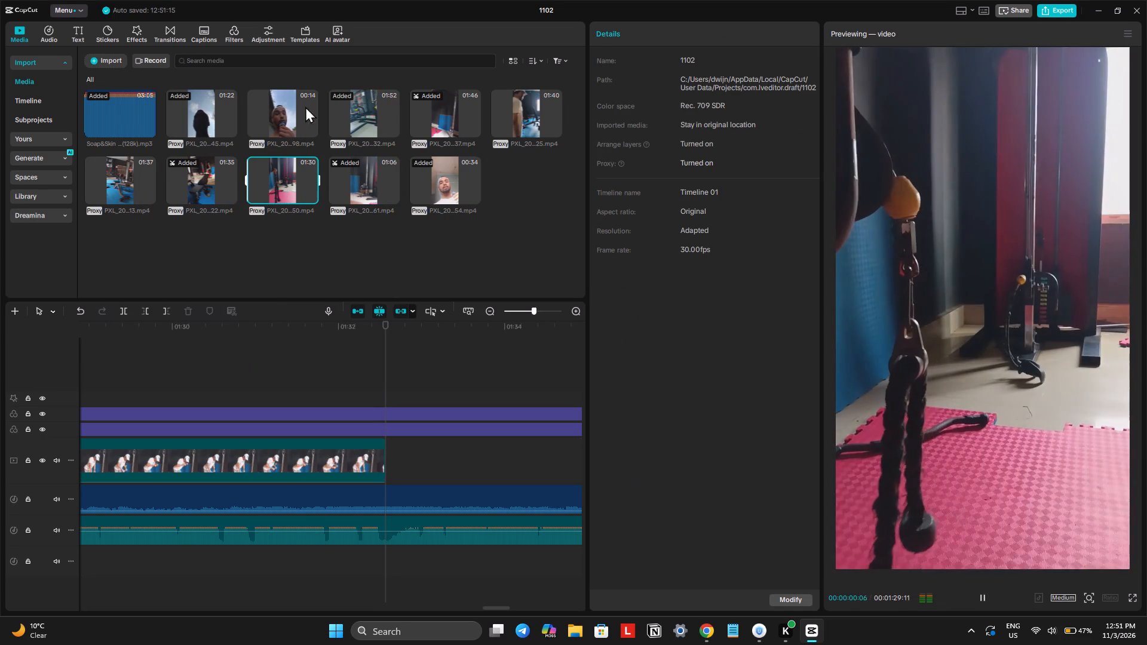
{"action": "left_click", "coordinate": [393, 103]}
{"action": "left_click", "coordinate": [436, 110]}
{"action": "left_click", "coordinate": [513, 109]}
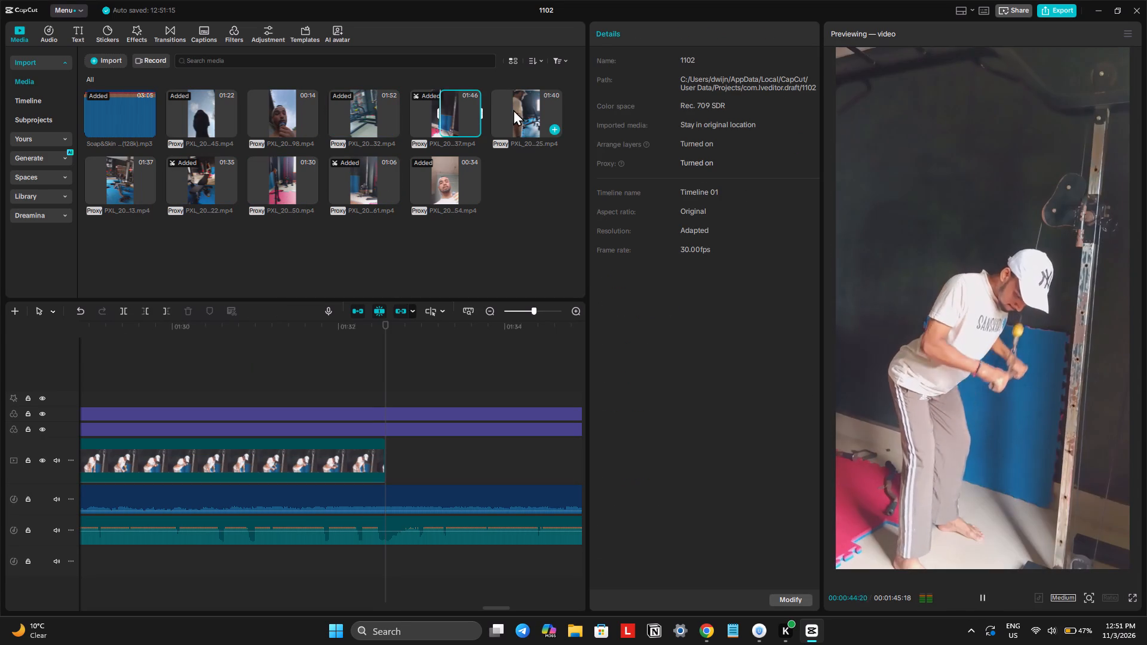
{"action": "left_click", "coordinate": [493, 109]}
{"action": "left_click_drag", "start_coordinate": [491, 110], "coordinate": [525, 145]}
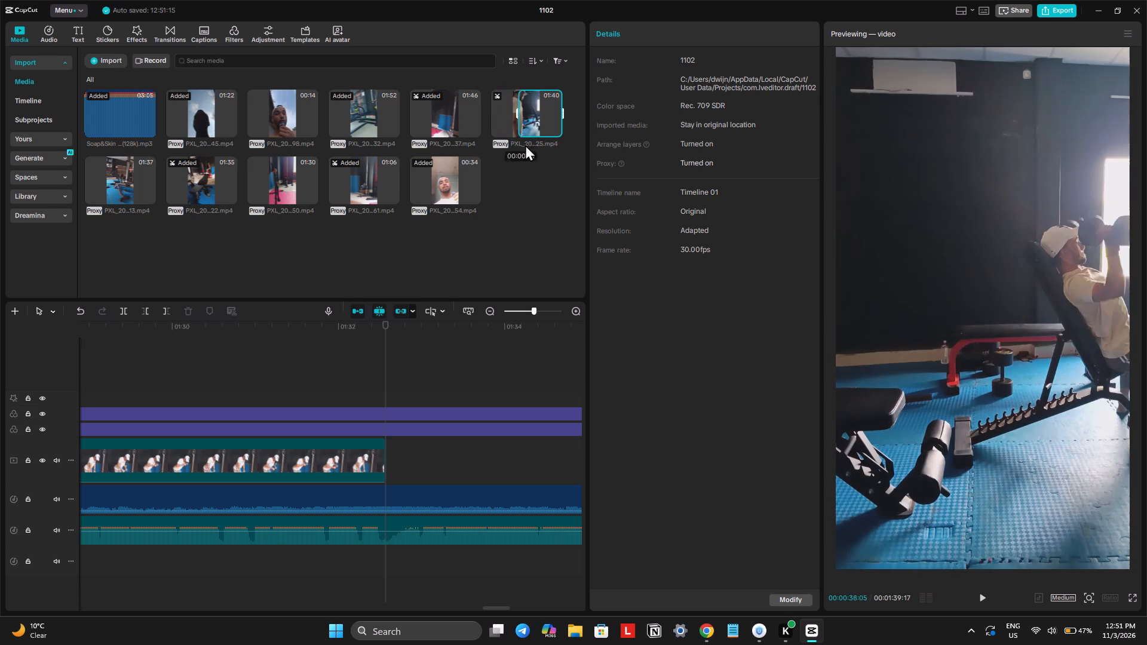
{"action": "left_click_drag", "start_coordinate": [525, 145], "coordinate": [531, 153]}
{"action": "left_click_drag", "start_coordinate": [537, 110], "coordinate": [445, 425]}
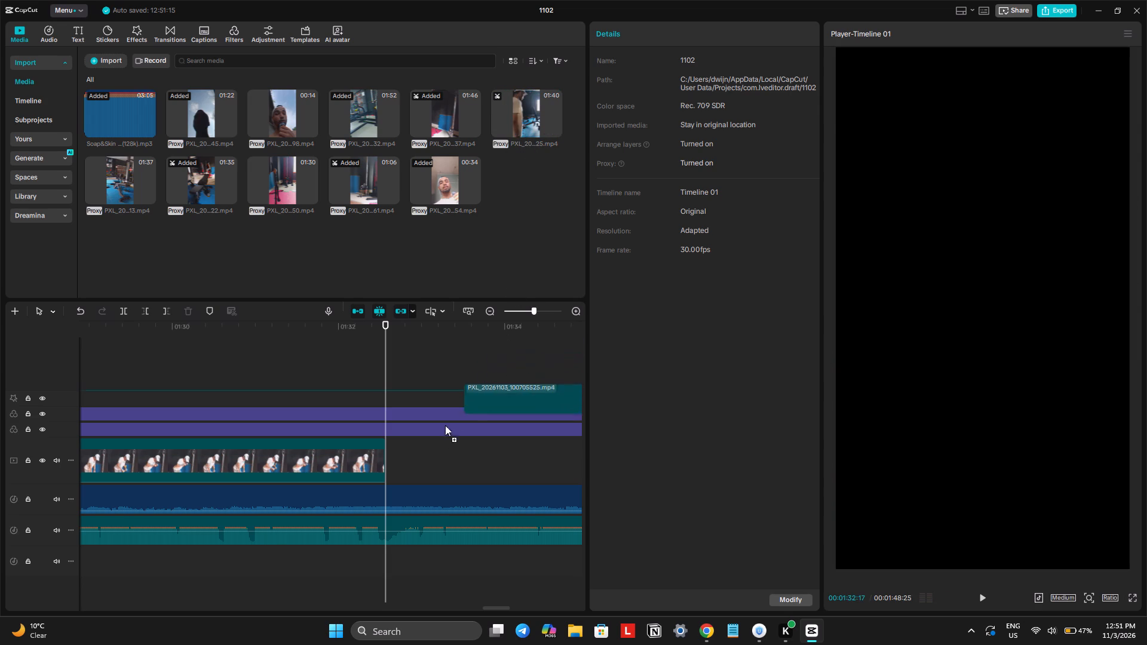
{"action": "left_click_drag", "start_coordinate": [445, 425], "coordinate": [417, 460]}
Copy the Reel Burn 2 effect and camera sound to the cut at 00:01:32:17 and shift both slightly earlier so they straddle it.
{"action": "scroll", "coordinate": [409, 454], "scroll_direction": "right", "scroll_amount": 1}
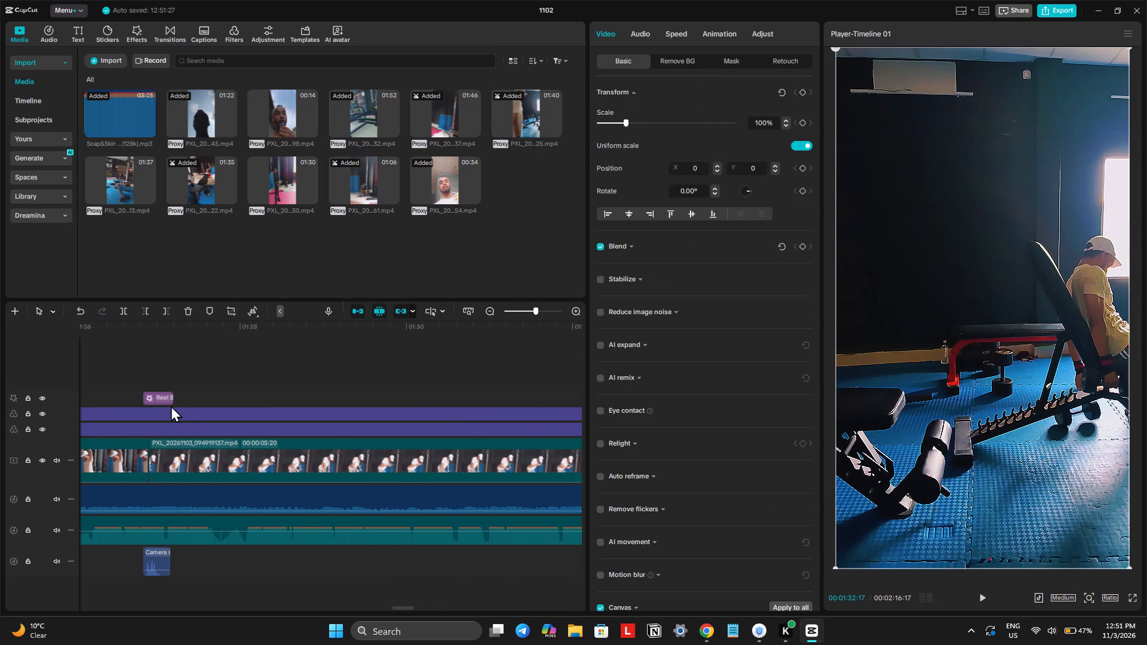
{"action": "left_click", "coordinate": [158, 399]}
{"action": "key", "text": "ctrl+c"}
{"action": "key", "text": "ctrl+v"}
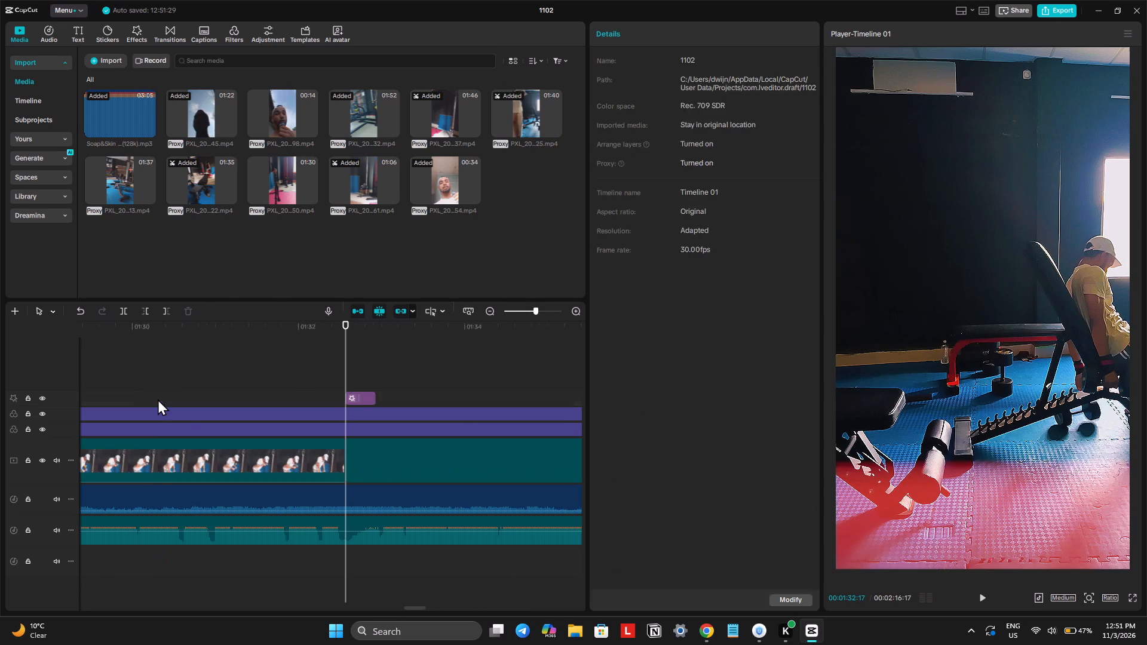
{"action": "scroll", "coordinate": [155, 488], "scroll_direction": "right", "scroll_amount": 1}
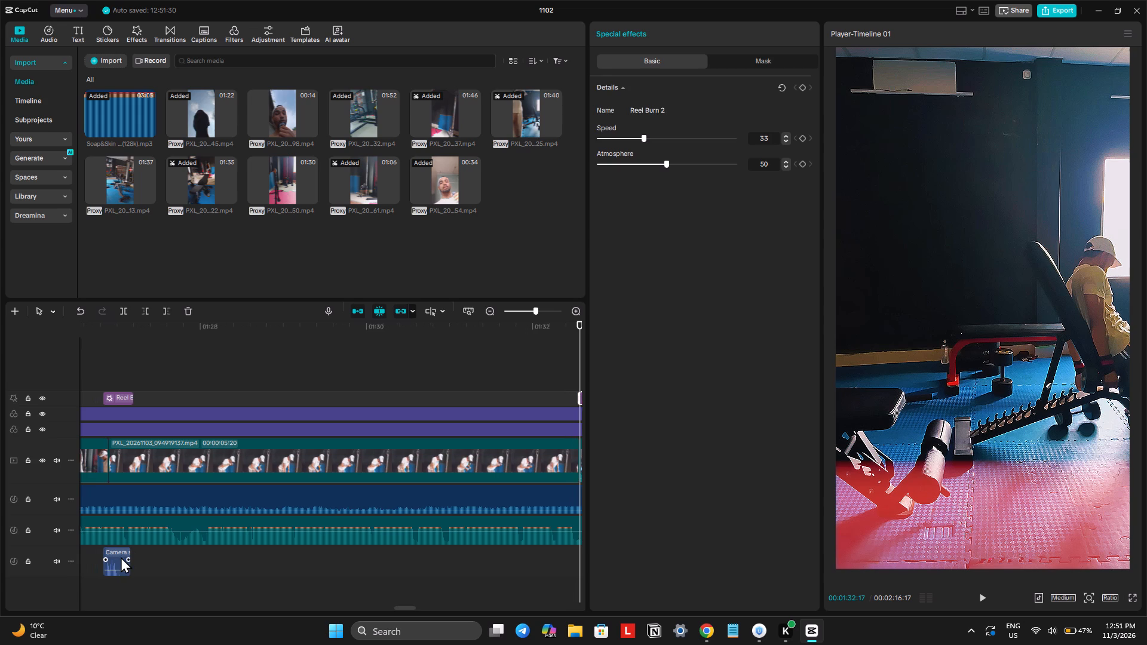
{"action": "scroll", "coordinate": [121, 557], "scroll_direction": "right", "scroll_amount": 1}
{"action": "left_click", "coordinate": [121, 558]}
{"action": "key", "text": "ctrl+c"}
{"action": "key", "text": "ctrl+v"}
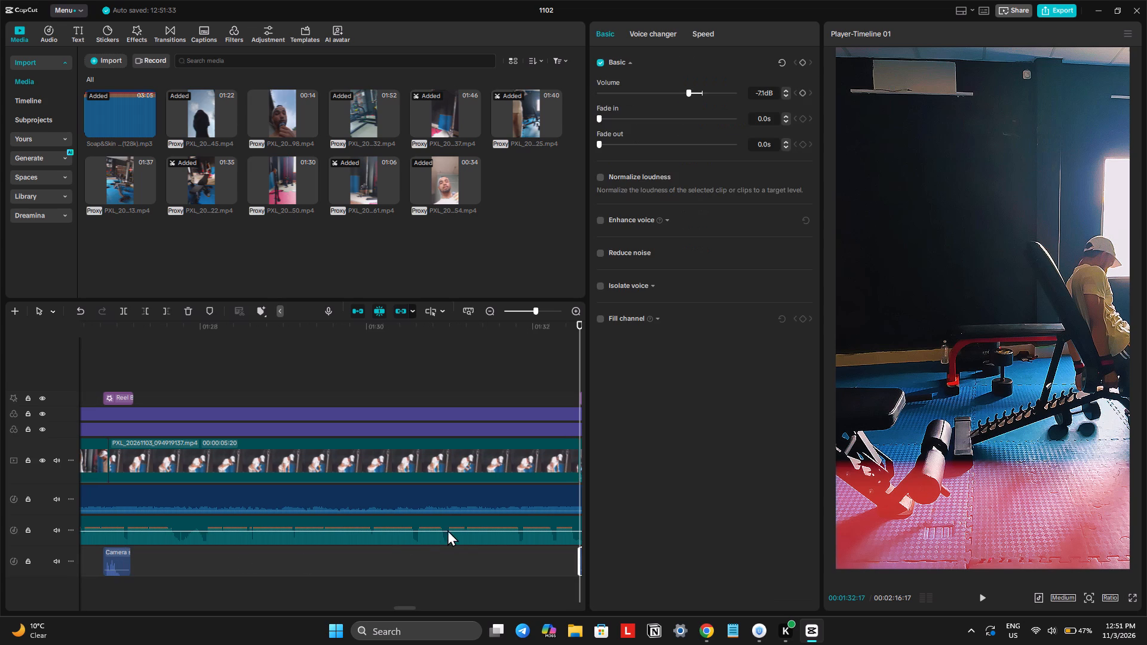
{"action": "scroll", "coordinate": [462, 530], "scroll_direction": "left", "scroll_amount": 1}
{"action": "left_click_drag", "start_coordinate": [245, 399], "coordinate": [233, 399]}
{"action": "left_click_drag", "start_coordinate": [246, 561], "coordinate": [239, 561]}
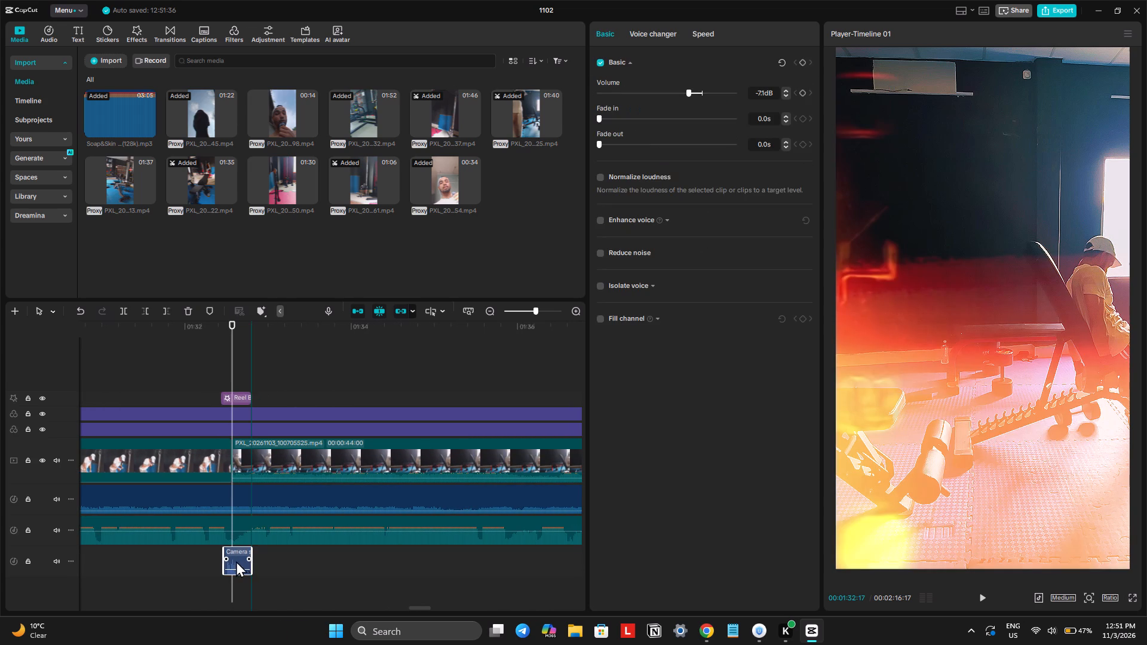
Preview the incline bench footage from the cut and mute the clip.
{"action": "left_click", "coordinate": [223, 377]}
{"action": "key", "text": "space"}
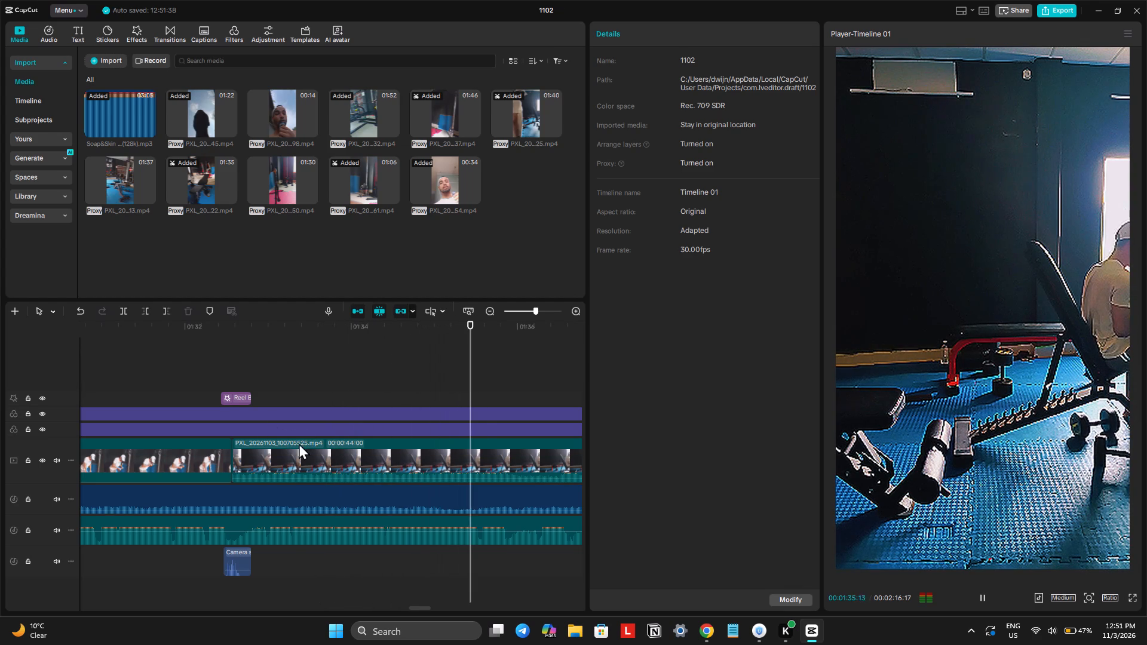
{"action": "key", "text": "space"}
{"action": "left_click", "coordinate": [273, 470]}
{"action": "left_click_drag", "start_coordinate": [272, 478], "coordinate": [274, 508]}
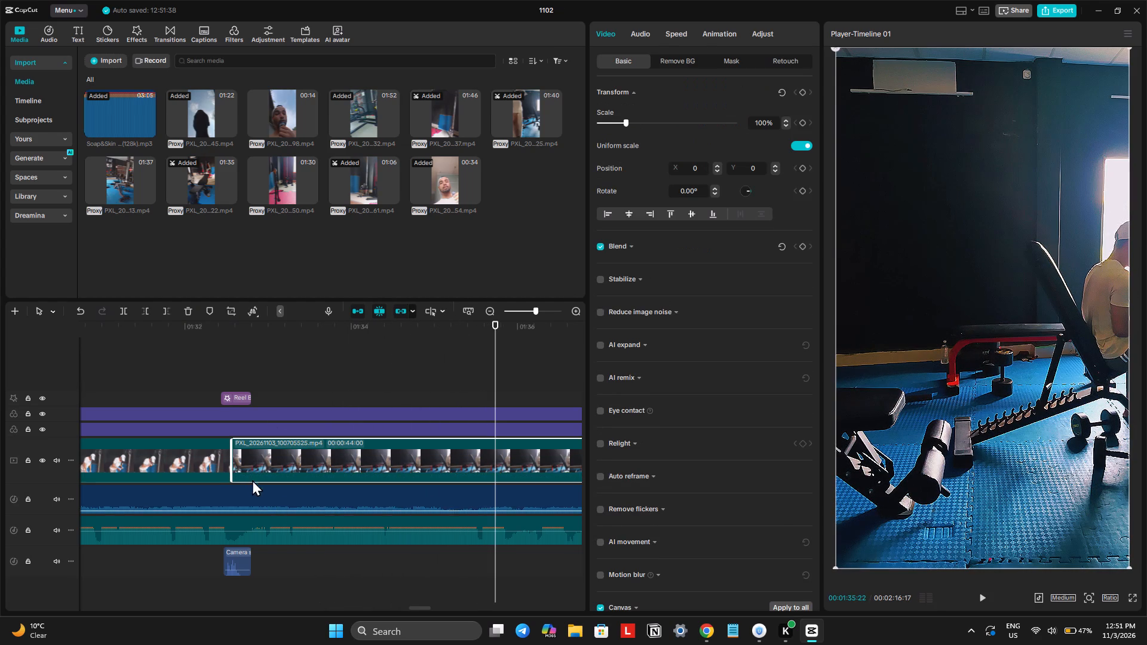
{"action": "key", "text": "space"}
{"action": "key", "text": "space"}
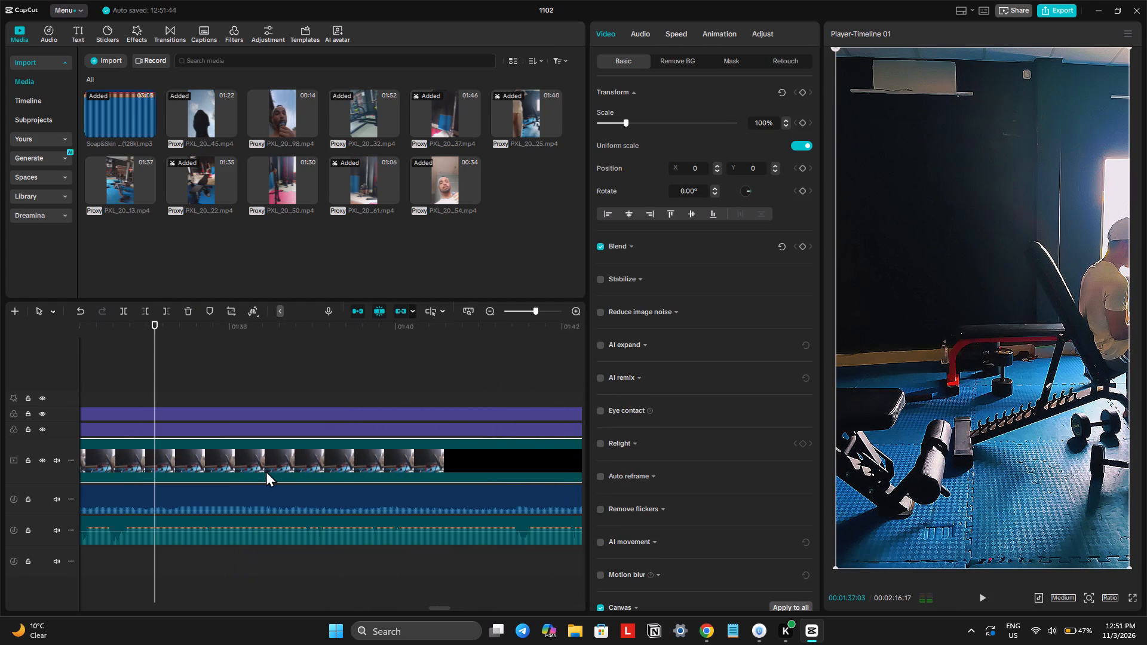
Re-trim the 01:40 incline bench source to a 46:15 section starting about 24 seconds in and insert it at 00:01:32:17 before the 44-second section.
{"action": "scroll", "coordinate": [268, 474], "scroll_direction": "right", "scroll_amount": 1}
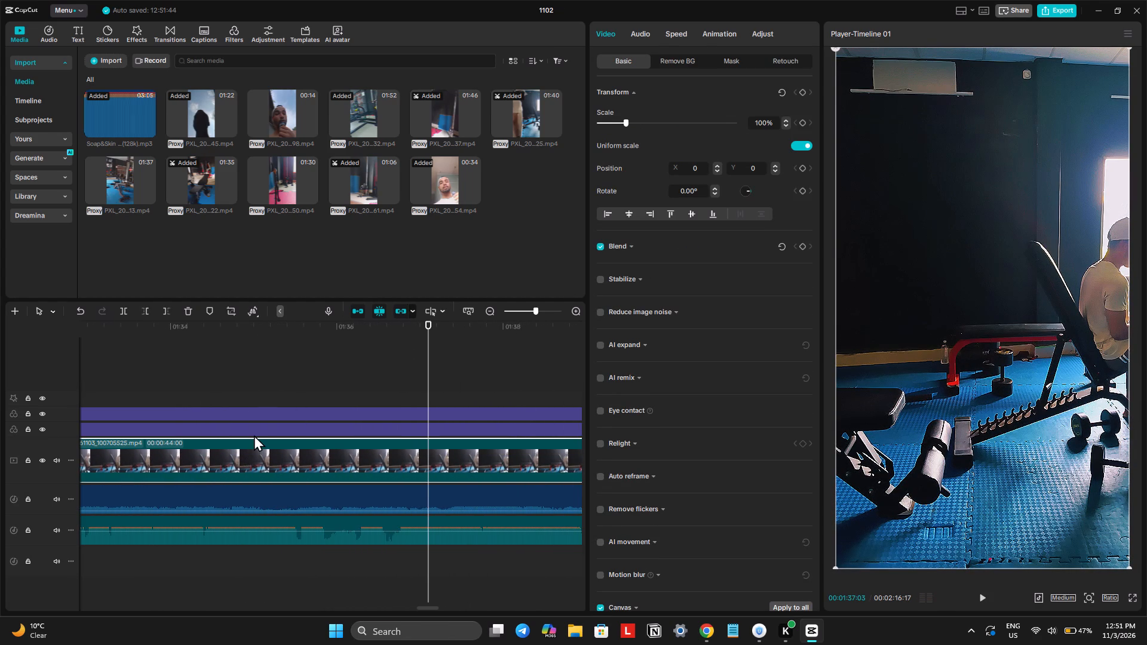
{"action": "key", "text": "BackSpace"}
{"action": "scroll", "coordinate": [275, 427], "scroll_direction": "right", "scroll_amount": 1}
{"action": "left_click", "coordinate": [516, 113]}
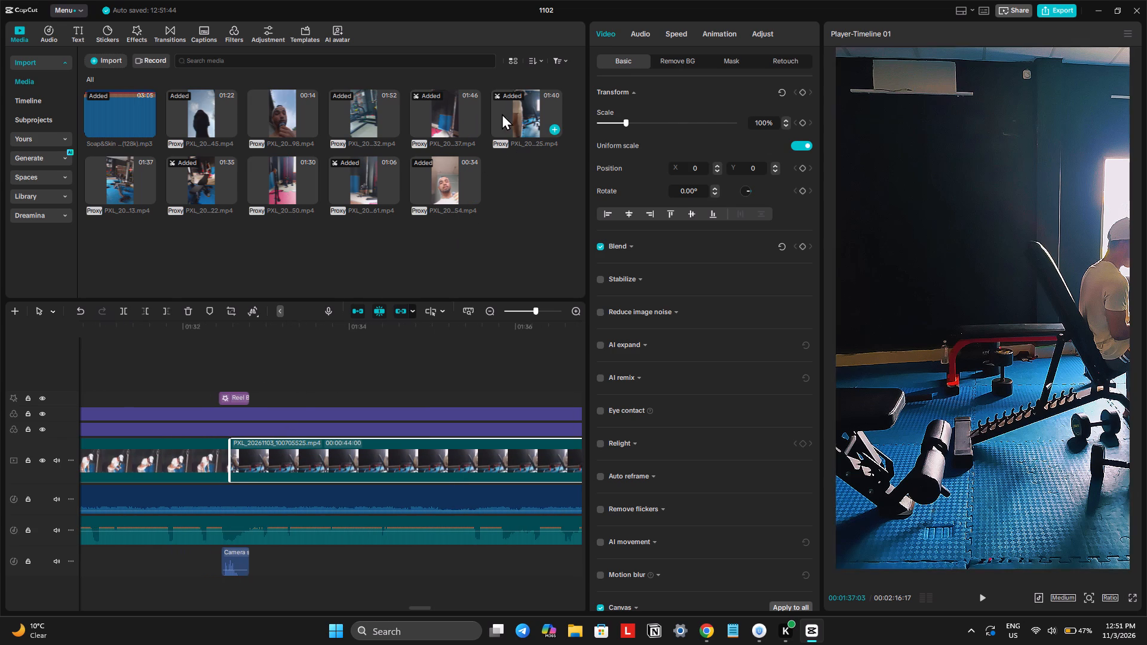
{"action": "left_click_drag", "start_coordinate": [530, 115], "coordinate": [517, 122]}
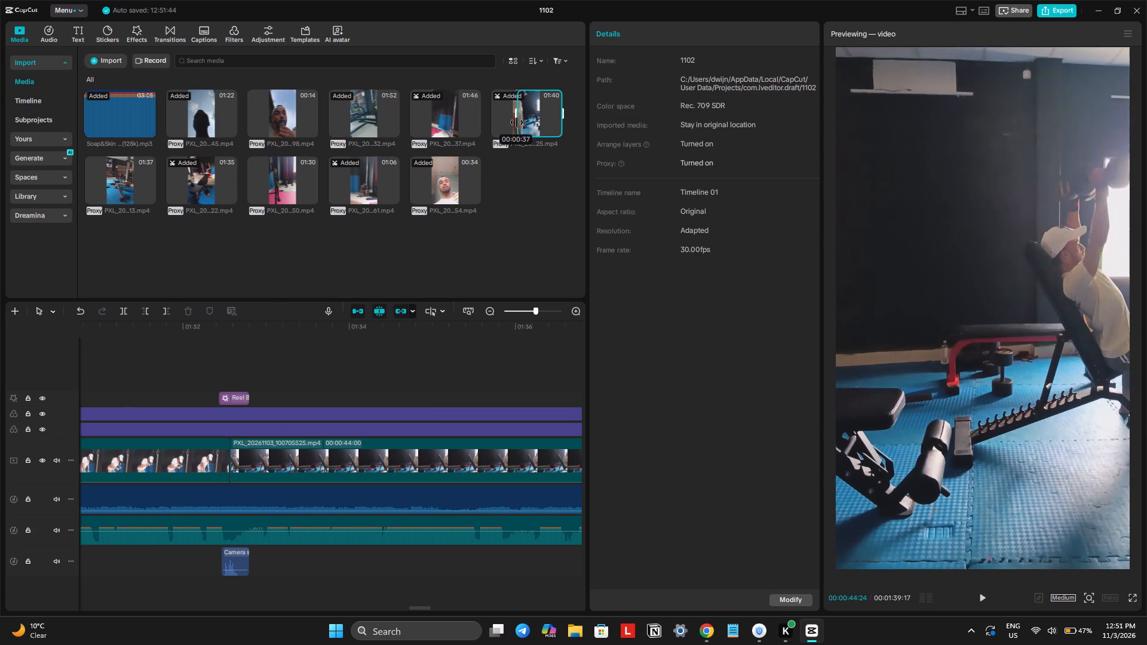
{"action": "left_click_drag", "start_coordinate": [517, 122], "coordinate": [508, 128]}
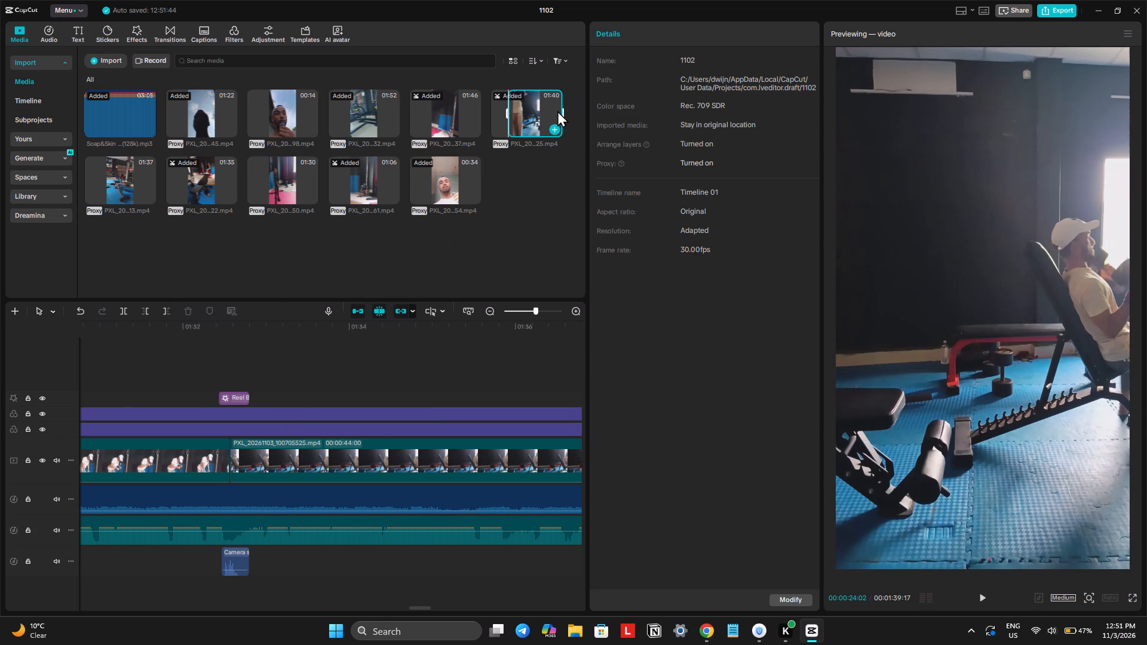
{"action": "left_click_drag", "start_coordinate": [562, 110], "coordinate": [541, 124]}
{"action": "left_click_drag", "start_coordinate": [534, 102], "coordinate": [387, 329]}
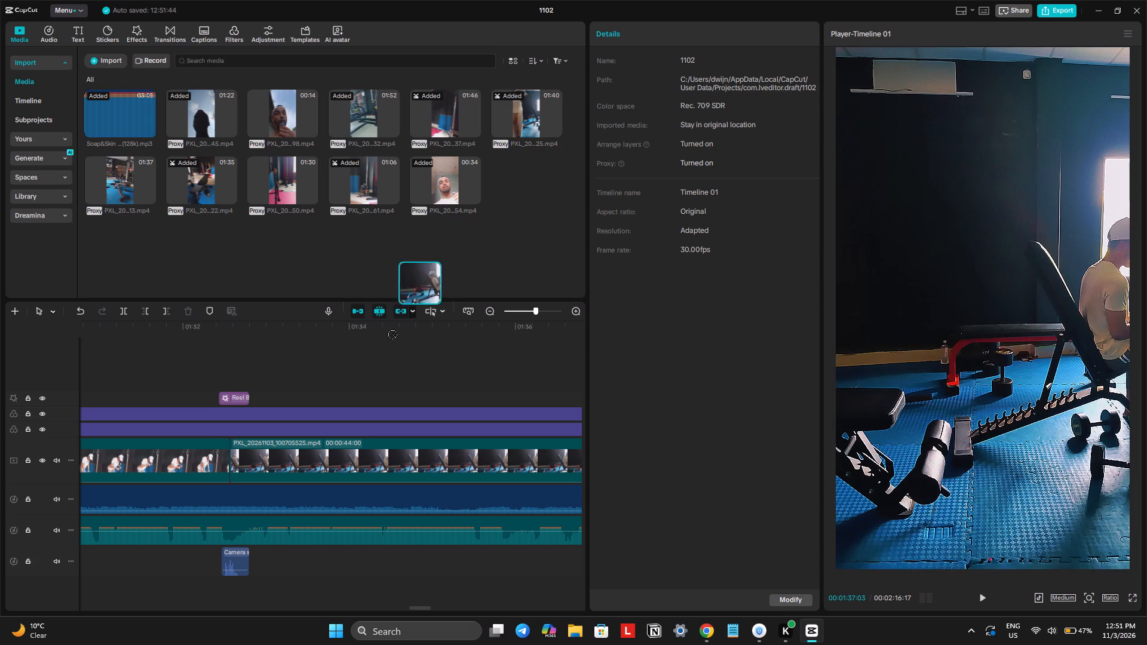
{"action": "left_click_drag", "start_coordinate": [387, 329], "coordinate": [286, 457]}
Play the incline bench section through to the voice-over's end and trim both the 46:15 clip and the voice-over to end at 00:01:44:12.
{"action": "left_click", "coordinate": [216, 376]}
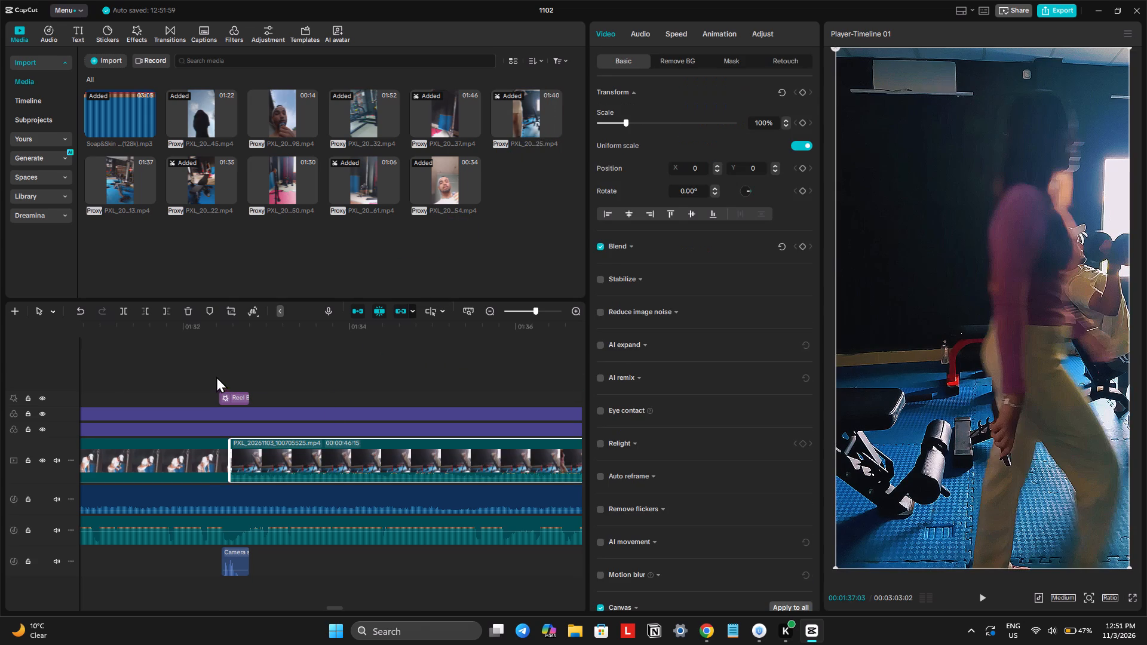
{"action": "key", "text": "space"}
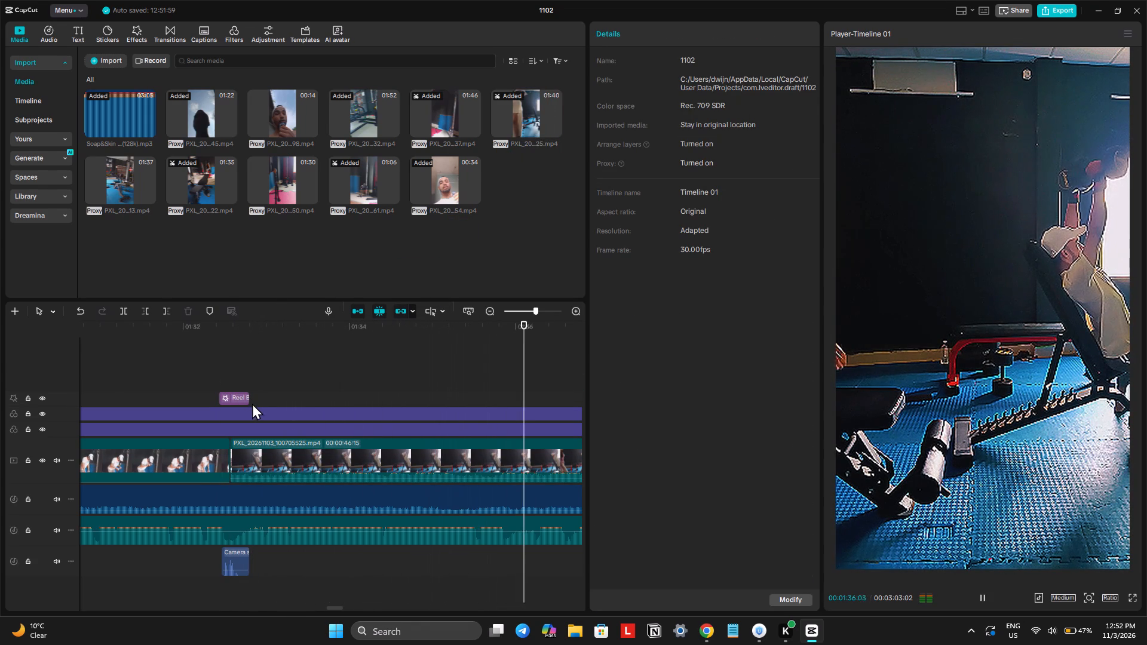
{"action": "scroll", "coordinate": [254, 405], "scroll_direction": "left", "scroll_amount": 2}
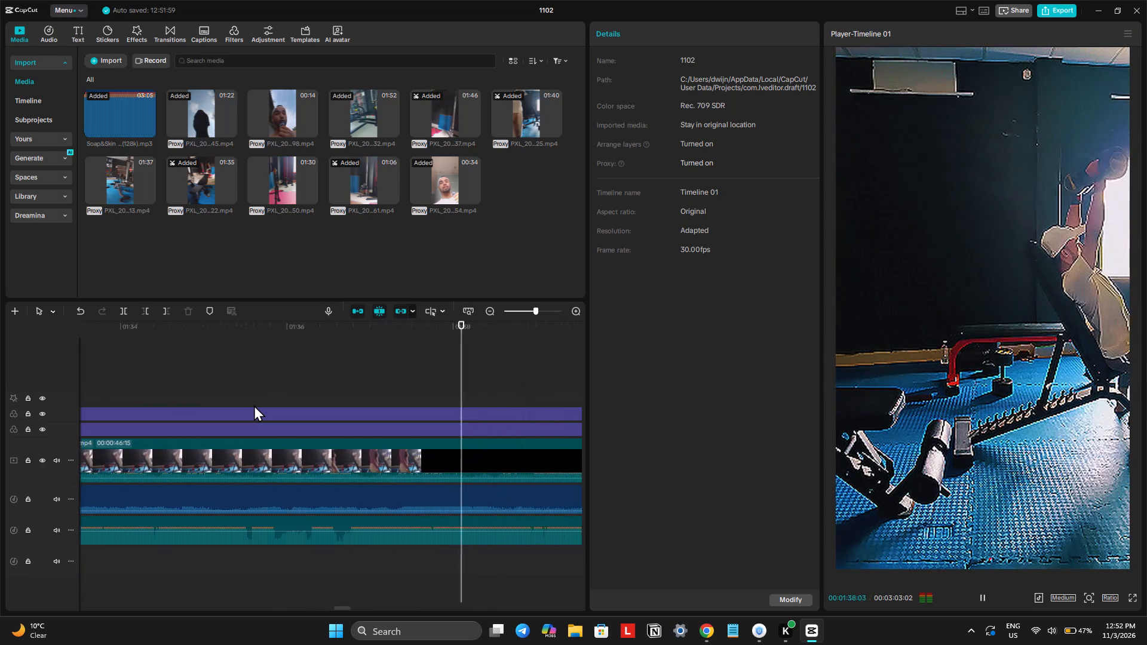
{"action": "scroll", "coordinate": [254, 405], "scroll_direction": "left", "scroll_amount": 1}
{"action": "left_click_drag", "start_coordinate": [260, 479], "coordinate": [267, 519]}
{"action": "scroll", "coordinate": [260, 502], "scroll_direction": "left", "scroll_amount": 1}
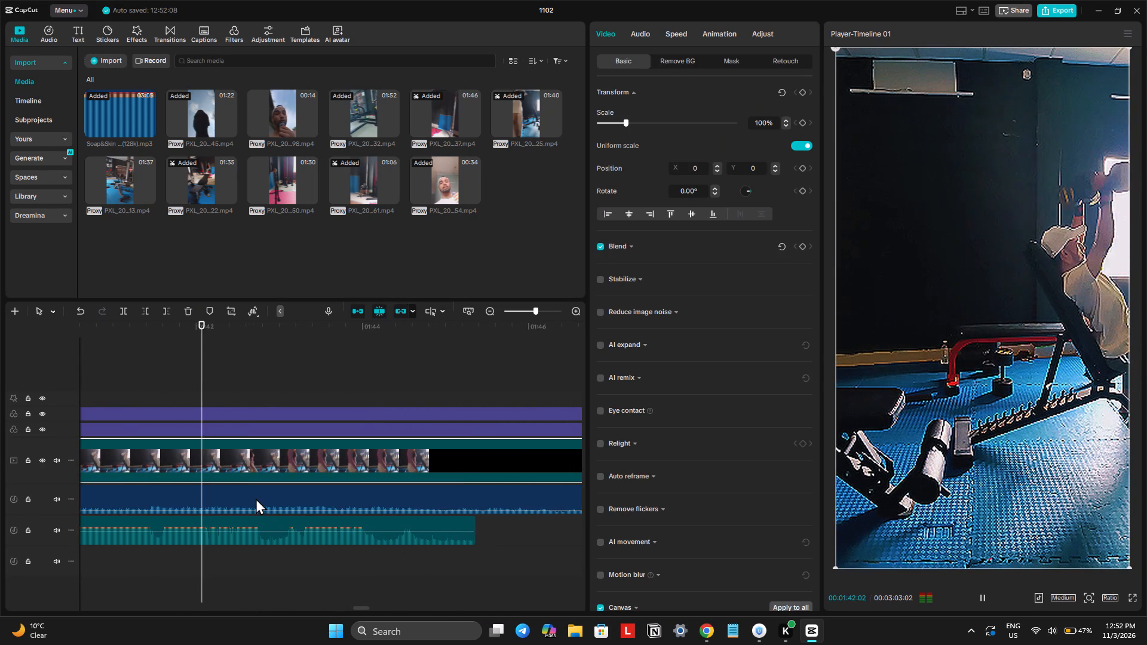
{"action": "scroll", "coordinate": [256, 498], "scroll_direction": "left", "scroll_amount": 1}
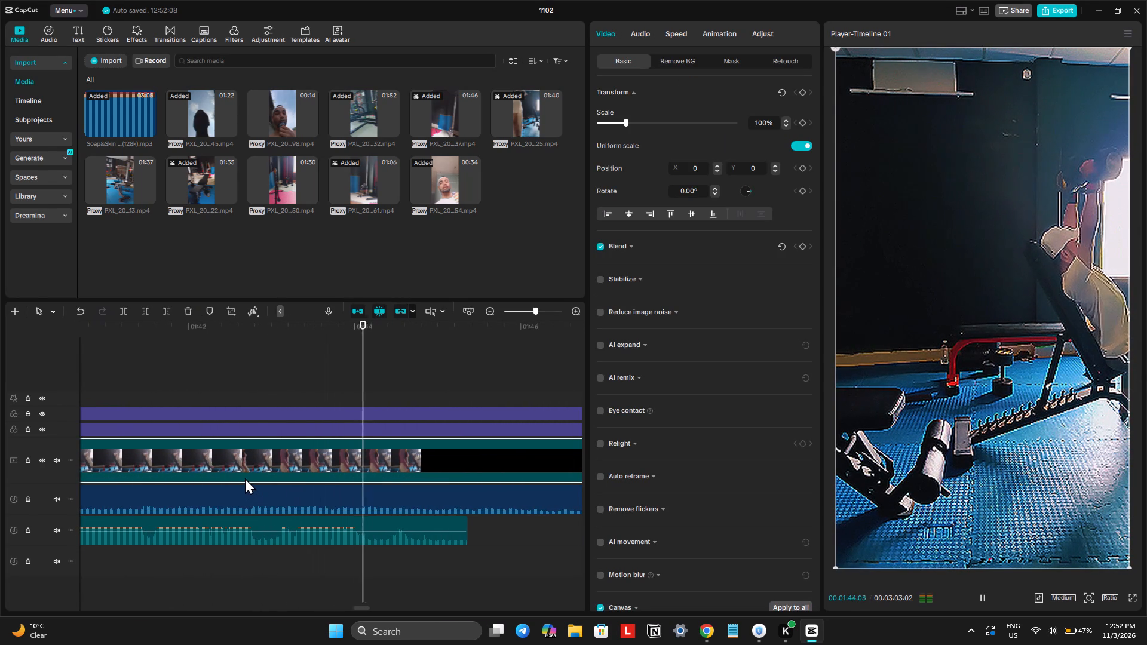
{"action": "key", "text": "space"}
{"action": "left_click", "coordinate": [287, 394]}
{"action": "key", "text": "space"}
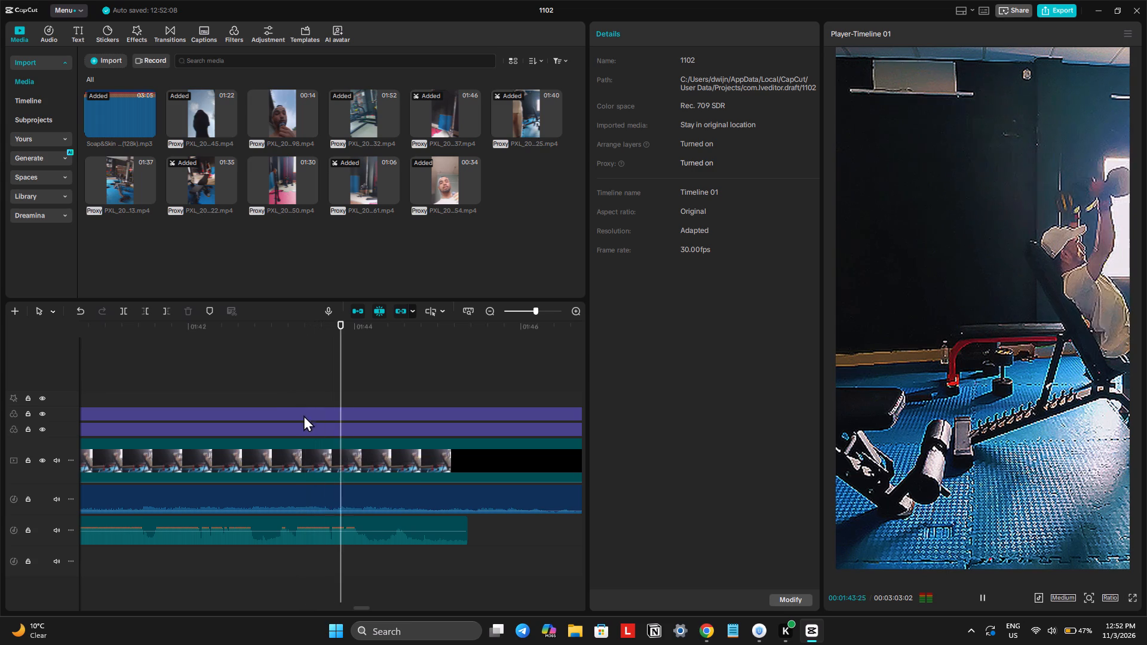
{"action": "key", "text": "space"}
{"action": "left_click", "coordinate": [351, 457]}
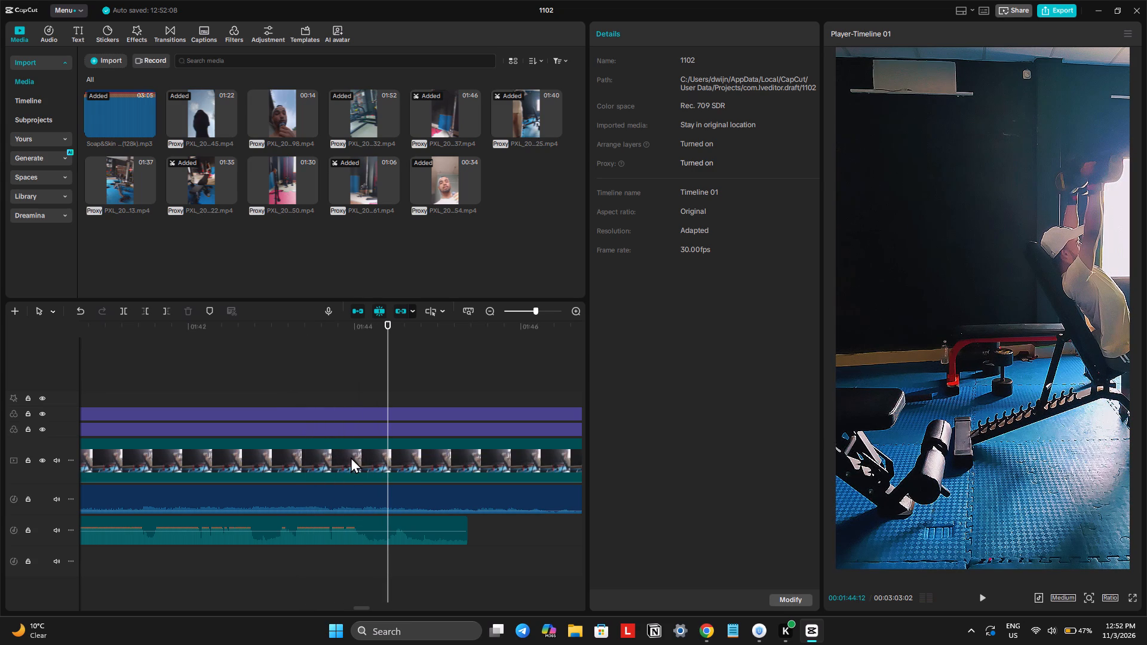
{"action": "key", "text": "w"}
{"action": "left_click", "coordinate": [372, 536]}
{"action": "key", "text": "w"}
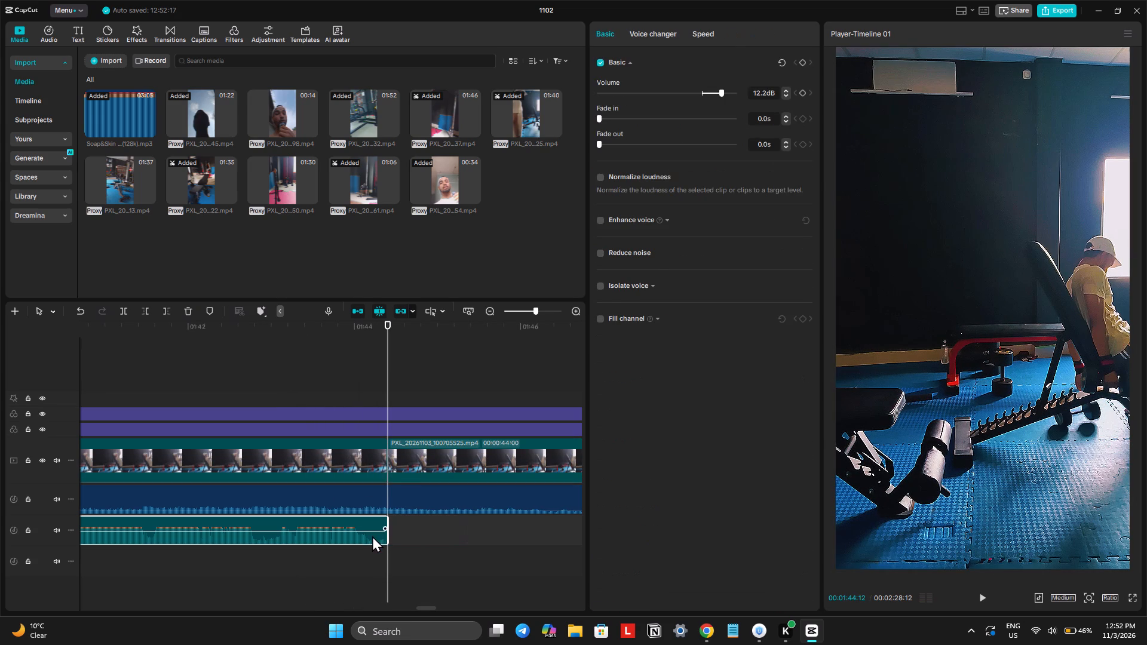
Delete the leftover 44-second incline bench clip that follows 00:01:44:12.
{"action": "left_click", "coordinate": [452, 450]}
{"action": "key", "text": "Delete"}
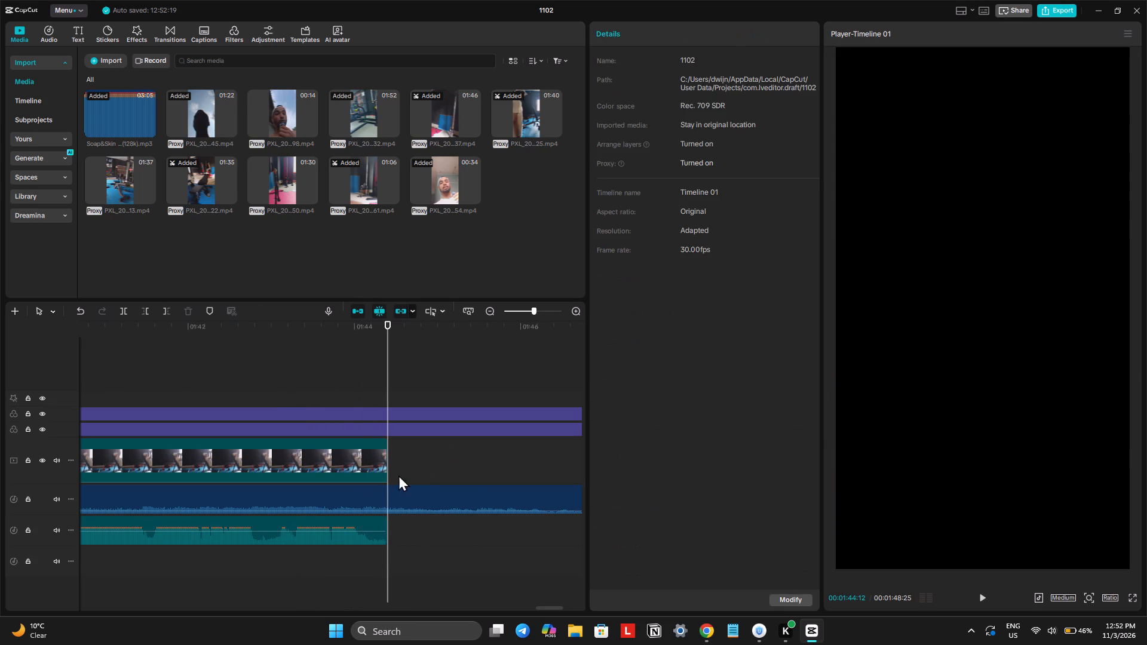
Add the 00:14 sky-selfie clip to the main track at 00:01:44:12, right after the incline bench clip, and preview its opening.
{"action": "left_click", "coordinate": [287, 125]}
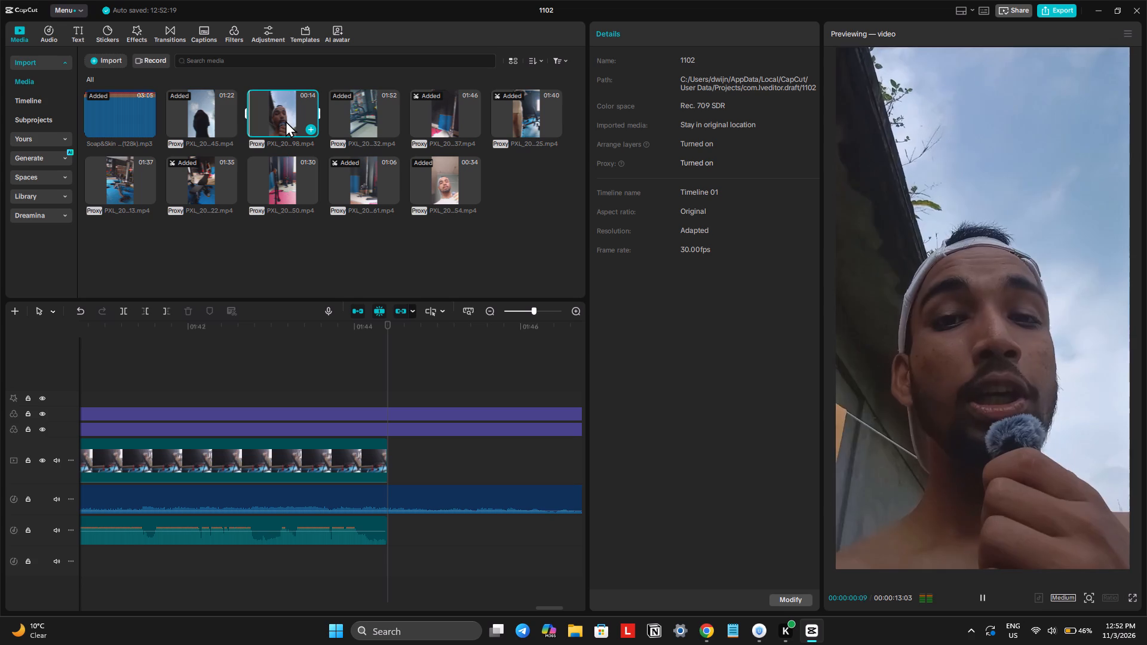
{"action": "left_click_drag", "start_coordinate": [286, 121], "coordinate": [412, 451]}
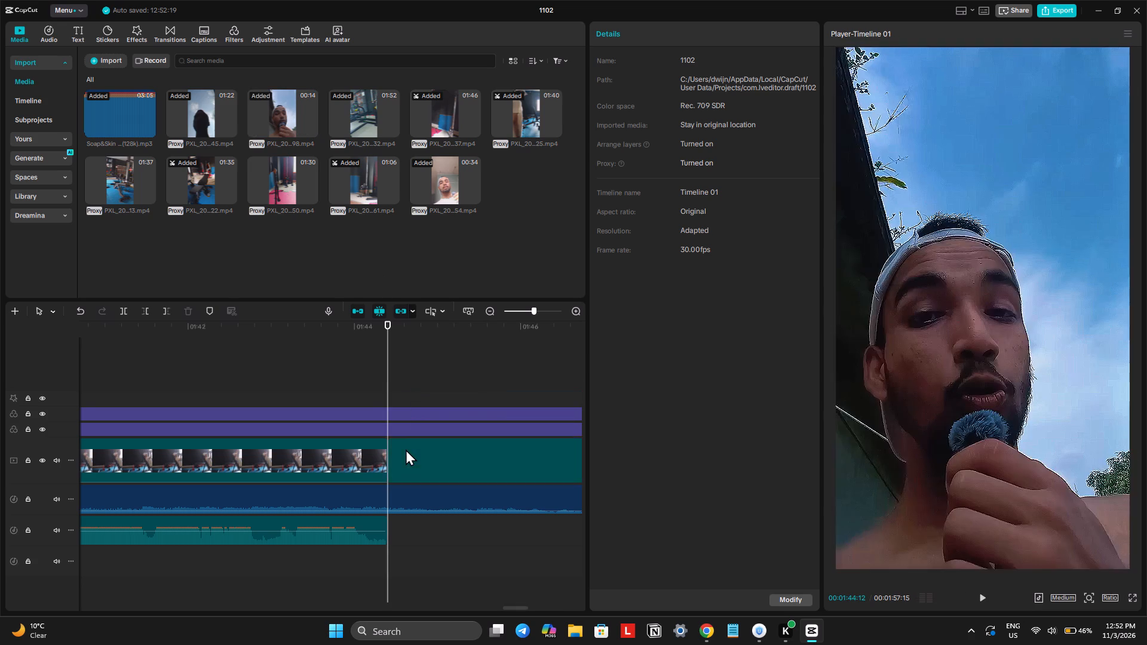
{"action": "key", "text": "space"}
{"action": "key", "text": "space"}
Copy the Reel Burn 2 effect and camera sound from the 00:01:32:17 cut to 00:01:44:10, then play across the cut into the sky selfie.
{"action": "left_click", "coordinate": [384, 351]}
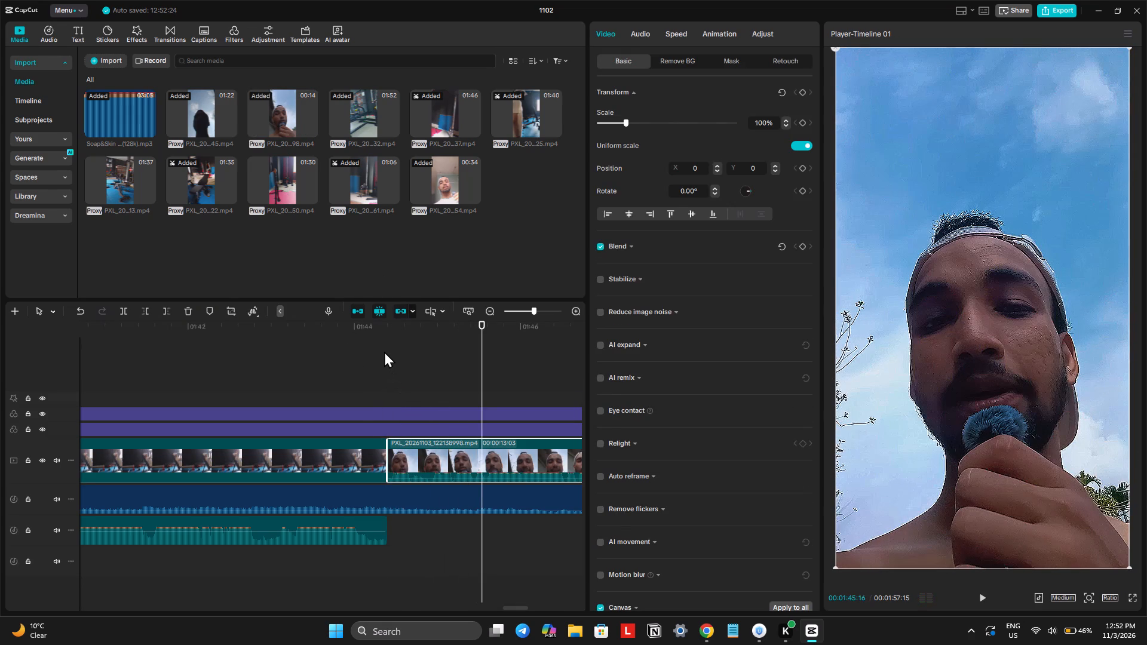
{"action": "left_click_drag", "start_coordinate": [384, 352], "coordinate": [382, 360]}
{"action": "scroll", "coordinate": [379, 464], "scroll_direction": "right", "scroll_amount": 2}
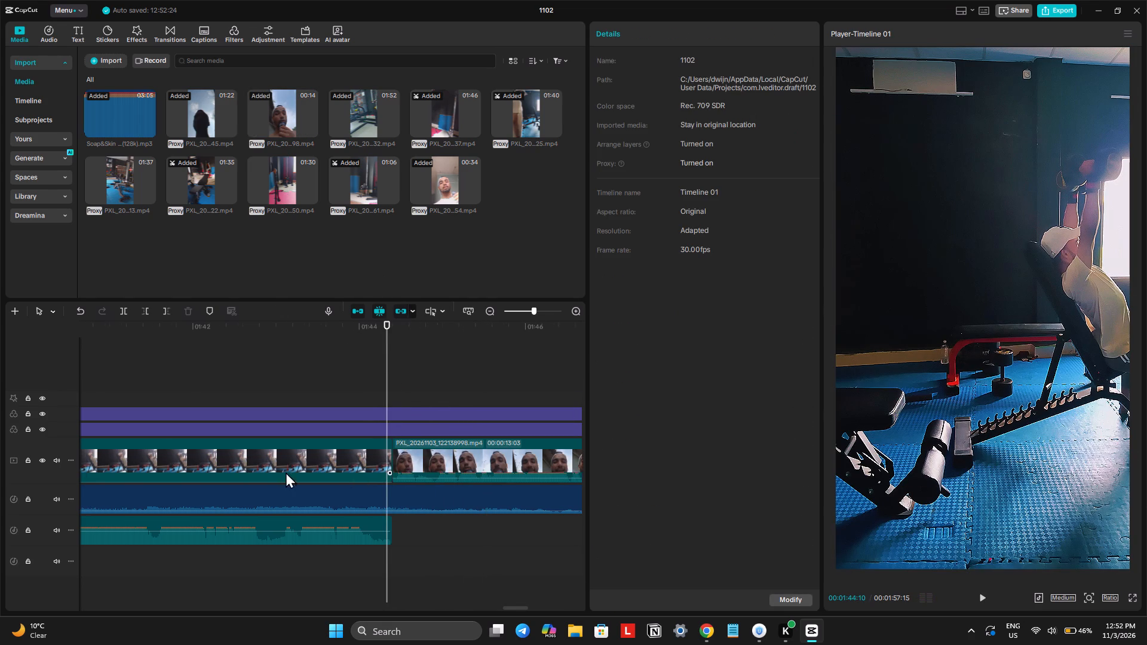
{"action": "scroll", "coordinate": [286, 472], "scroll_direction": "right", "scroll_amount": 5}
{"action": "left_click", "coordinate": [369, 395]}
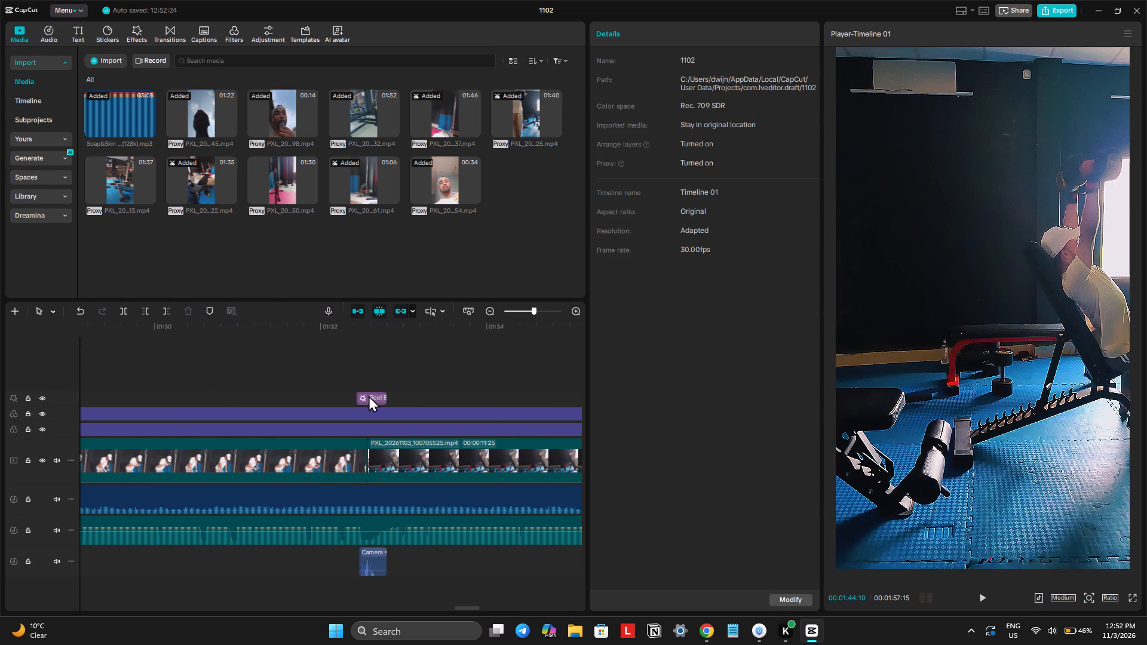
{"action": "key", "text": "ctrl+c"}
{"action": "key", "text": "ctrl+v"}
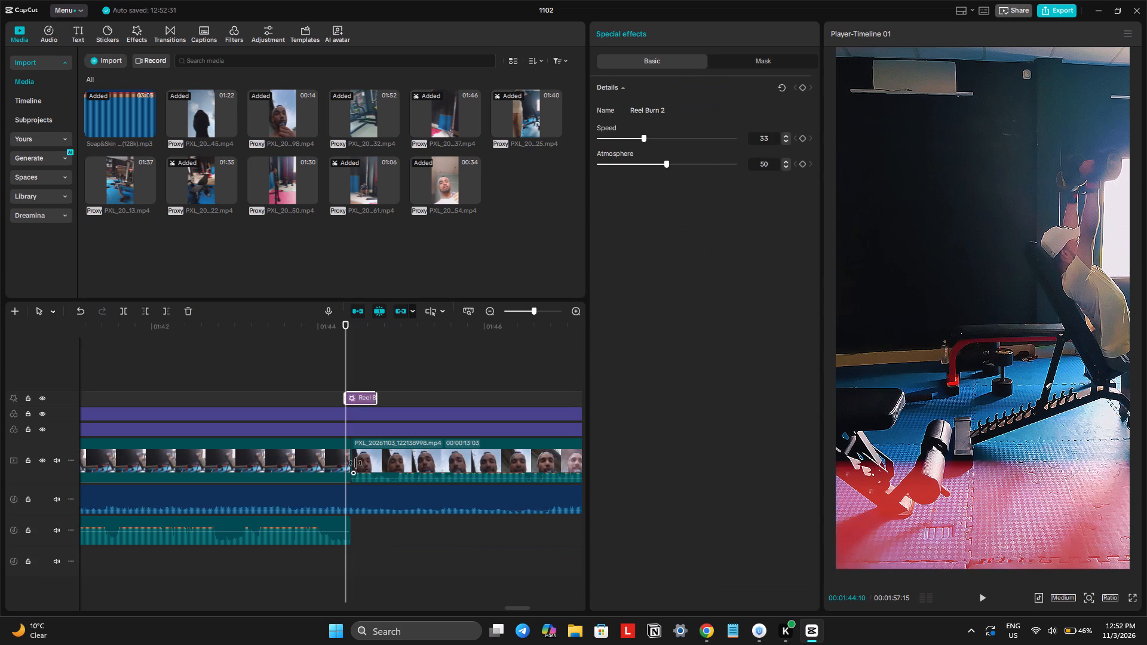
{"action": "scroll", "coordinate": [346, 487], "scroll_direction": "right", "scroll_amount": 4}
{"action": "left_click", "coordinate": [256, 555]}
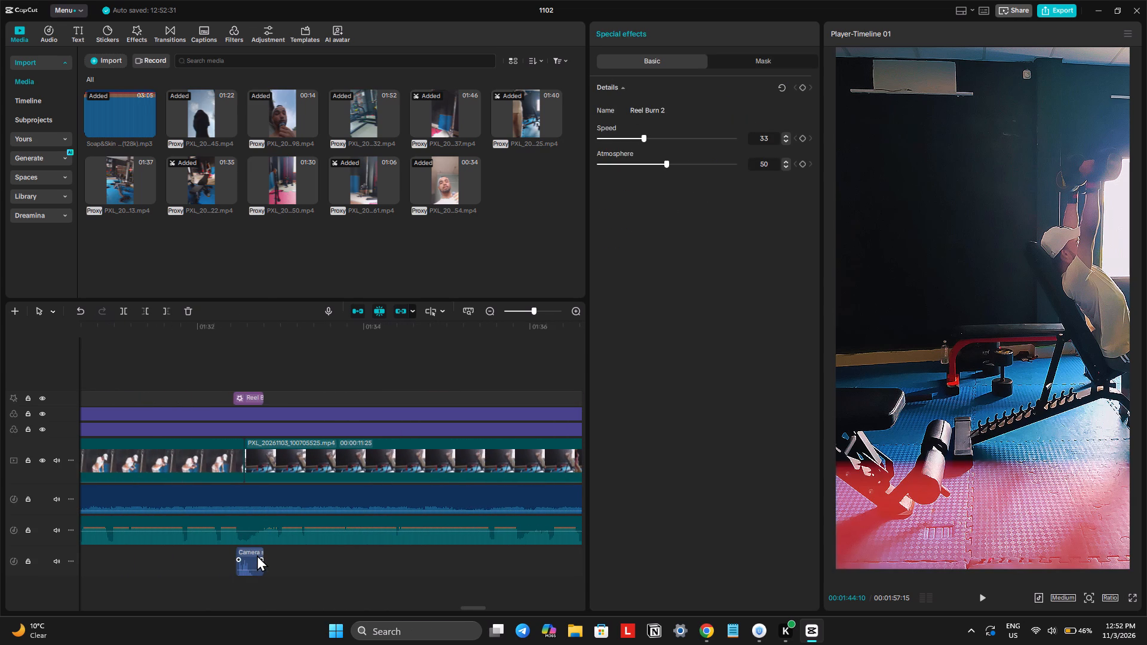
{"action": "key", "text": "ctrl+c"}
{"action": "key", "text": "ctrl+v"}
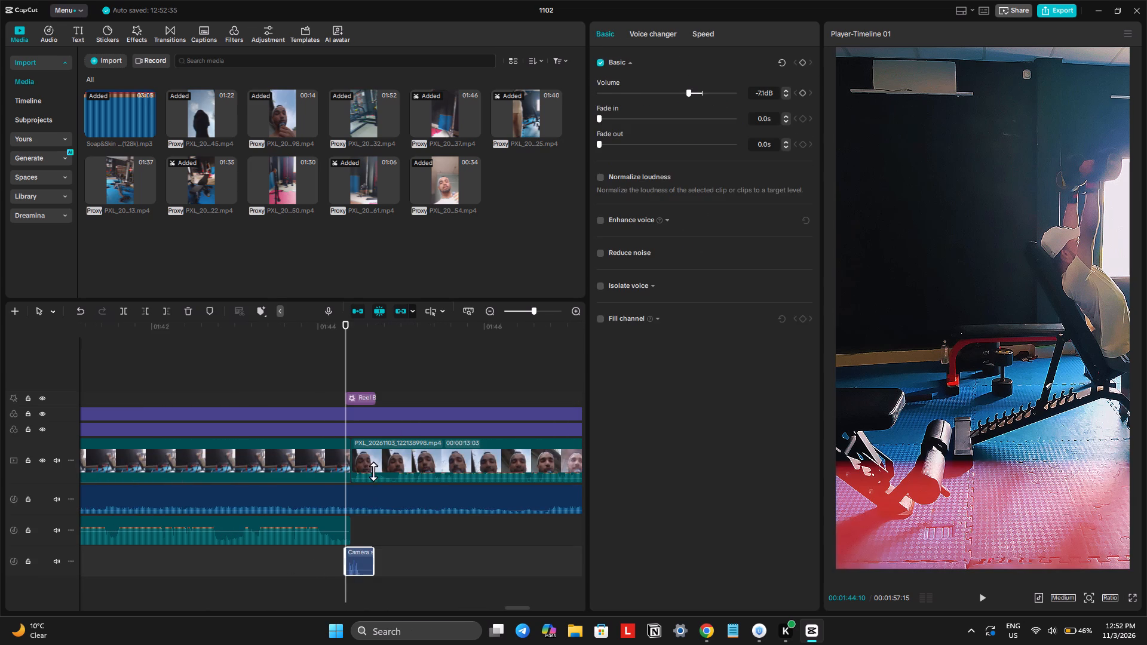
{"action": "left_click", "coordinate": [341, 378]}
{"action": "key", "text": "space"}
Extend both 4K filters together to the end of the sky-selfie clip at 00:01:57:15.
{"action": "scroll", "coordinate": [395, 465], "scroll_direction": "down", "scroll_amount": 7, "text": "ctrl"}
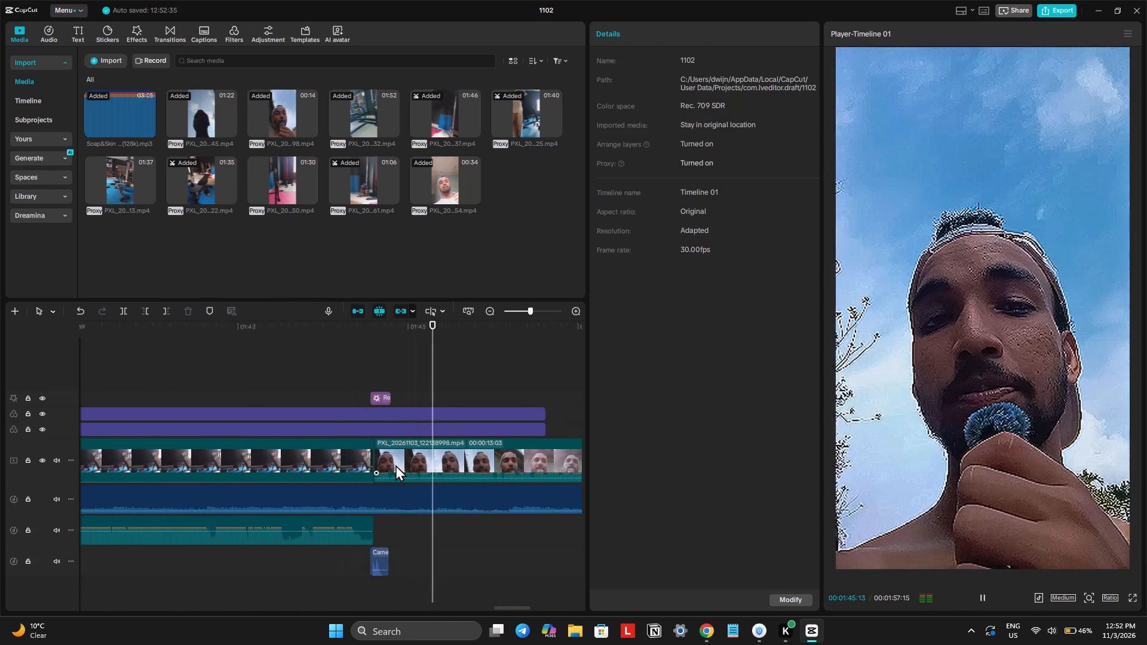
{"action": "scroll", "coordinate": [395, 465], "scroll_direction": "down", "scroll_amount": 2, "text": "ctrl"}
{"action": "scroll", "coordinate": [436, 513], "scroll_direction": "left", "scroll_amount": 1}
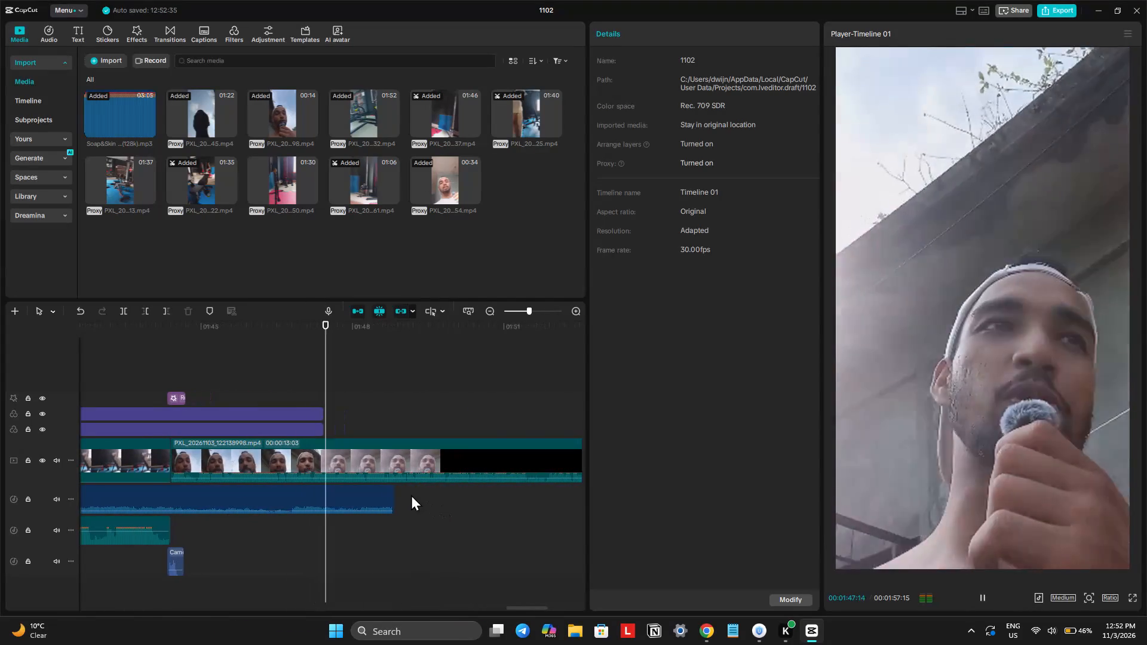
{"action": "scroll", "coordinate": [363, 430], "scroll_direction": "left", "scroll_amount": 1}
{"action": "scroll", "coordinate": [373, 437], "scroll_direction": "down", "scroll_amount": 1, "text": "ctrl"}
{"action": "scroll", "coordinate": [373, 437], "scroll_direction": "left", "scroll_amount": 1, "text": "ctrl"}
{"action": "scroll", "coordinate": [379, 440], "scroll_direction": "down", "scroll_amount": 6, "text": "ctrl"}
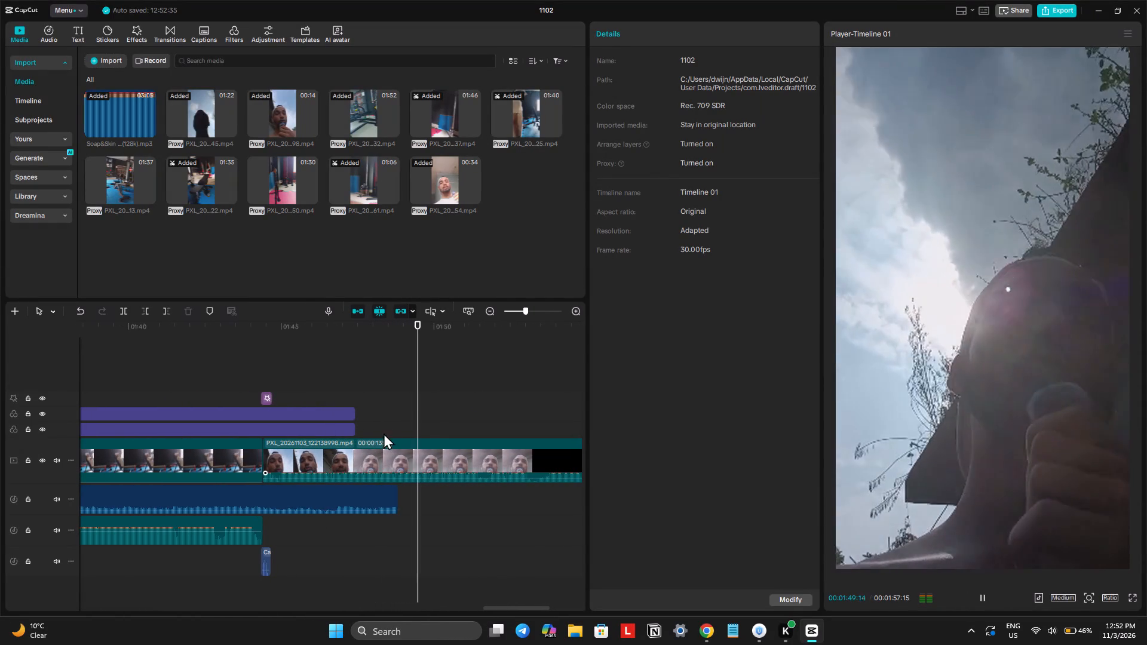
{"action": "left_click_drag", "start_coordinate": [374, 410], "coordinate": [350, 431]}
{"action": "left_click_drag", "start_coordinate": [357, 413], "coordinate": [428, 420]}
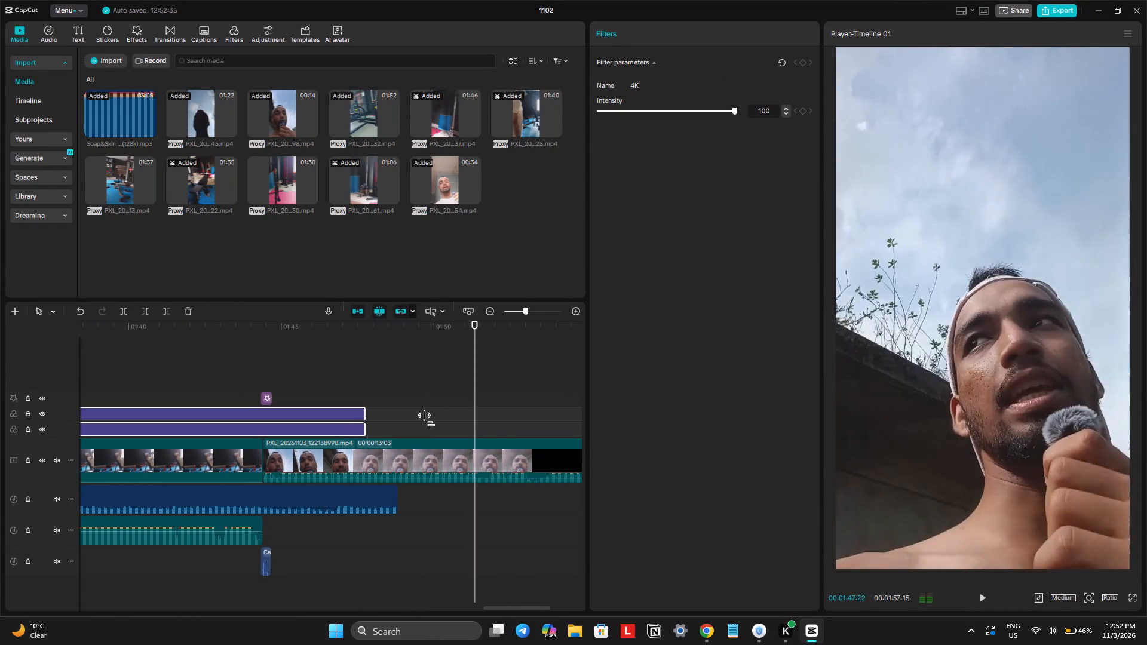
{"action": "left_click_drag", "start_coordinate": [428, 420], "coordinate": [522, 459]}
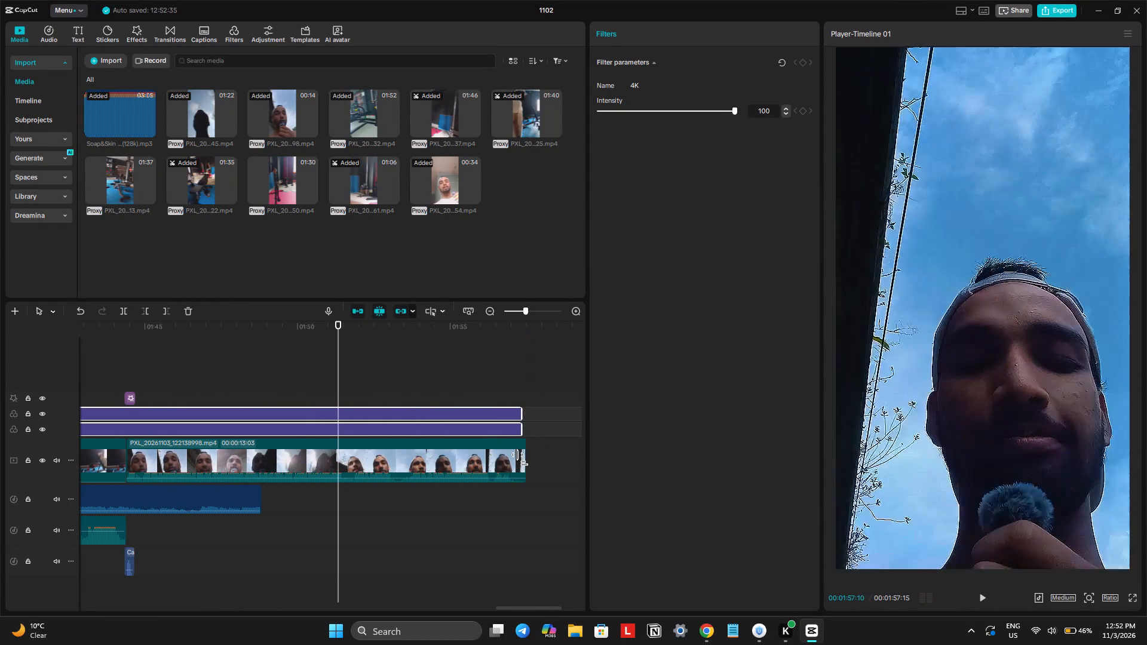
{"action": "left_click_drag", "start_coordinate": [522, 459], "coordinate": [523, 460]}
Extend the background music to the end of the sky-selfie clip at 00:01:57:15.
{"action": "left_click", "coordinate": [255, 500]}
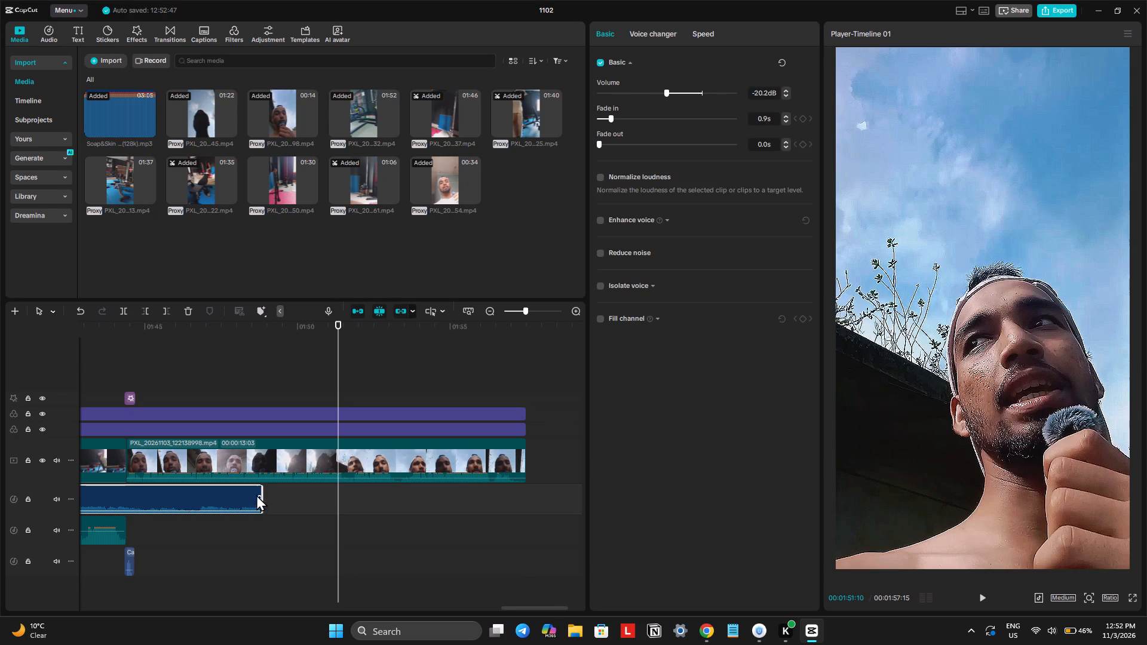
{"action": "left_click_drag", "start_coordinate": [262, 490], "coordinate": [520, 524]}
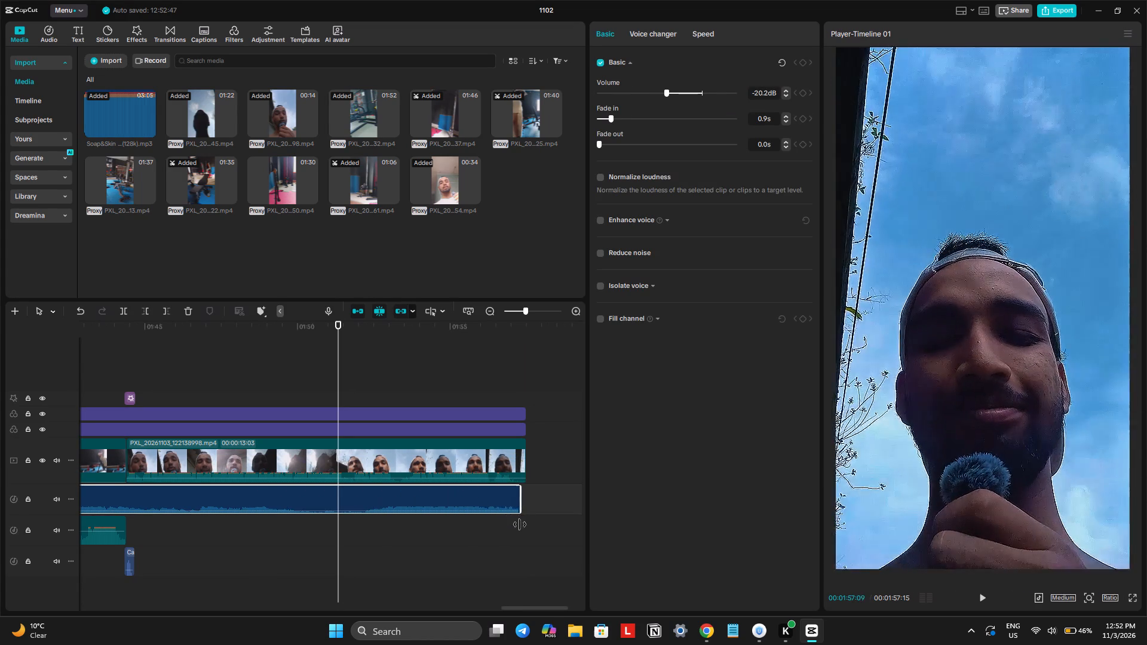
{"action": "left_click_drag", "start_coordinate": [520, 524], "coordinate": [523, 527]}
Play to the end of the sky-selfie talk and trim all tracks together to end at 00:01:57:02.
{"action": "key", "text": "space"}
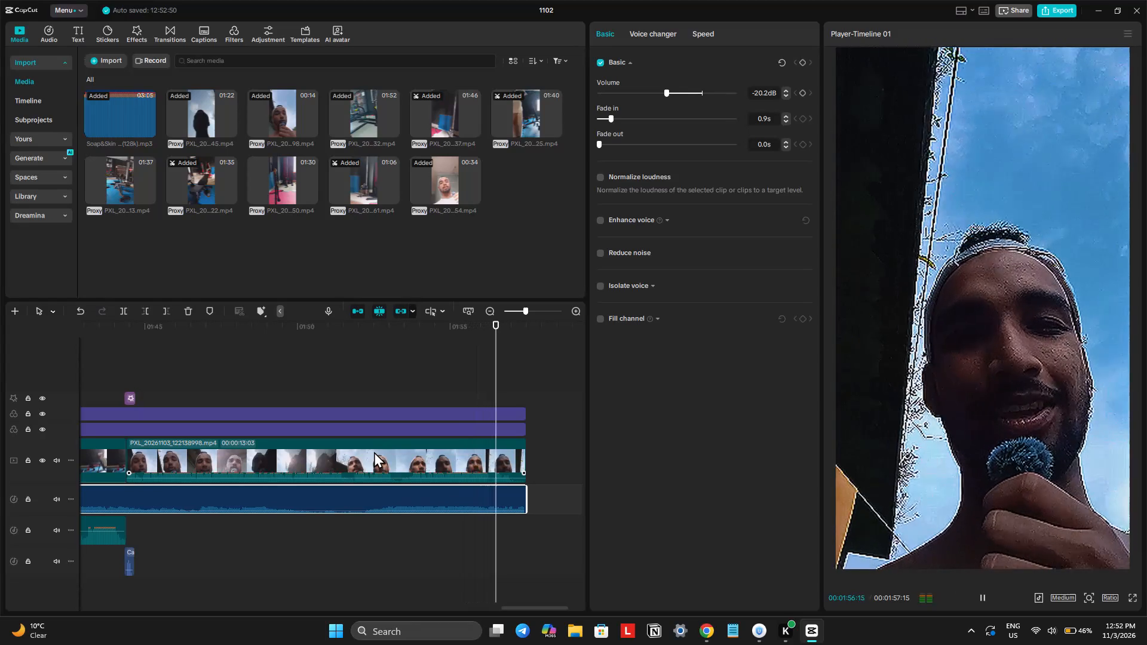
{"action": "key", "text": "space"}
{"action": "key", "text": "ctrl+a"}
{"action": "key", "text": "w"}
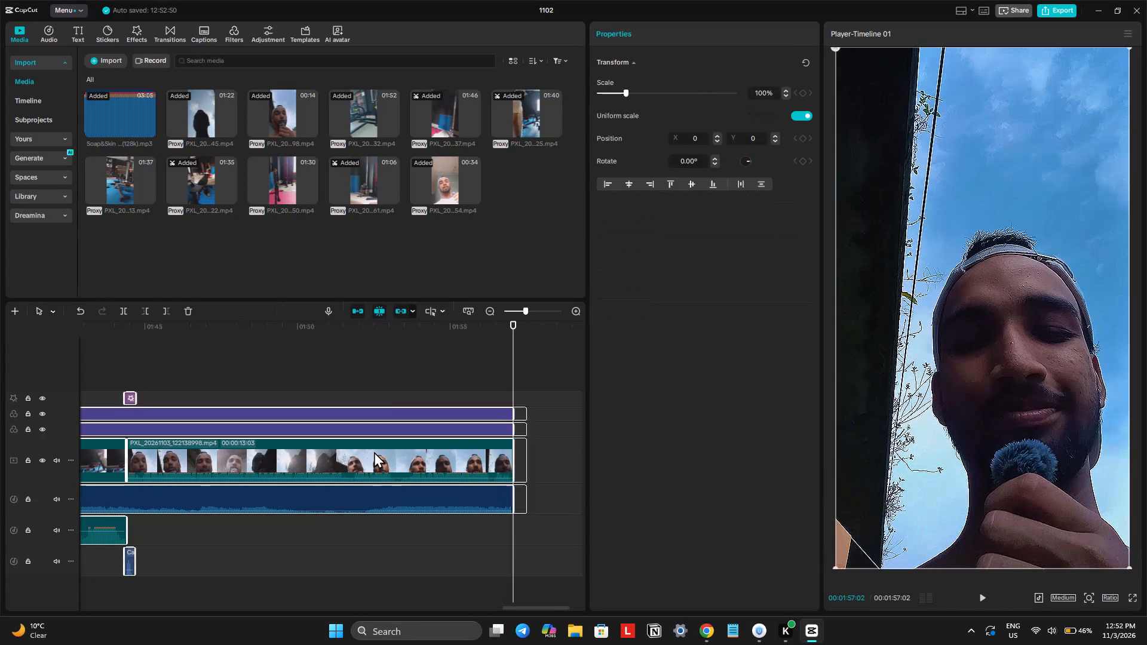
Fit the whole timeline in view and briefly play the video from its beginning.
{"action": "left_click", "coordinate": [467, 312]}
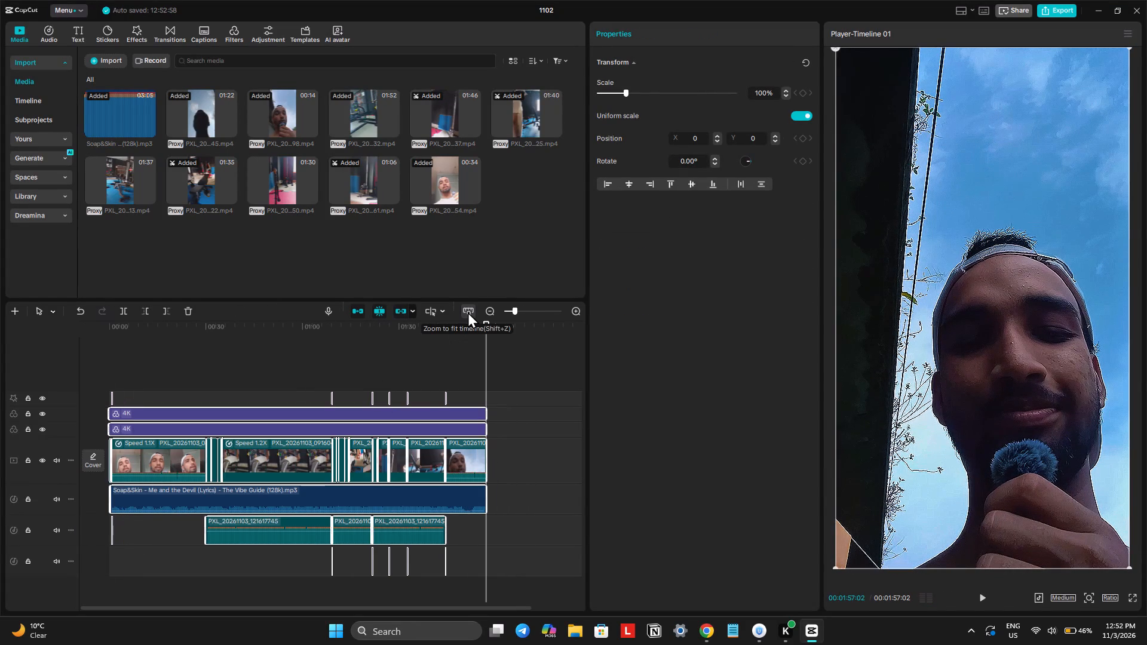
{"action": "key", "text": "space"}
{"action": "key", "text": "space"}
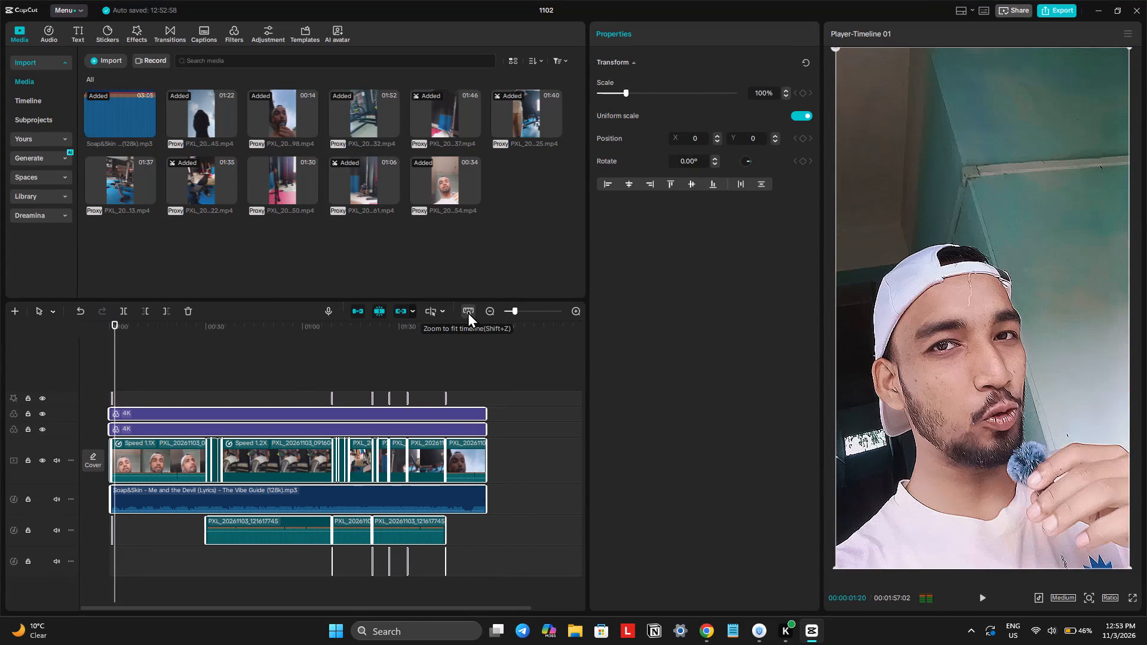